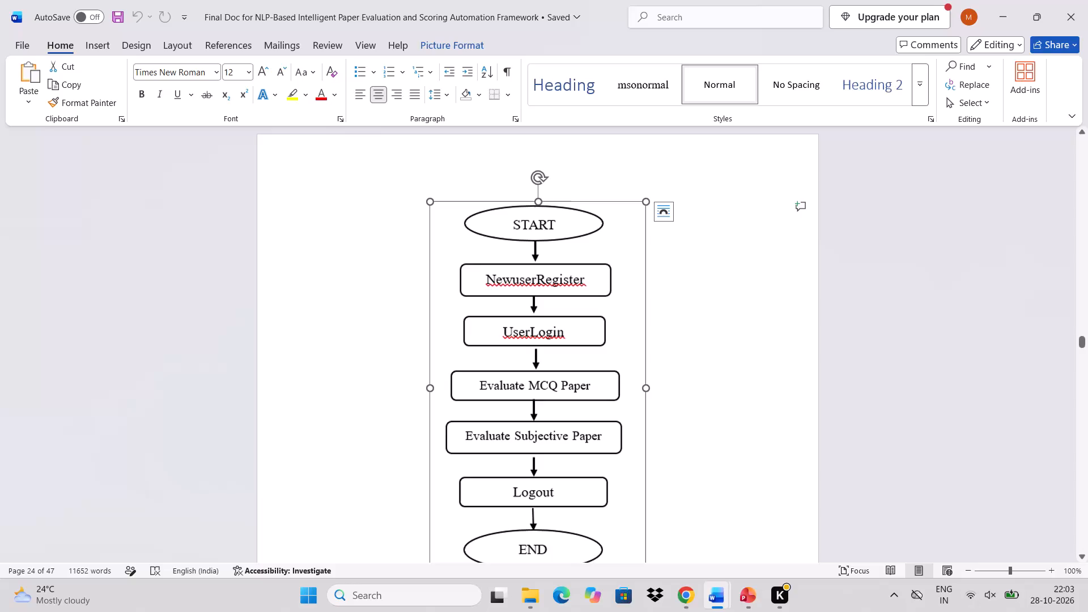
Review the pages before the START-to-END flowchart, back to the deployment diagram and its description.
scroll(723, 490, "up", 1)
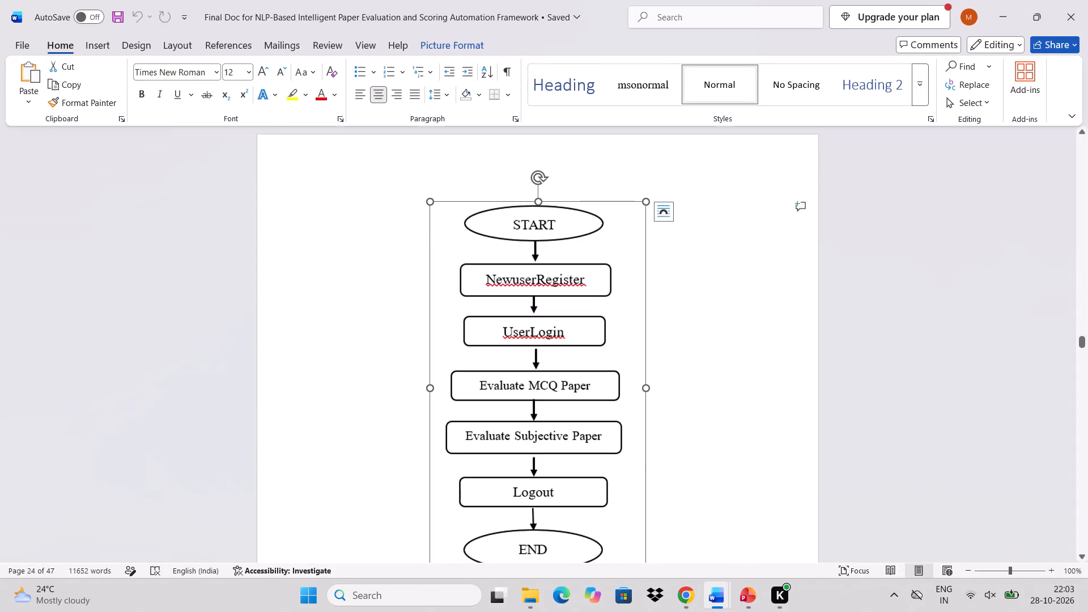
scroll(723, 490, "up", 8)
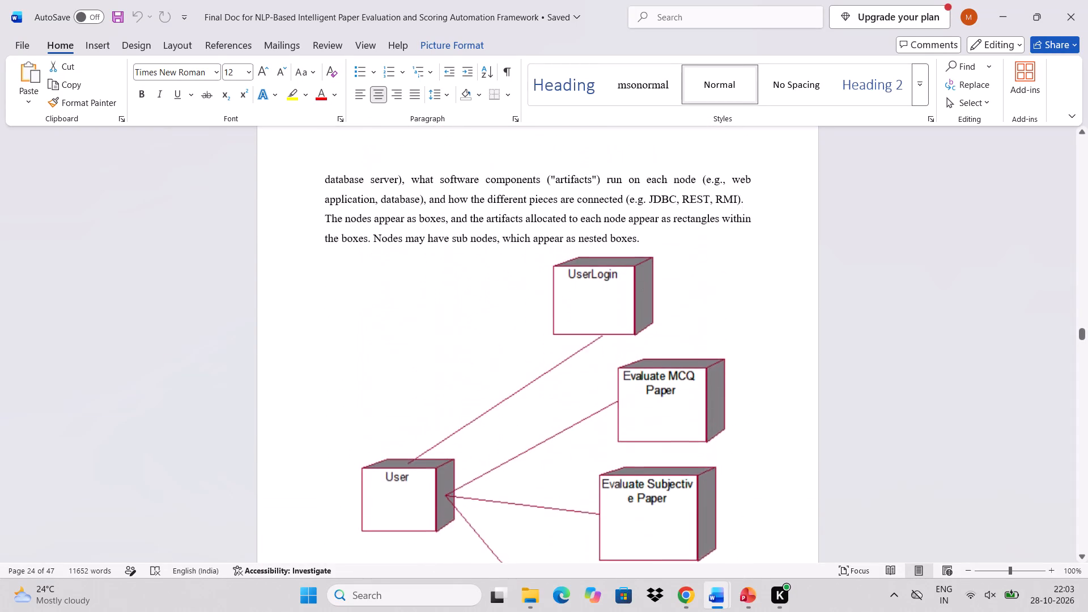
scroll(723, 490, "up", 2)
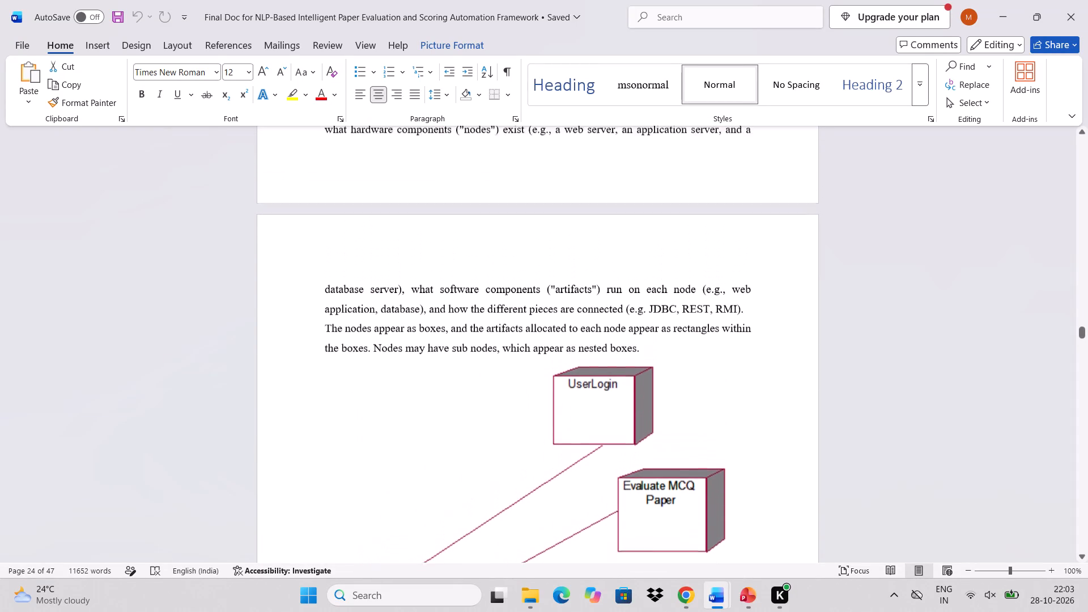
scroll(723, 490, "up", 1)
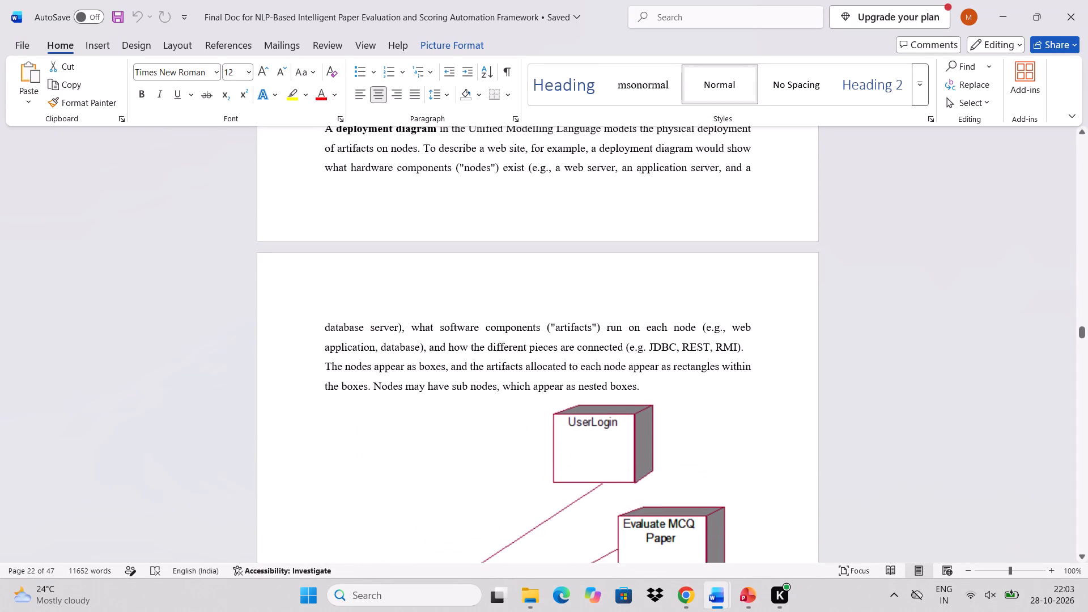
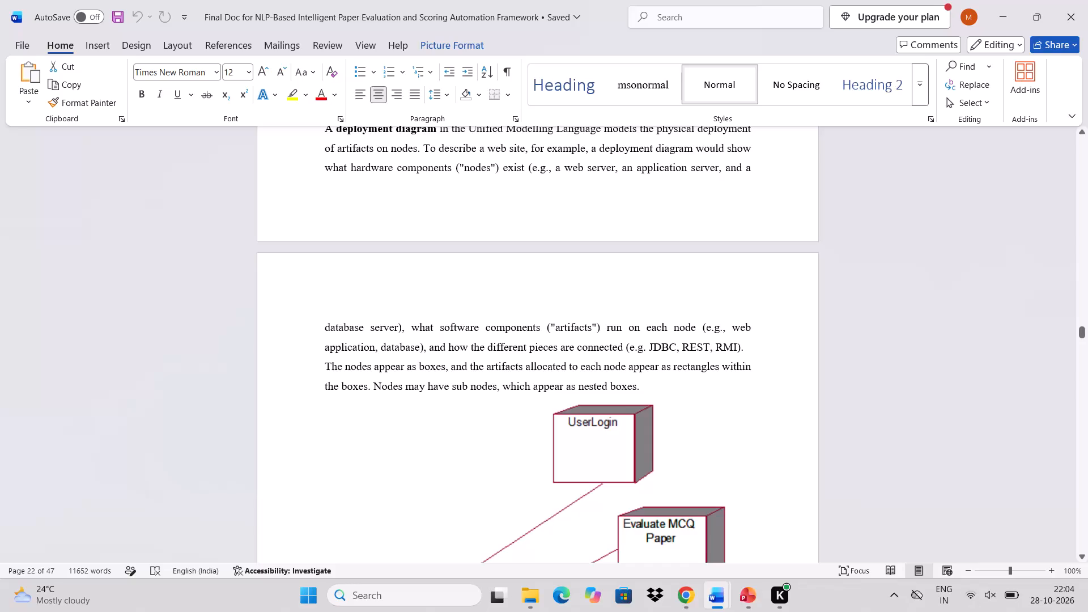
Review the pages from the deployment diagram section back to the sequence diagram above the Collaboration diagram heading.
scroll(643, 352, "up", 5)
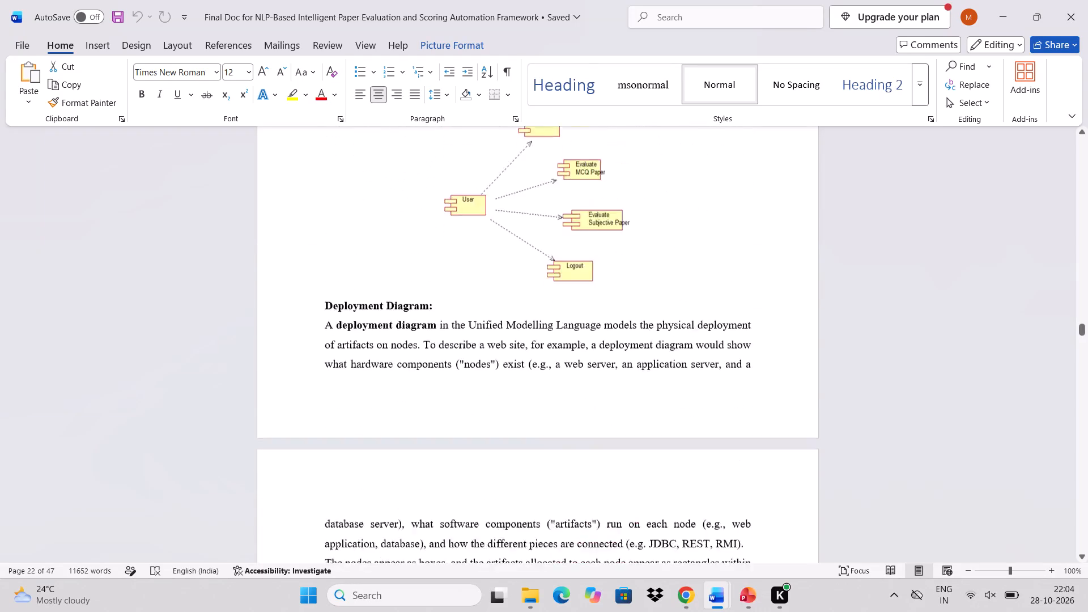
scroll(643, 352, "up", 4)
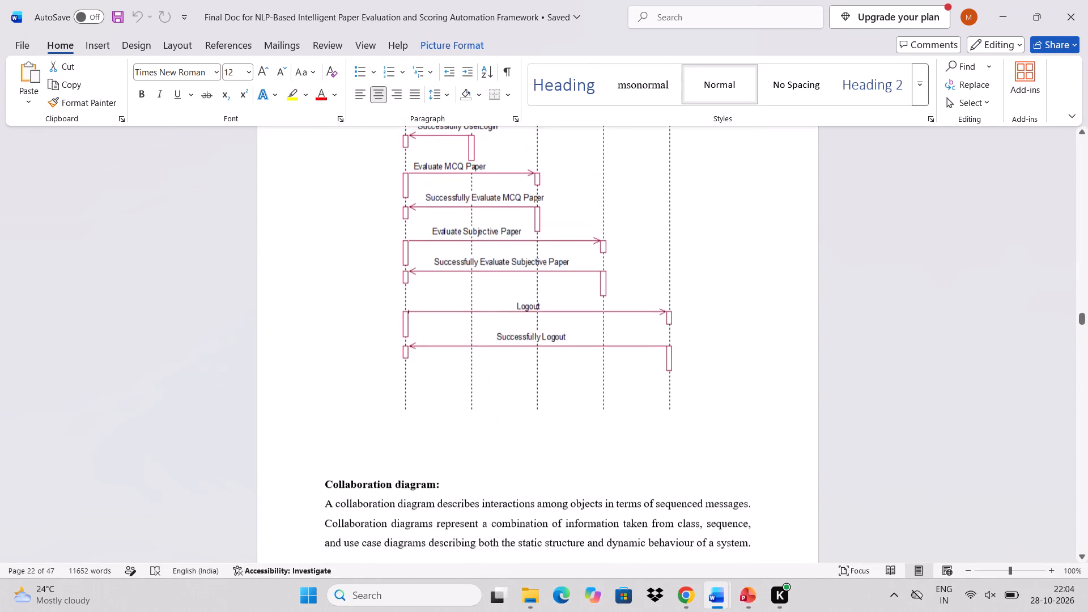
scroll(643, 352, "up", 1)
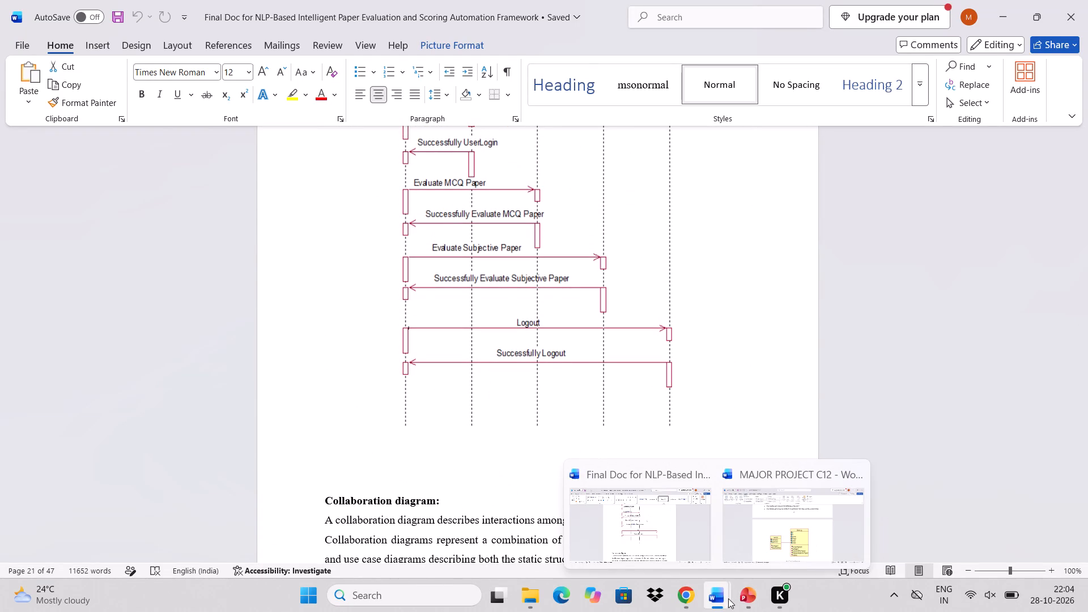
Switch to the MAJOR PROJECT C12 document and insert an unnumbered blank line below the 5.2 Activity Diagram heading.
left_click(755, 533)
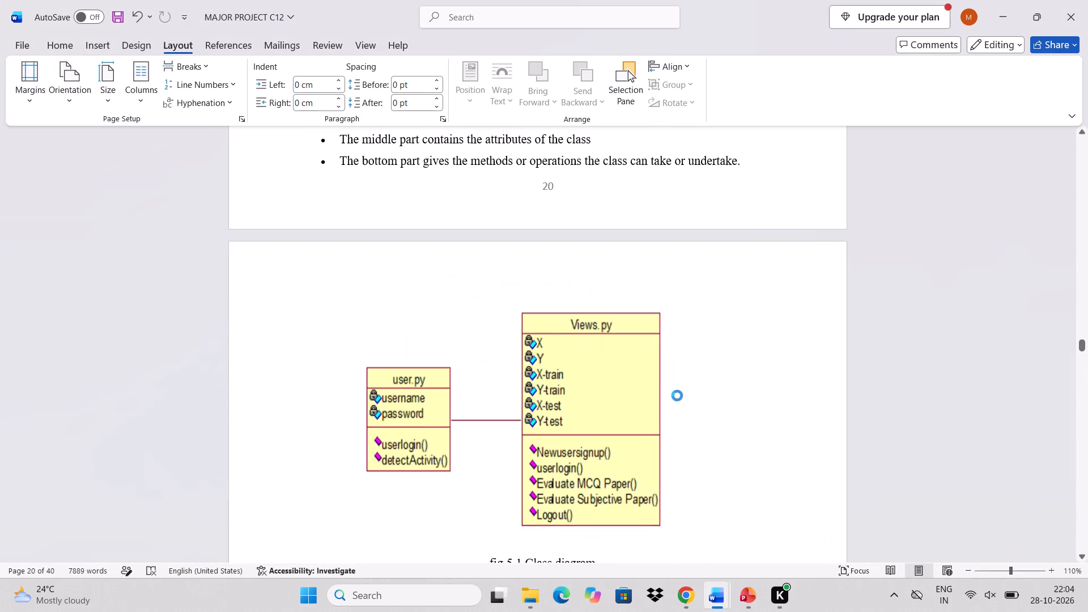
scroll(677, 396, "up", 4)
scroll(677, 396, "down", 2)
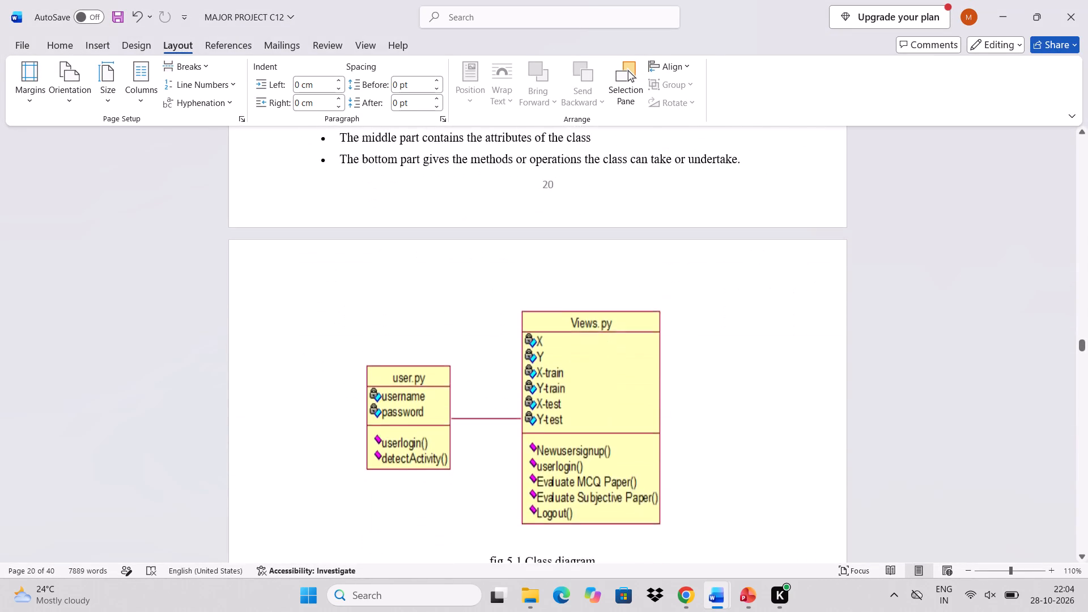
scroll(677, 396, "down", 2)
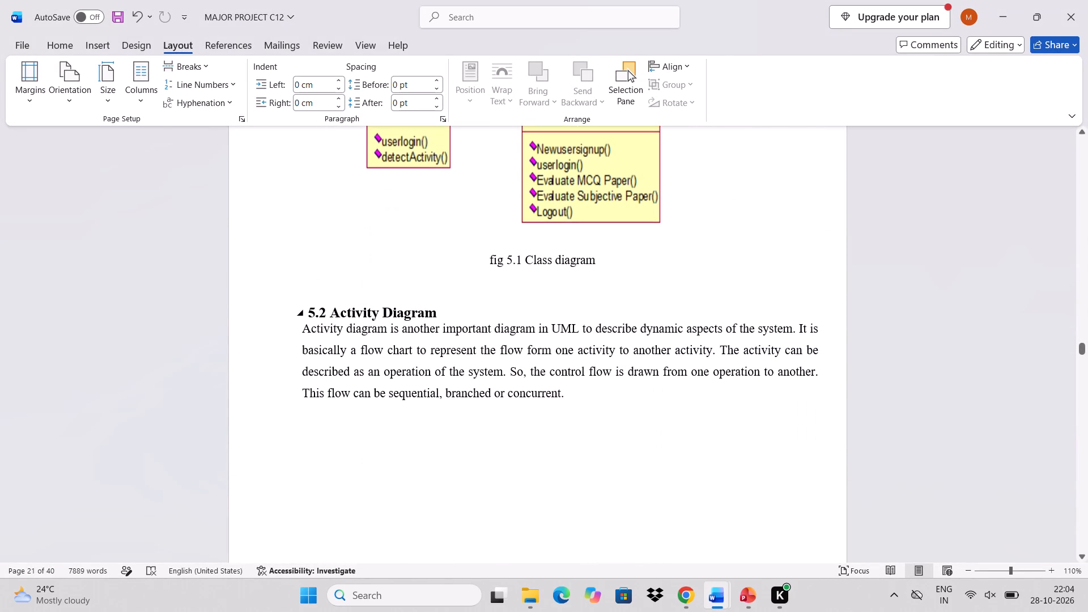
left_click(469, 313)
key("Return")
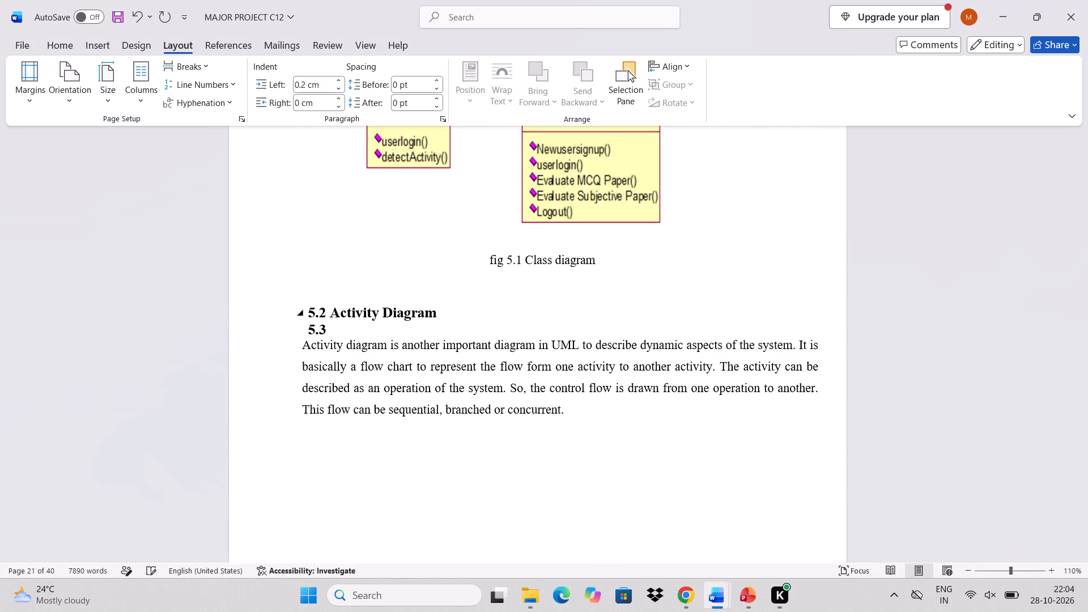
key("BackSpace")
key("BackSpace")
Set the right indent of the Activity Diagram description paragraph to 1.1 cm.
left_click_drag(593, 416, 297, 348)
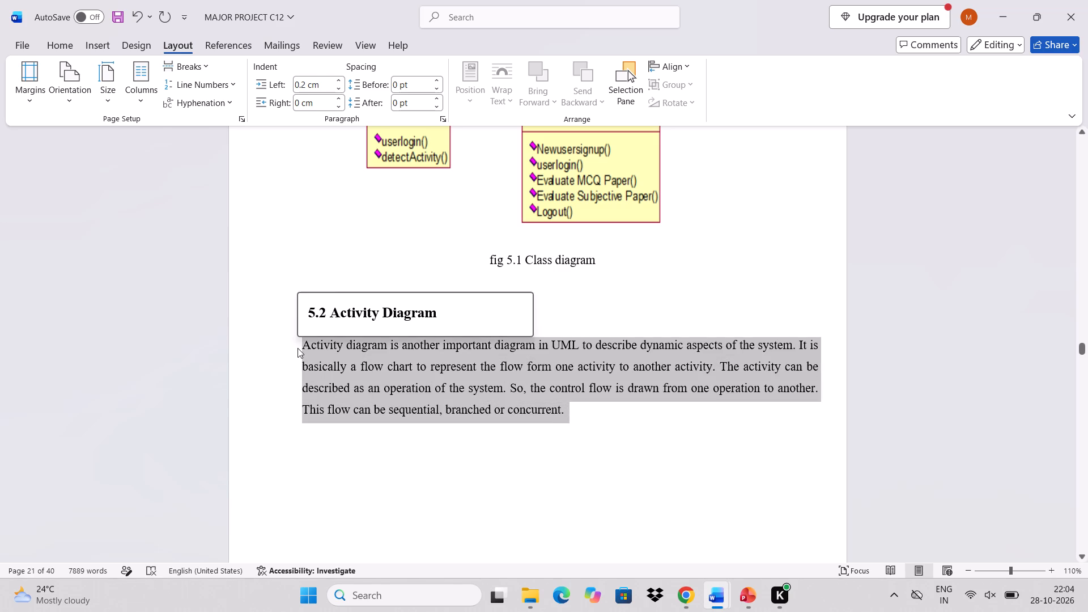
triple_click(341, 96)
triple_click(341, 96)
triple_click(341, 96)
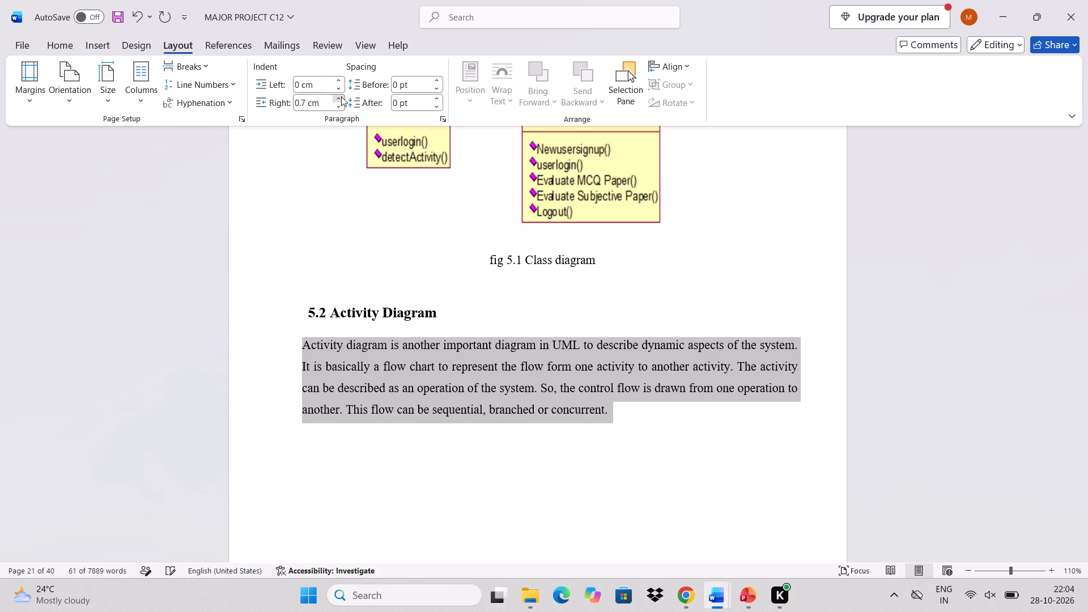
double_click(341, 96)
Inspect the paragraph indents of the first 2.1 Overview paragraph for comparison.
scroll(411, 246, "up", 8)
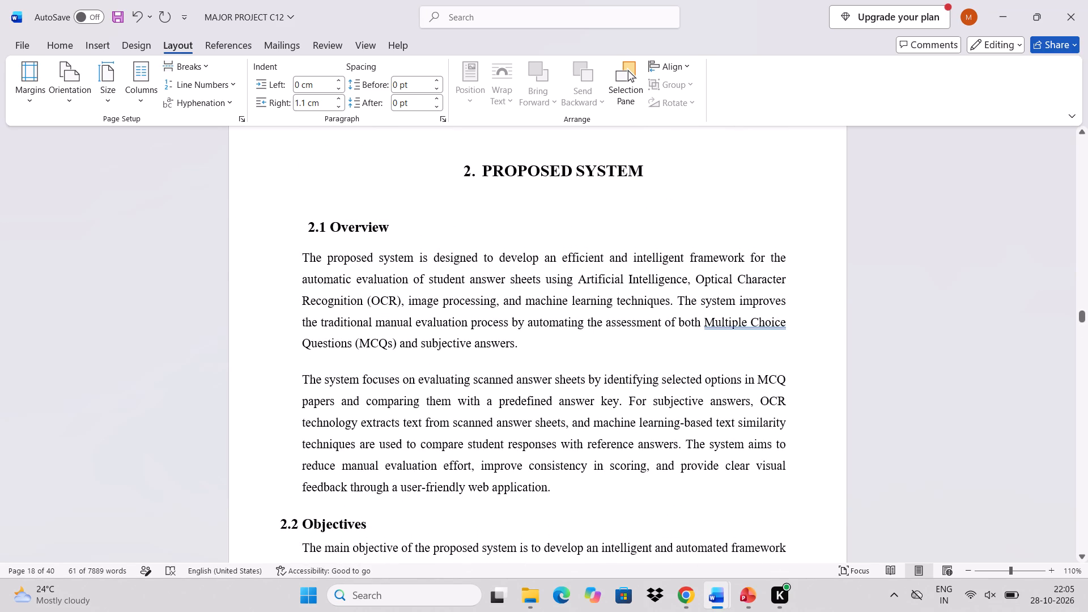
left_click_drag(318, 273, 511, 360)
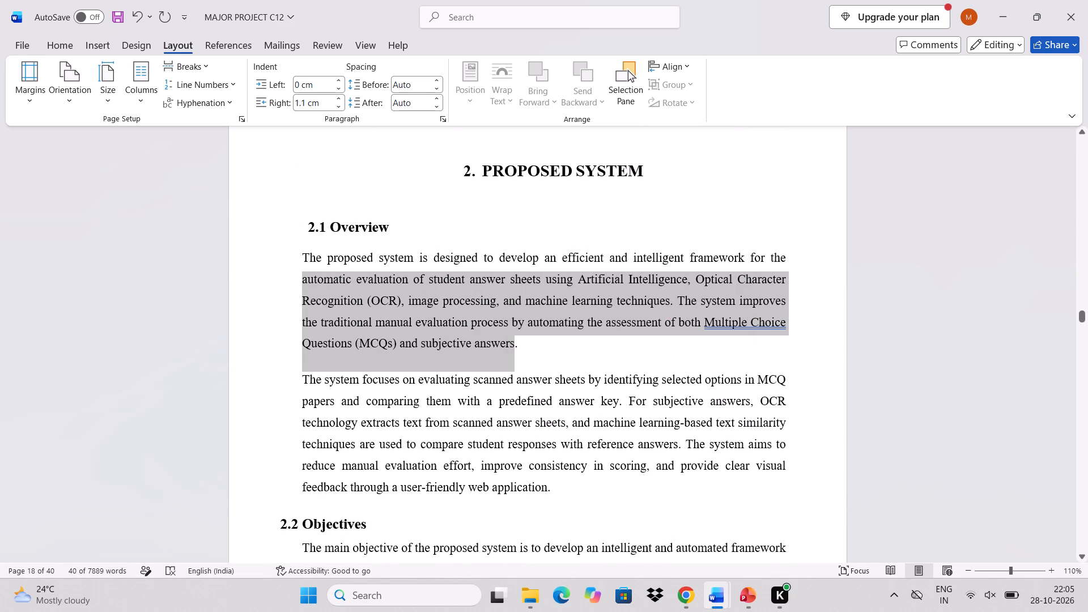
Set the right indent of the 5.1 Class Diagram description and its three bullets to 1.1 cm.
scroll(454, 452, "down", 6)
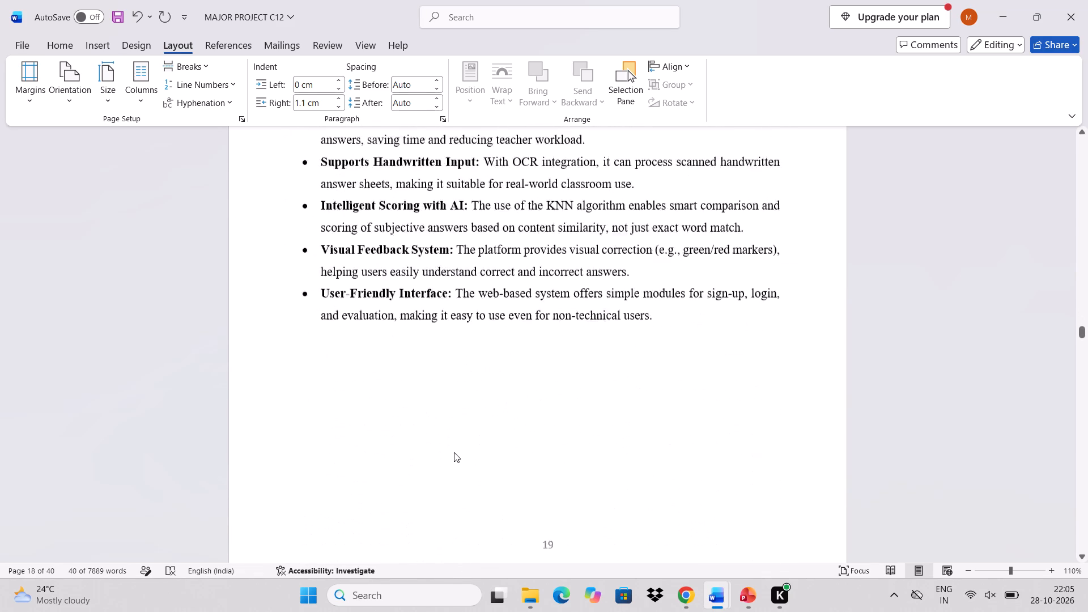
scroll(454, 452, "down", 6)
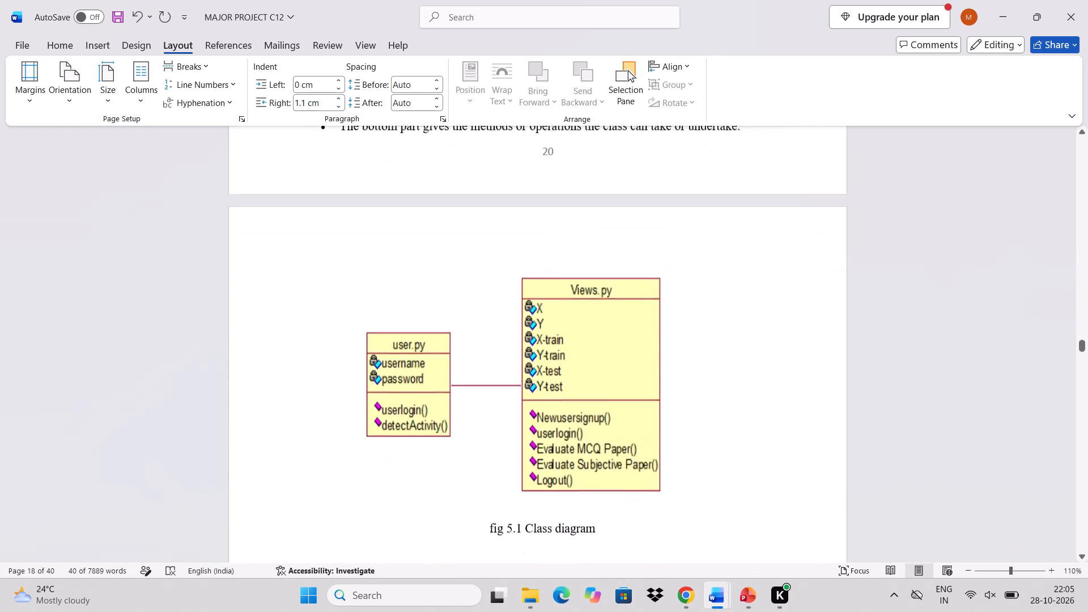
scroll(454, 452, "down", 1)
scroll(454, 452, "up", 4)
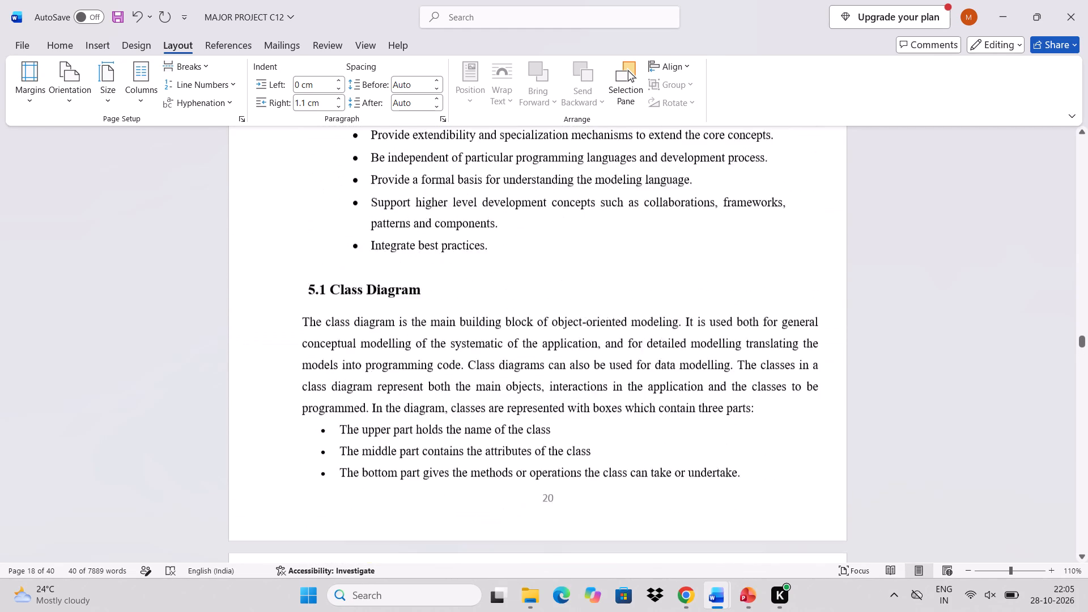
scroll(454, 452, "up", 1)
left_click_drag(297, 363, 389, 407)
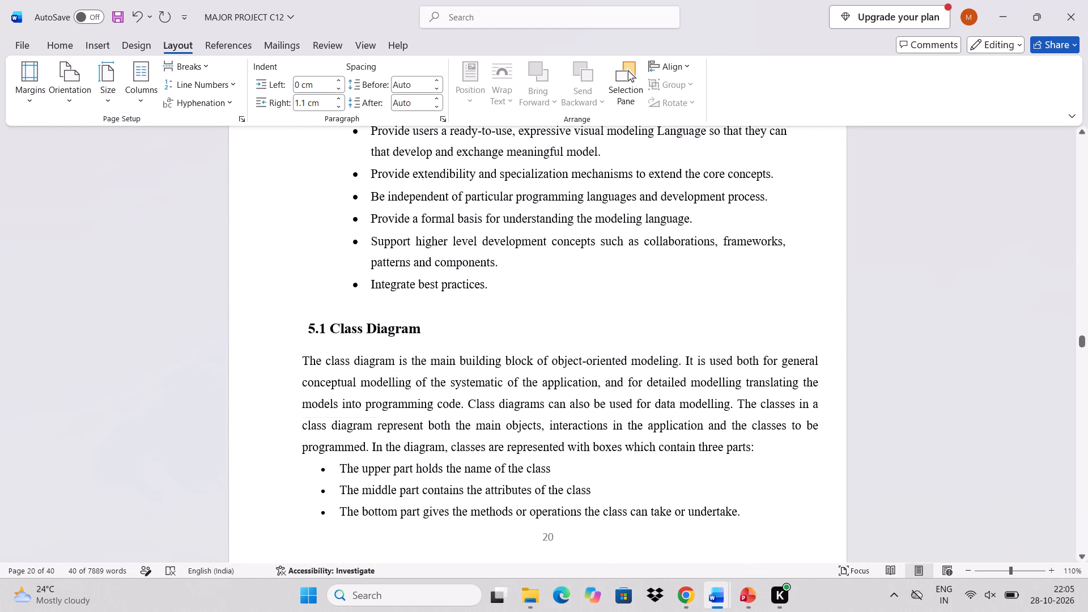
left_click_drag(389, 407, 740, 512)
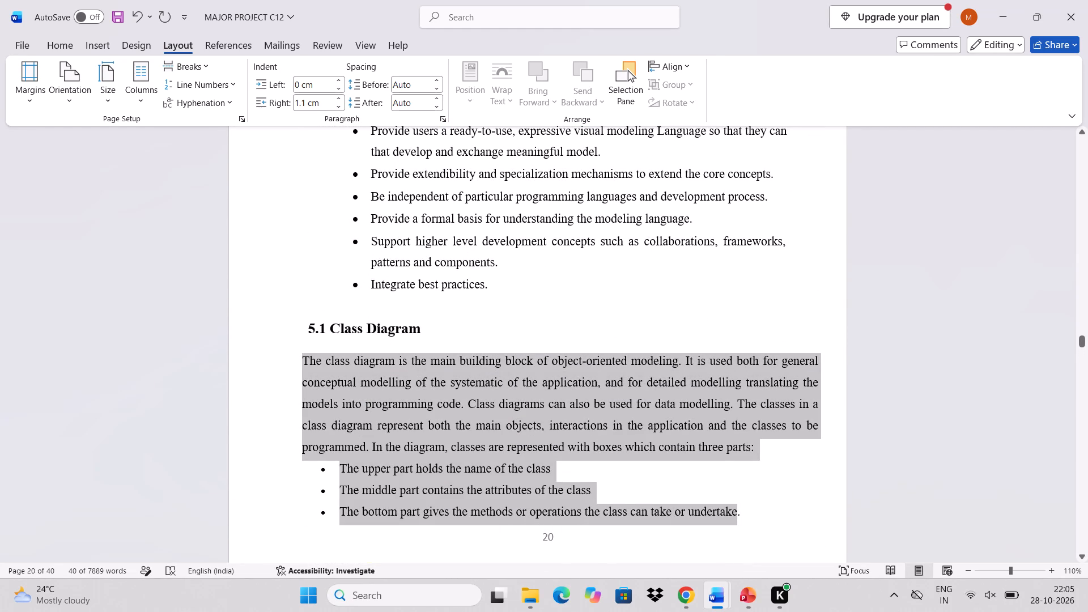
left_click_drag(740, 512, 749, 517)
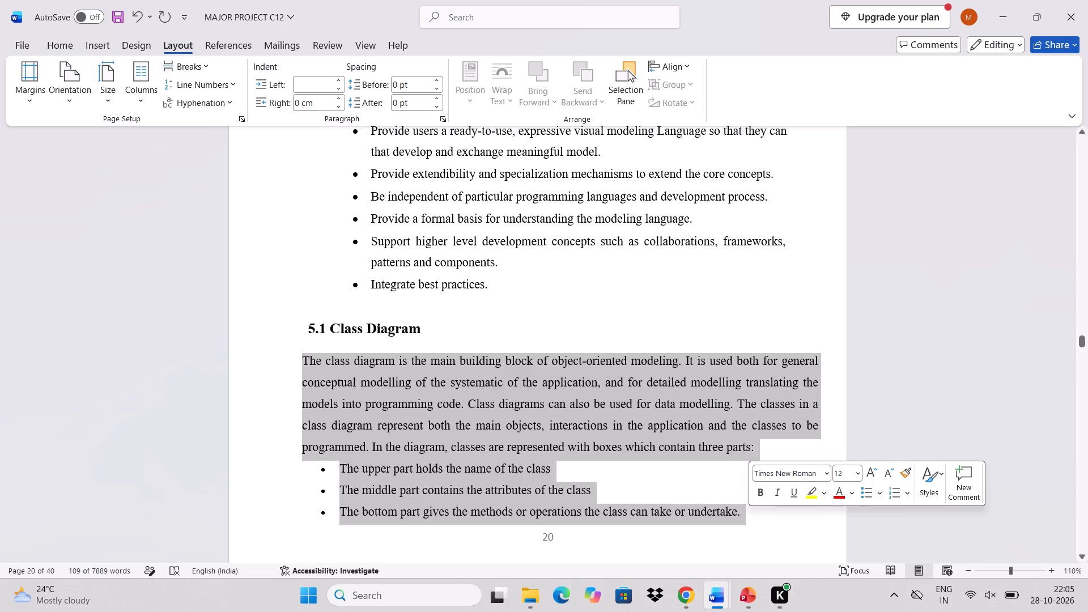
left_click(321, 99)
key("1")
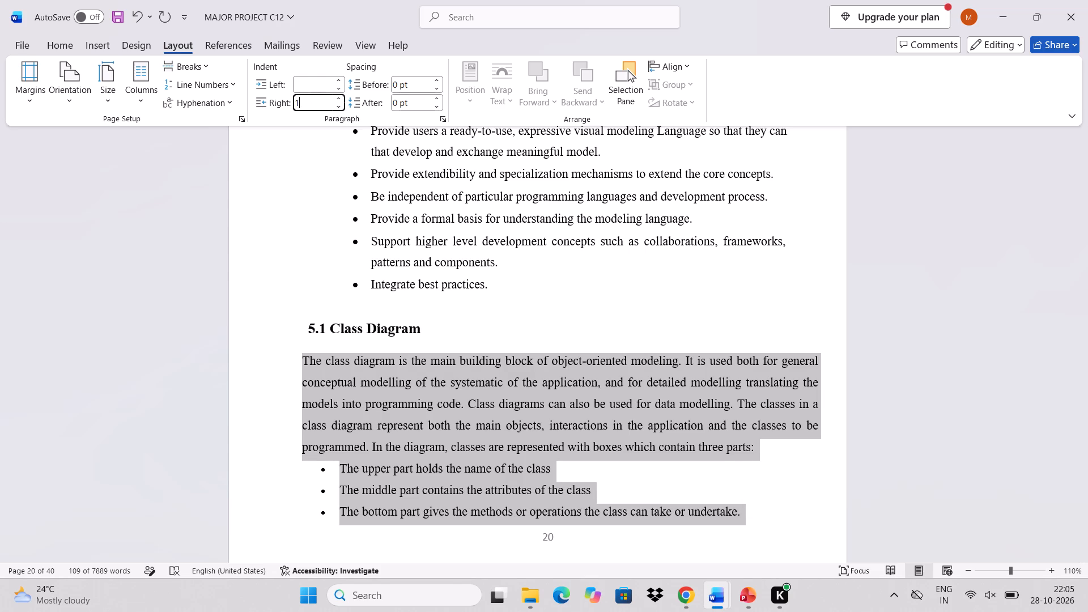
type(".1")
key("Return")
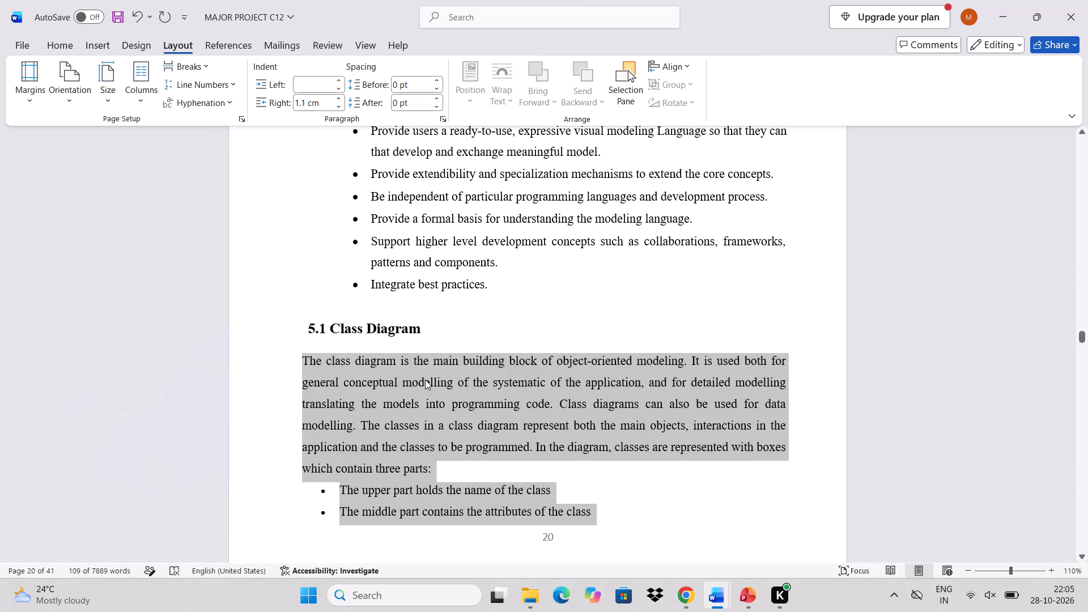
left_click(425, 380)
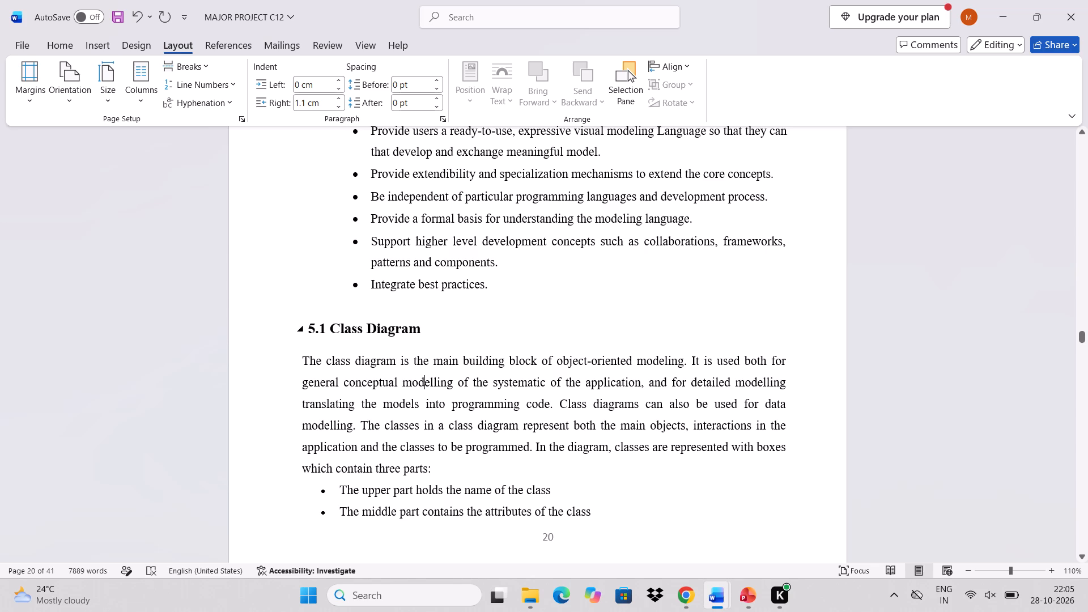
Examine the page layout around section 5.1, from the UML introduction and goals through to the class diagram picture.
scroll(315, 330, "up", 2)
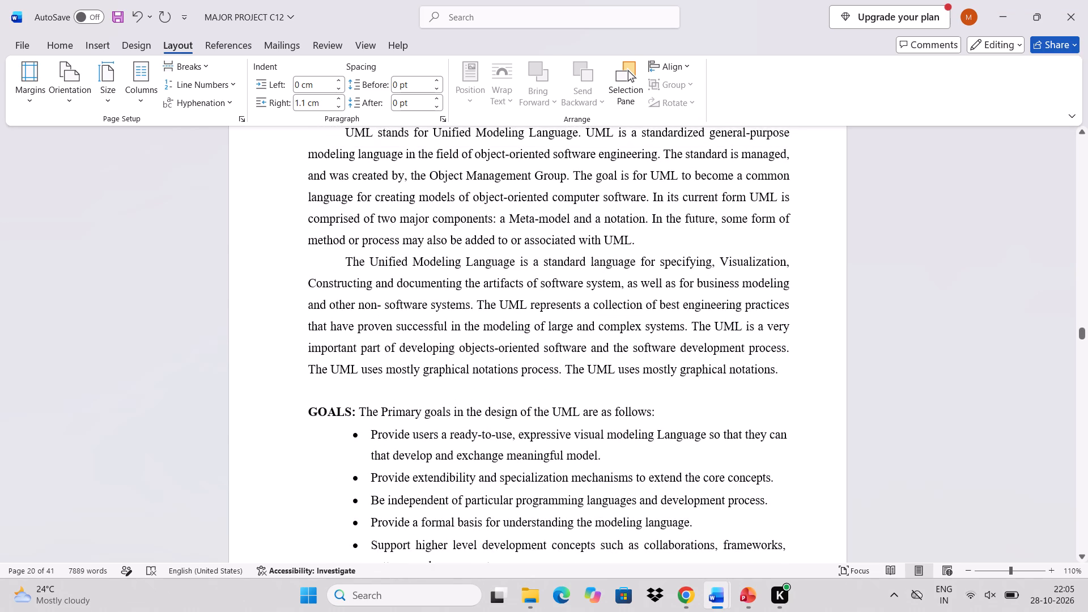
scroll(315, 330, "up", 1)
scroll(315, 330, "down", 3)
scroll(315, 330, "up", 1)
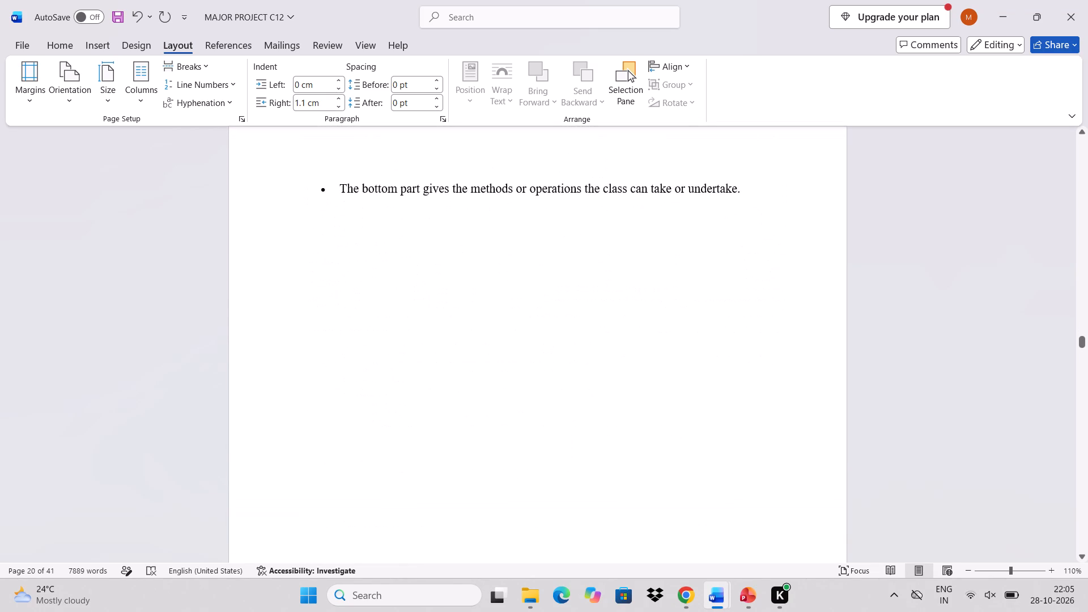
scroll(315, 330, "up", 1)
scroll(315, 330, "down", 4)
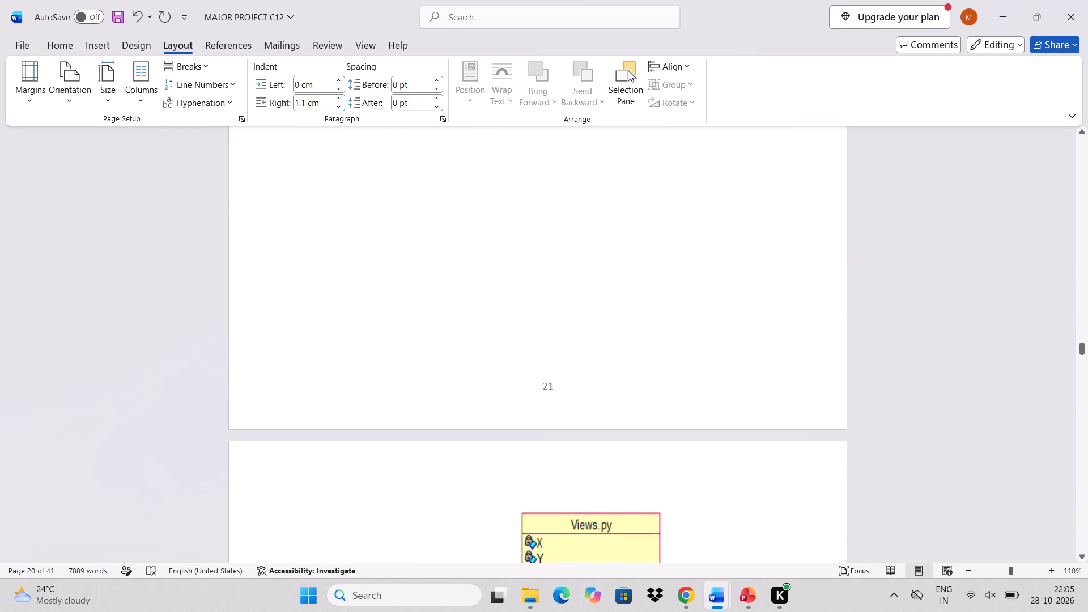
scroll(315, 330, "down", 1)
scroll(358, 237, "up", 1)
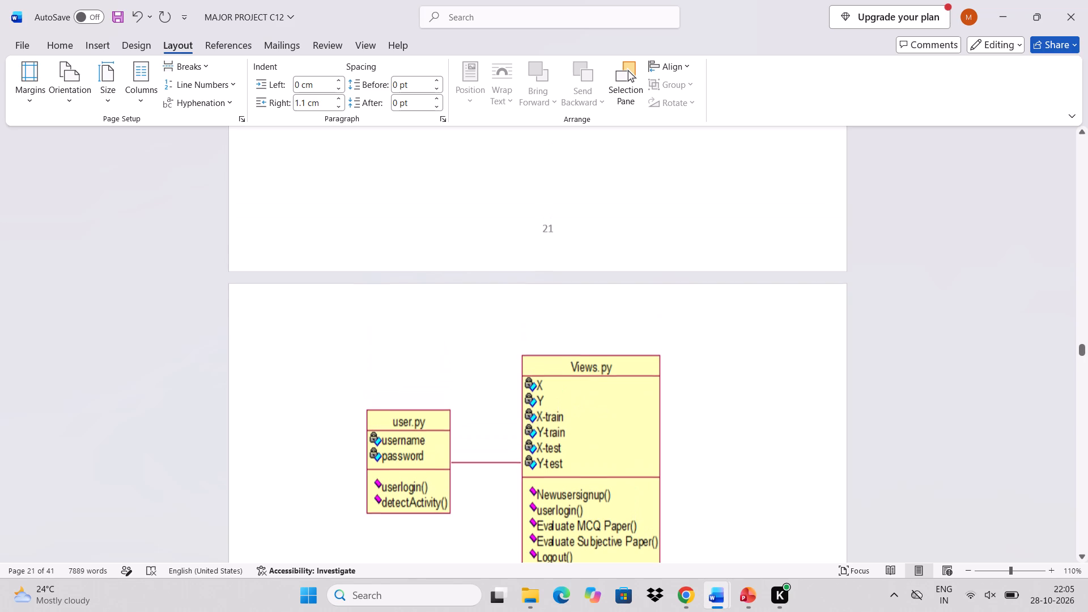
Start a new line after the bullet about the bottom part giving the class's methods or operations.
left_click(343, 378)
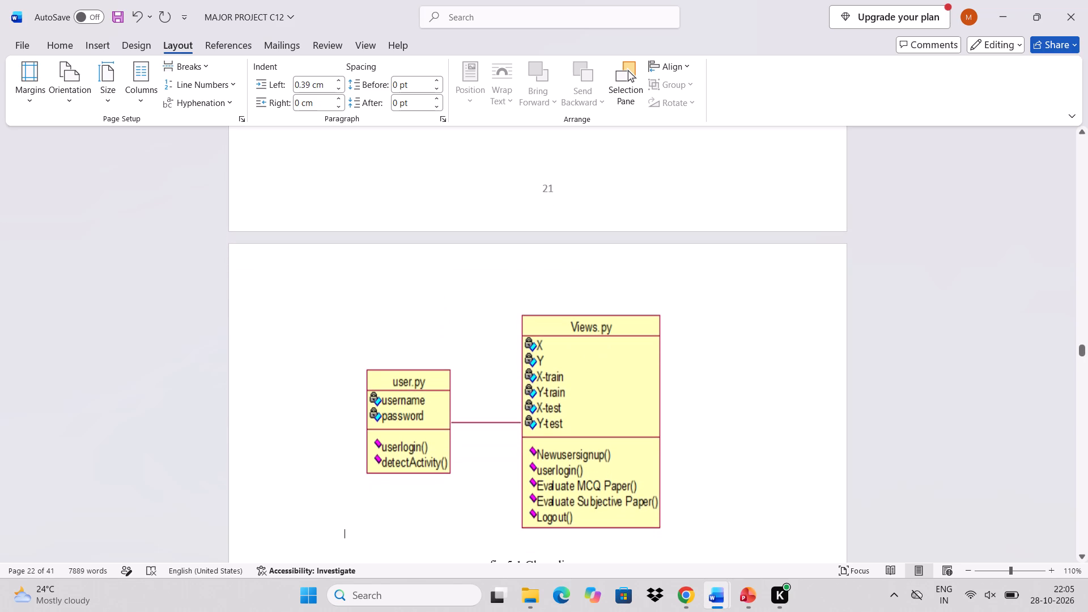
scroll(343, 378, "up", 3)
left_click(348, 366)
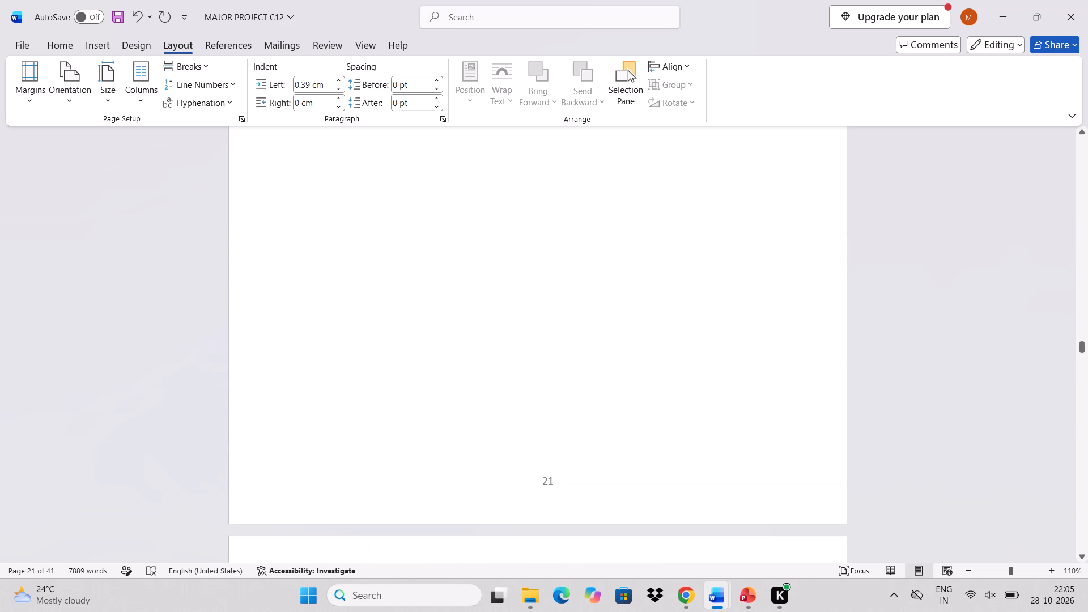
scroll(348, 366, "up", 1)
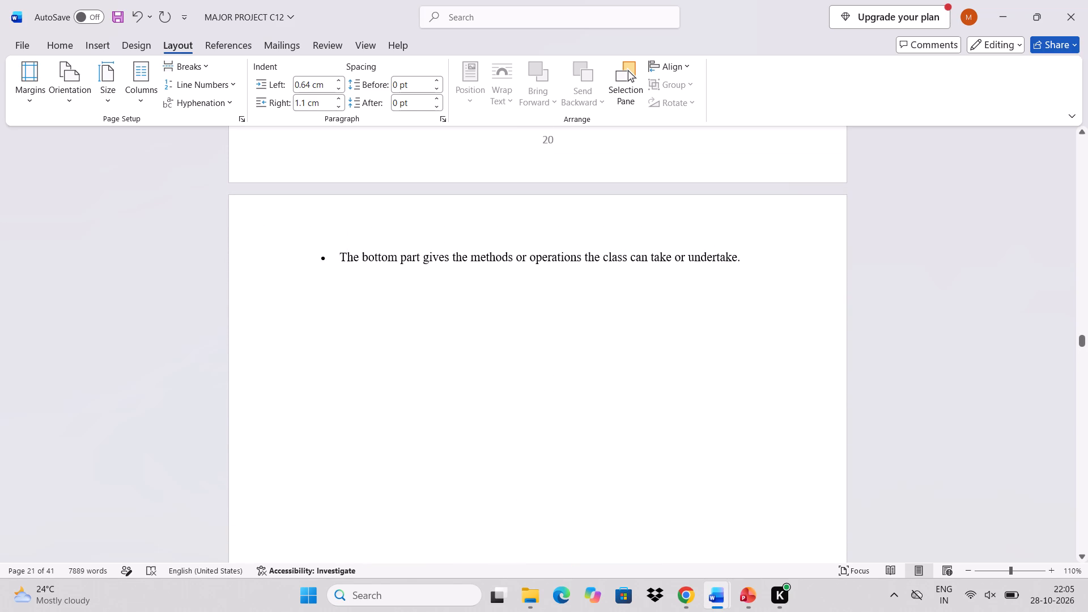
left_click(754, 256)
left_click_drag(403, 382, 468, 467)
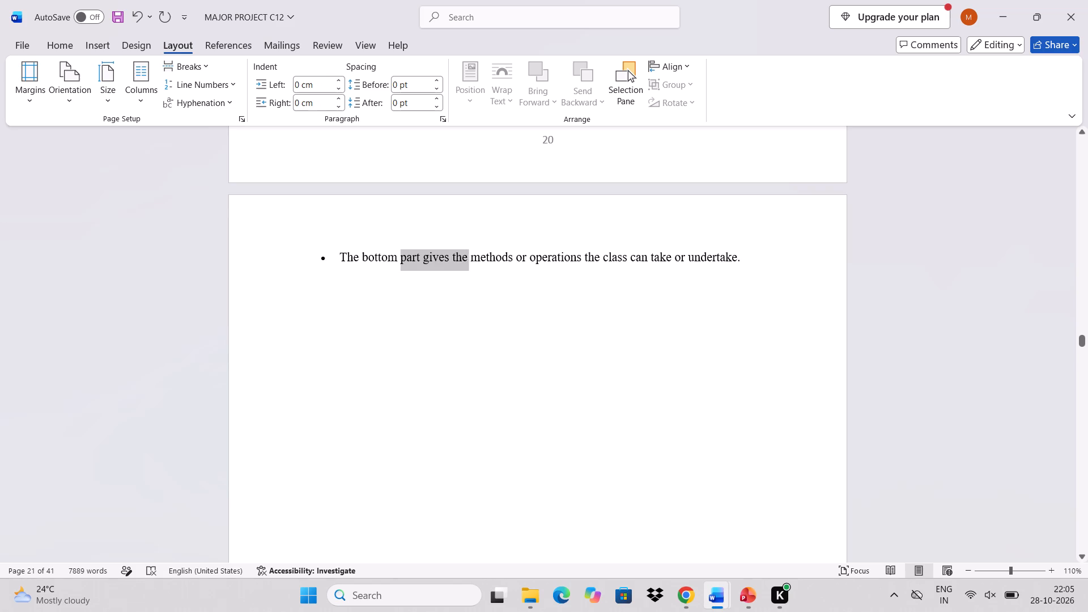
left_click_drag(468, 467, 475, 481)
left_click(765, 258)
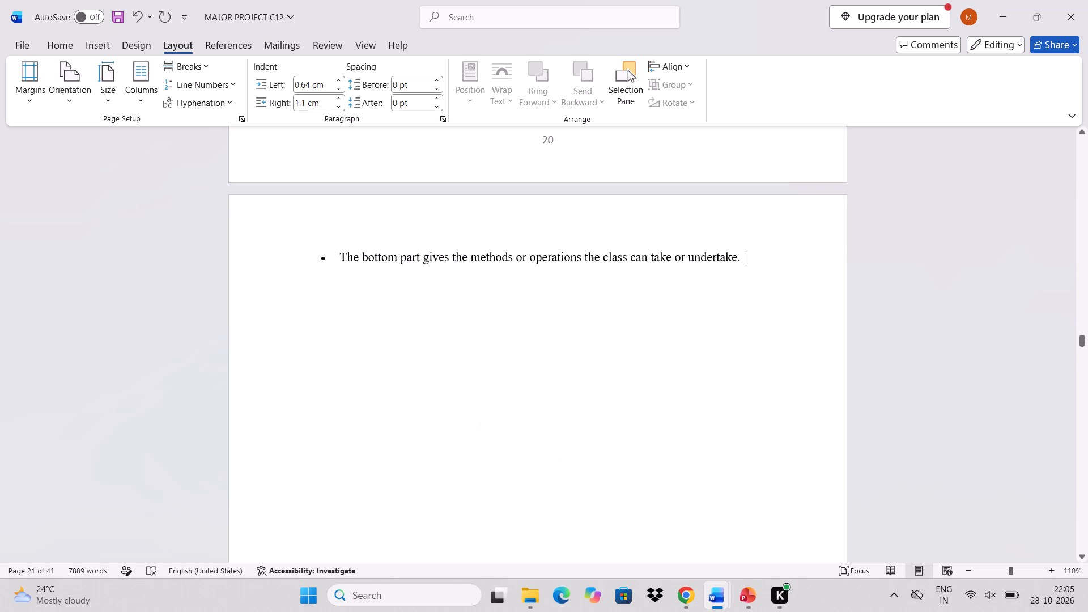
key("Return")
Insert a long run of blank lines between the bullet about the bottom part and the class diagram picture.
scroll(765, 258, "down", 2)
scroll(681, 343, "down", 3)
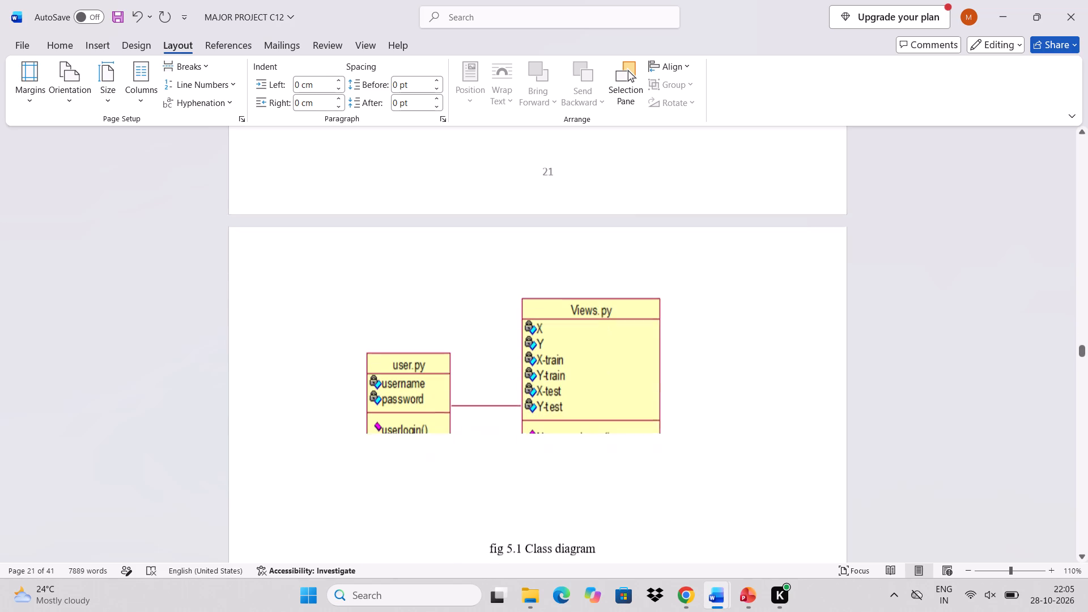
left_click(563, 229)
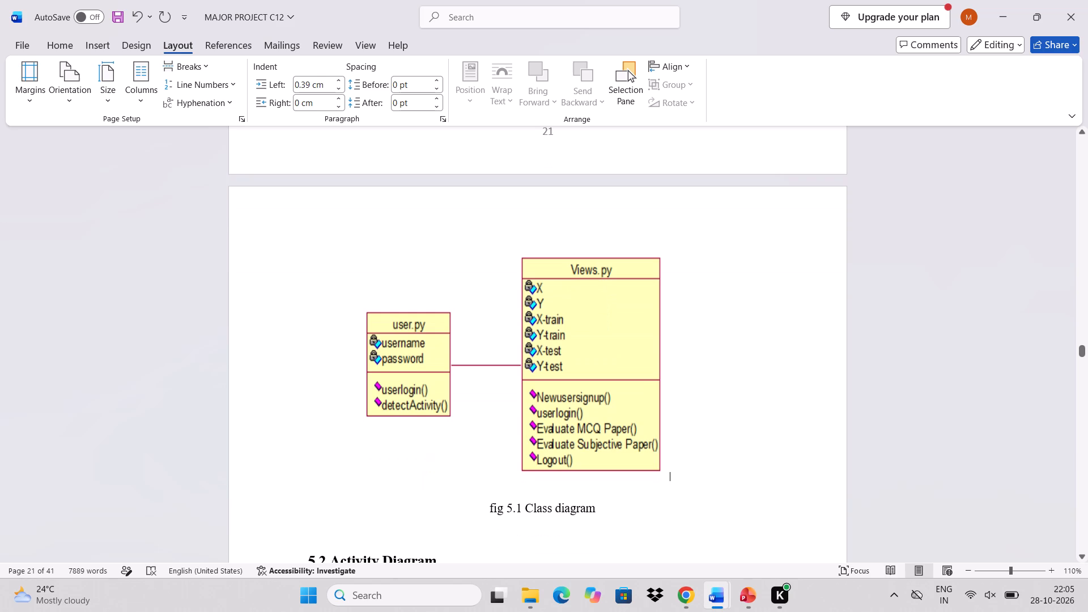
scroll(563, 229, "up", 1)
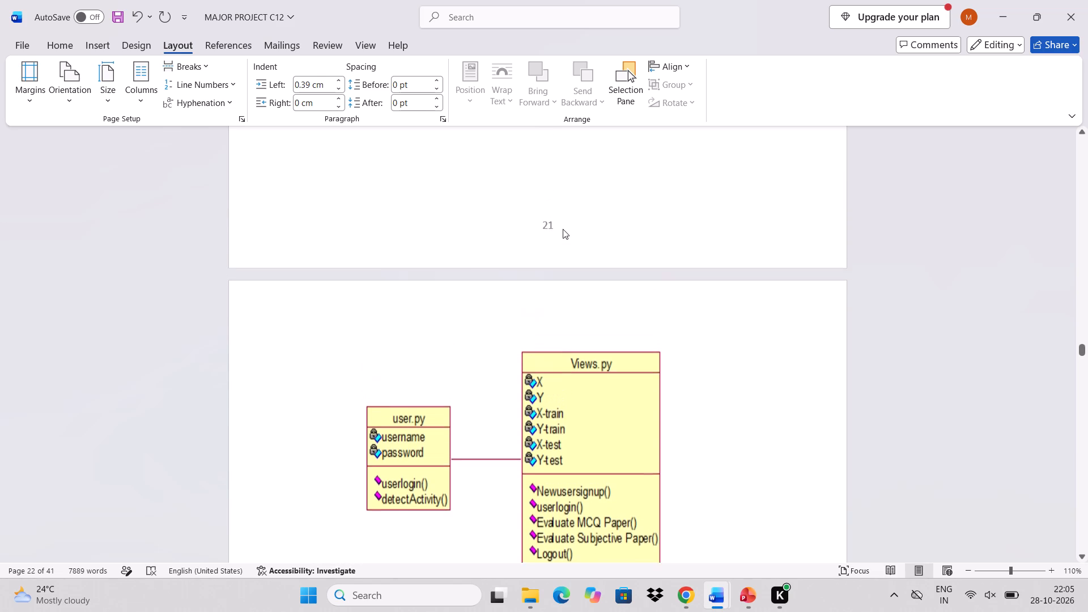
scroll(563, 229, "up", 1)
key("Up")
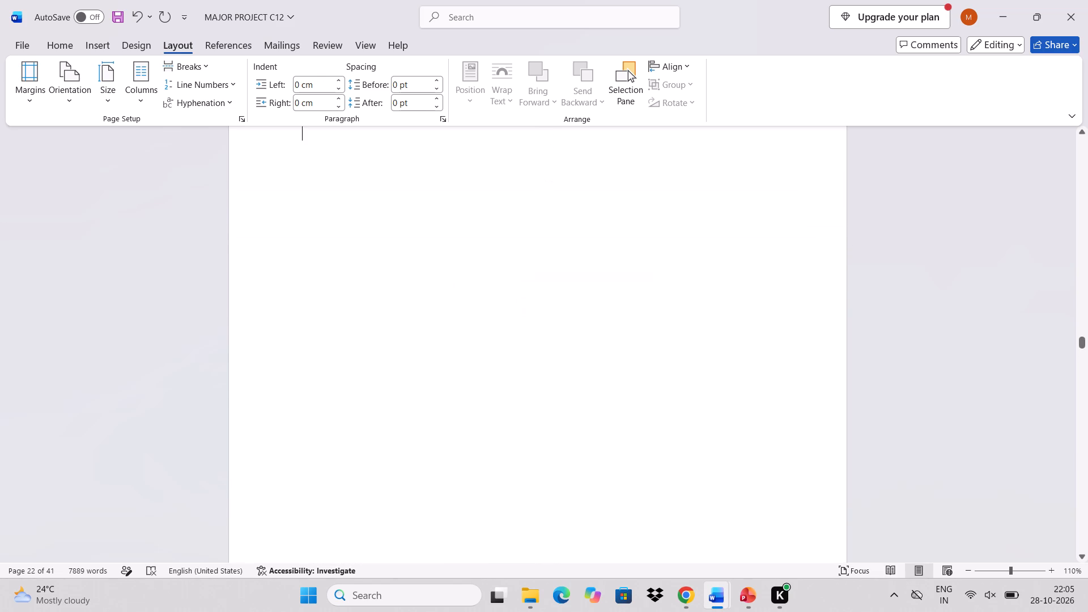
scroll(563, 229, "up", 1)
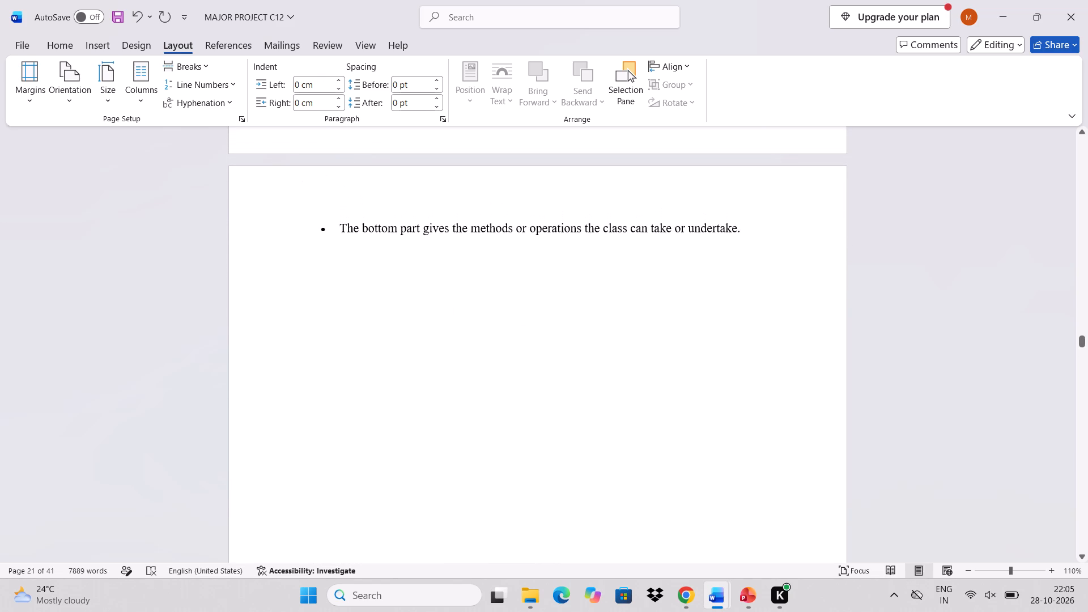
key("Return")
key("Return")
key("Return")
key("Return")
key("Return")
key("Return")
key("Return")
scroll(563, 229, "down", 4)
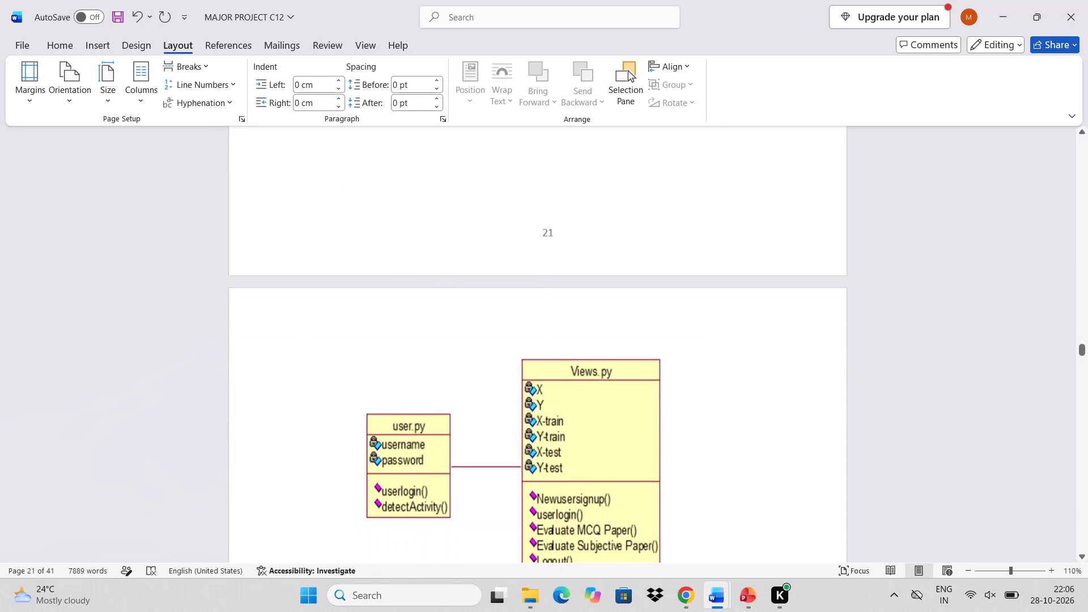
scroll(563, 229, "down", 1)
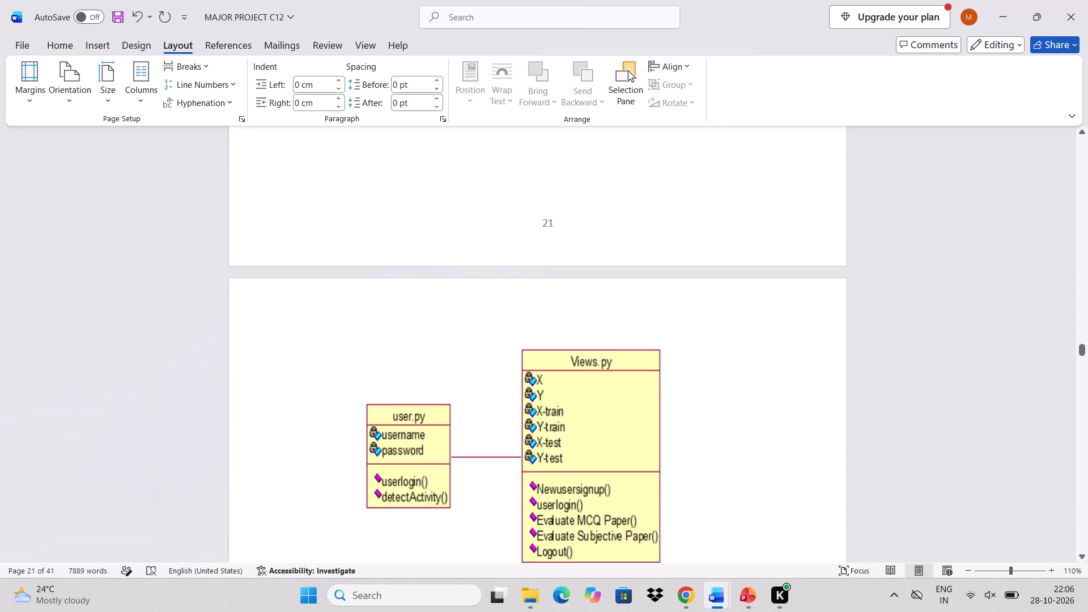
scroll(420, 210, "up", 6)
key("Return")
key("Return")
key("Return")
key("Return")
key("Return")
key("Return")
key("Return")
key("Return")
key("Return")
key("Return")
key("Return")
key("Return")
key("Return")
key("Return")
key("Return")
key("Return")
key("Return")
key("Return")
key("Return")
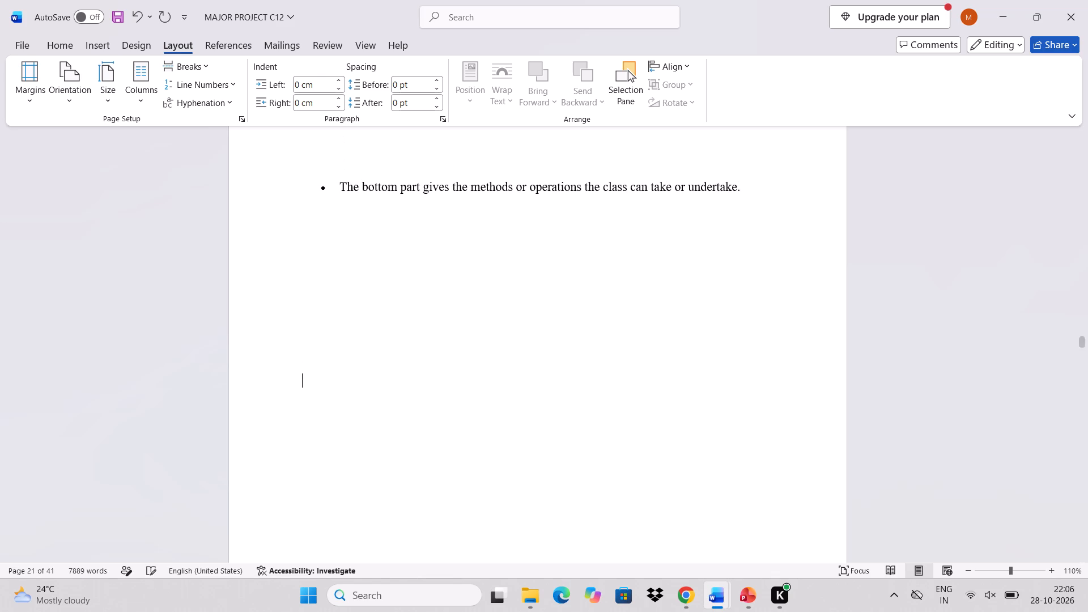
key("Return")
key("Return")
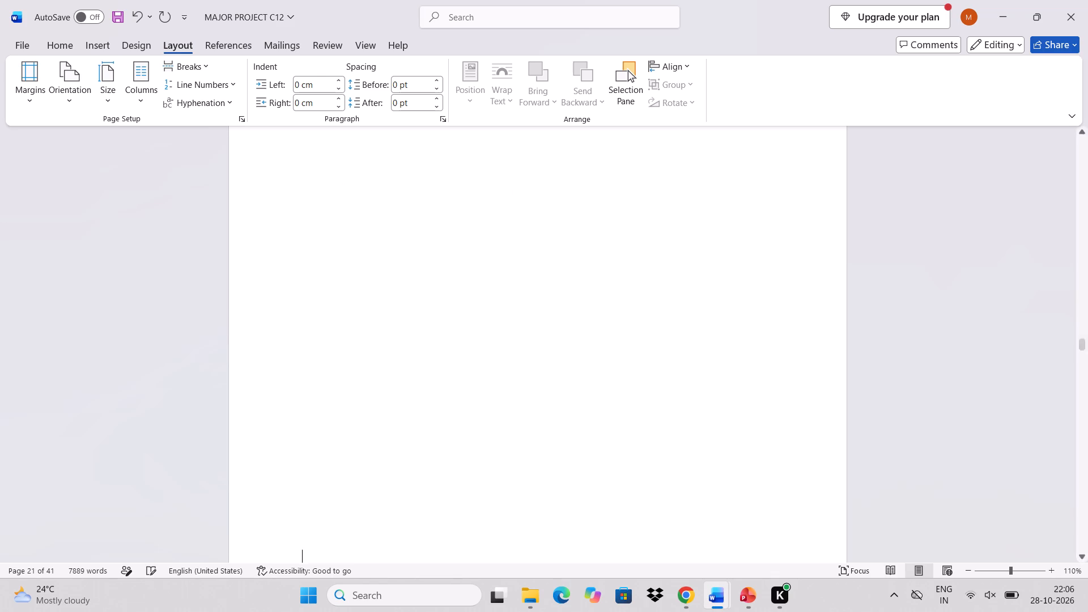
key("Return")
key("Return")
key("Return")
key("Return")
key("Return")
key("Return")
key("Return")
key("Return")
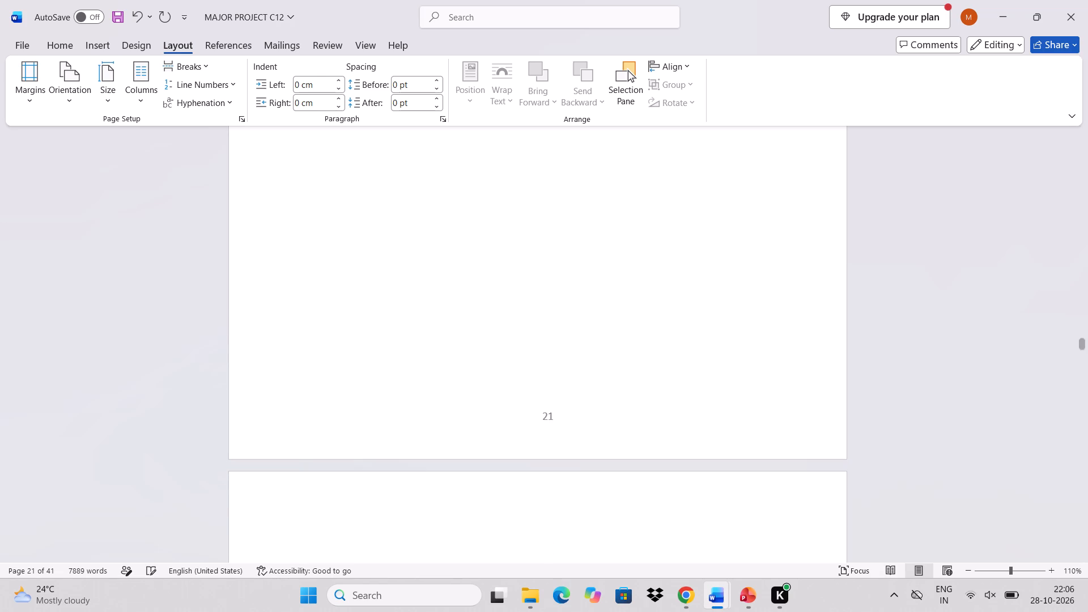
Delete the last eleven of the blank lines added before the class diagram picture.
scroll(420, 210, "down", 3)
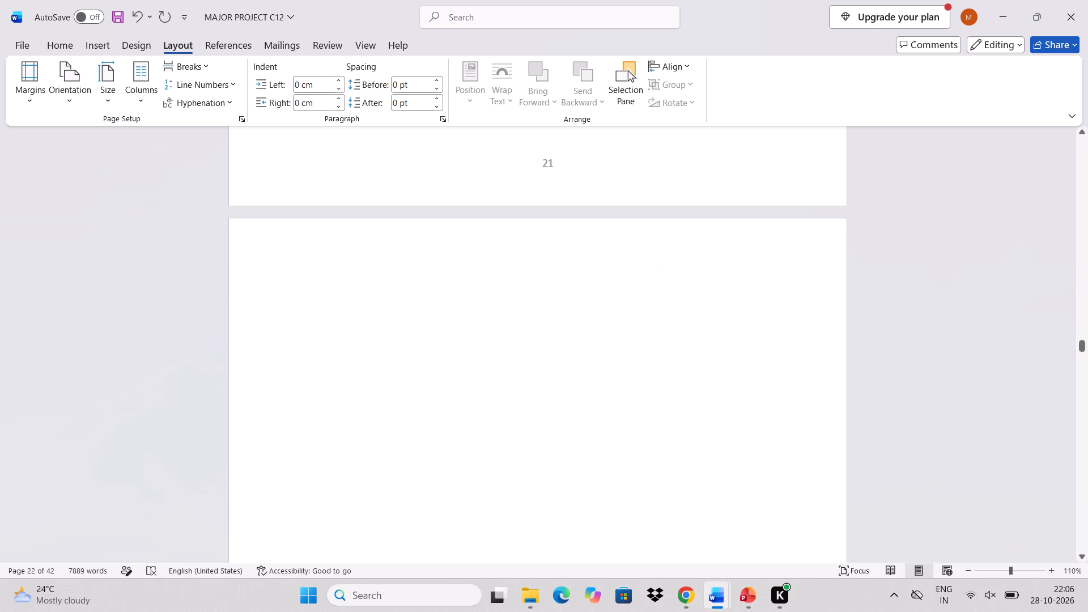
scroll(420, 210, "down", 6)
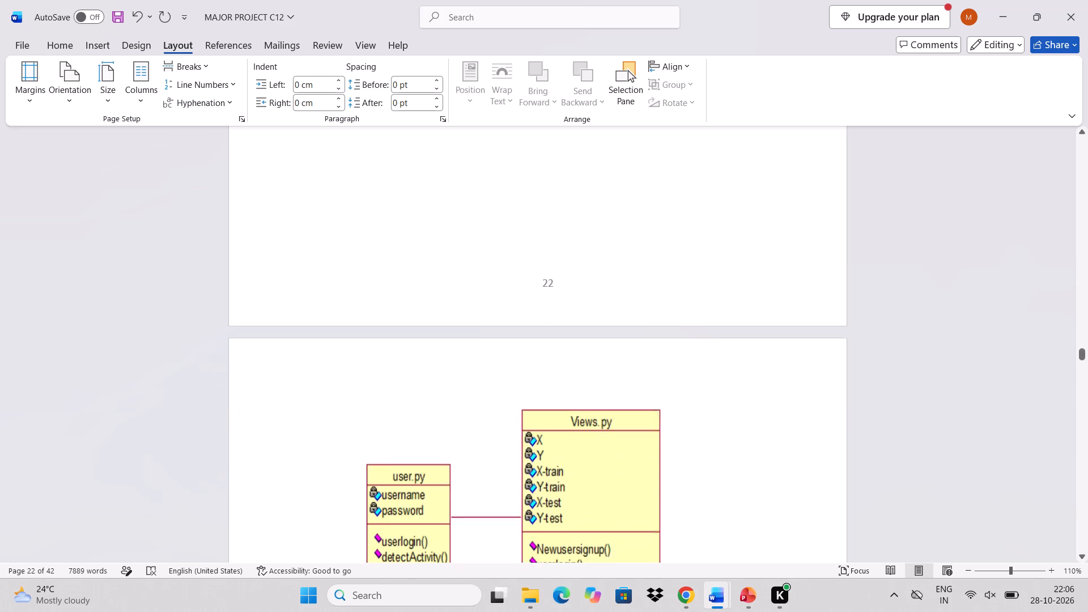
scroll(420, 210, "up", 1)
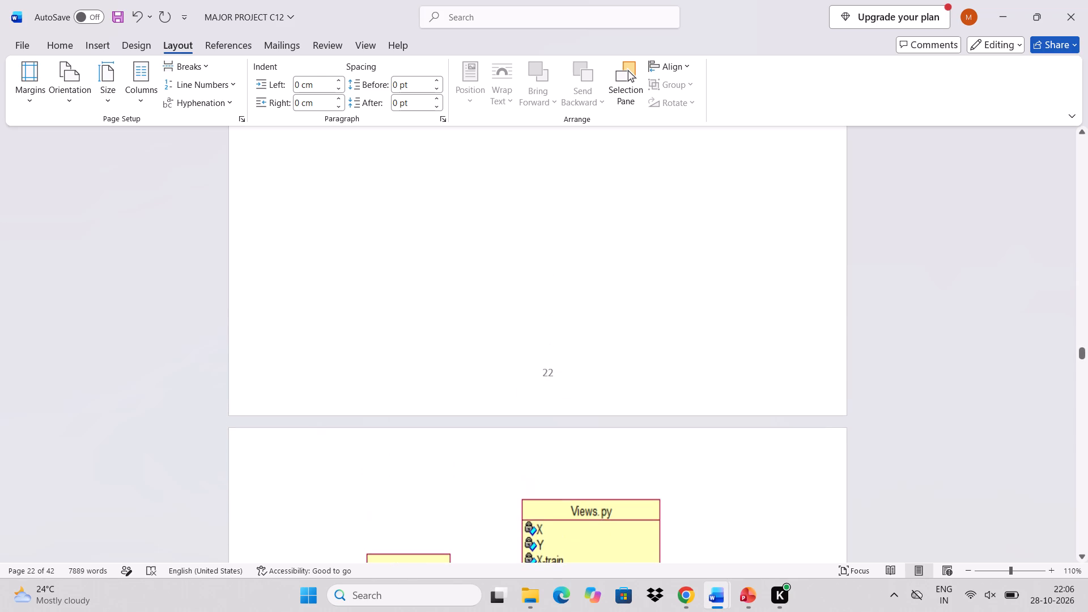
key("BackSpace")
key("BackSpace")
key("BackSpace")
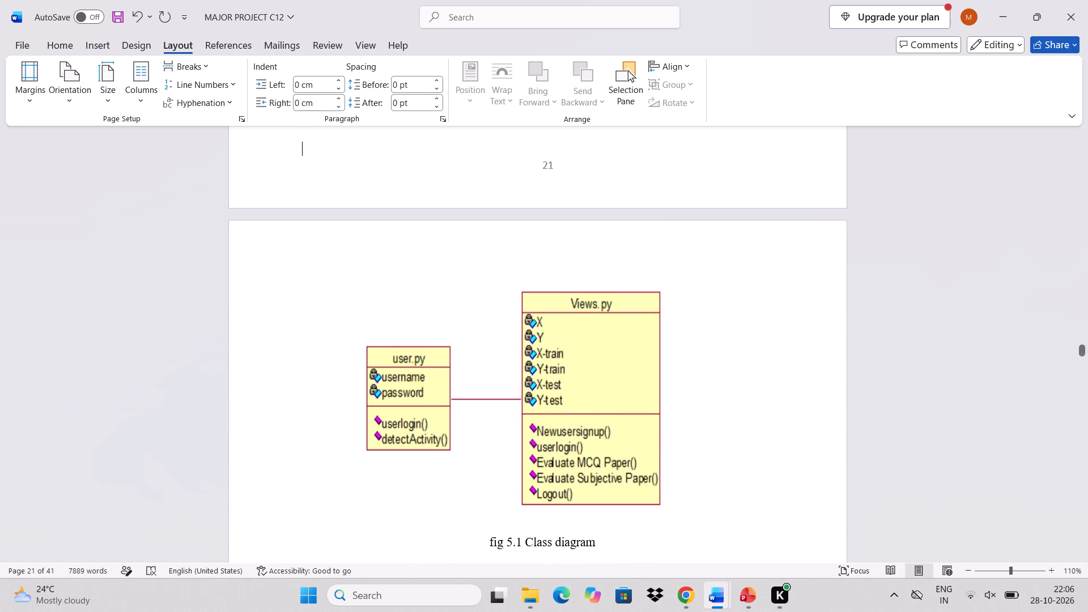
key("BackSpace")
key("BackSpace")
key("BackSpace")
key("BackSpace")
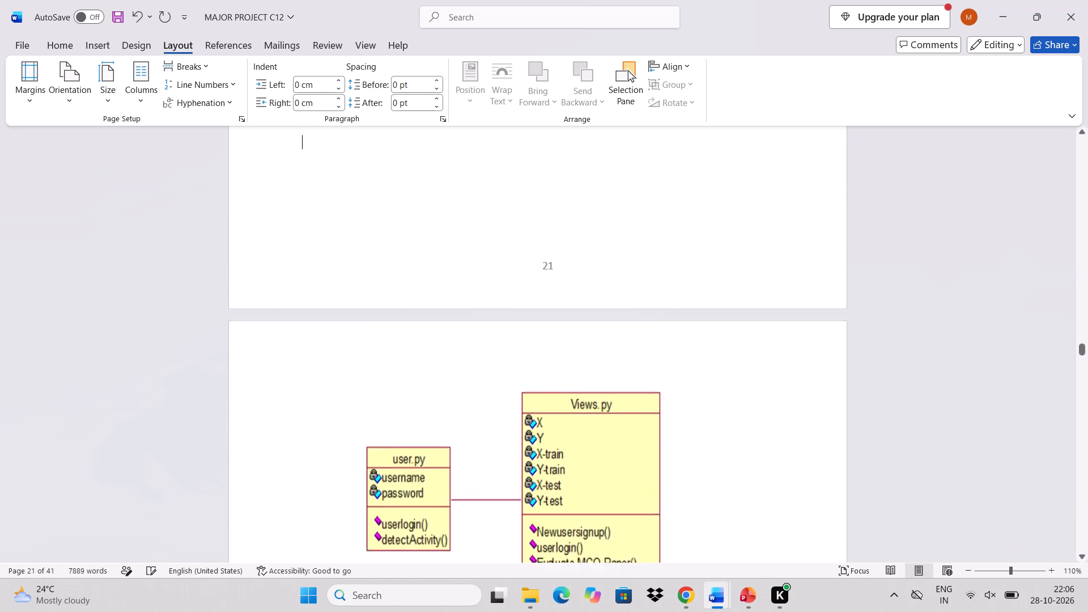
key("BackSpace")
key("BackSpace")
key("BackSpace")
key("BackSpace")
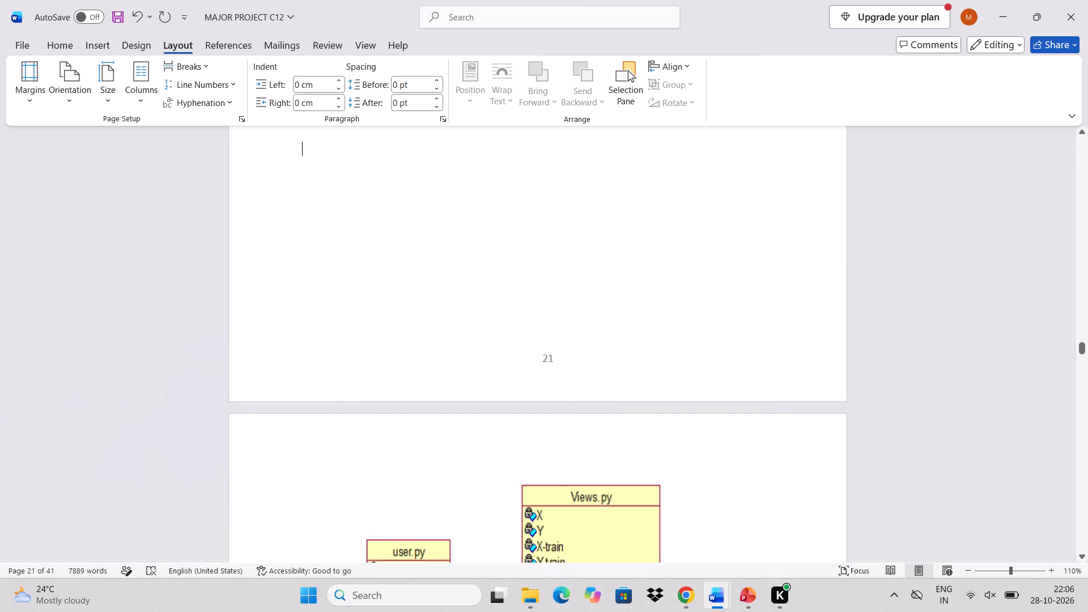
Copy the class diagram picture and paste it directly beneath the bullet about the bottom part, followed by a new line.
scroll(420, 210, "down", 2)
left_click(509, 333)
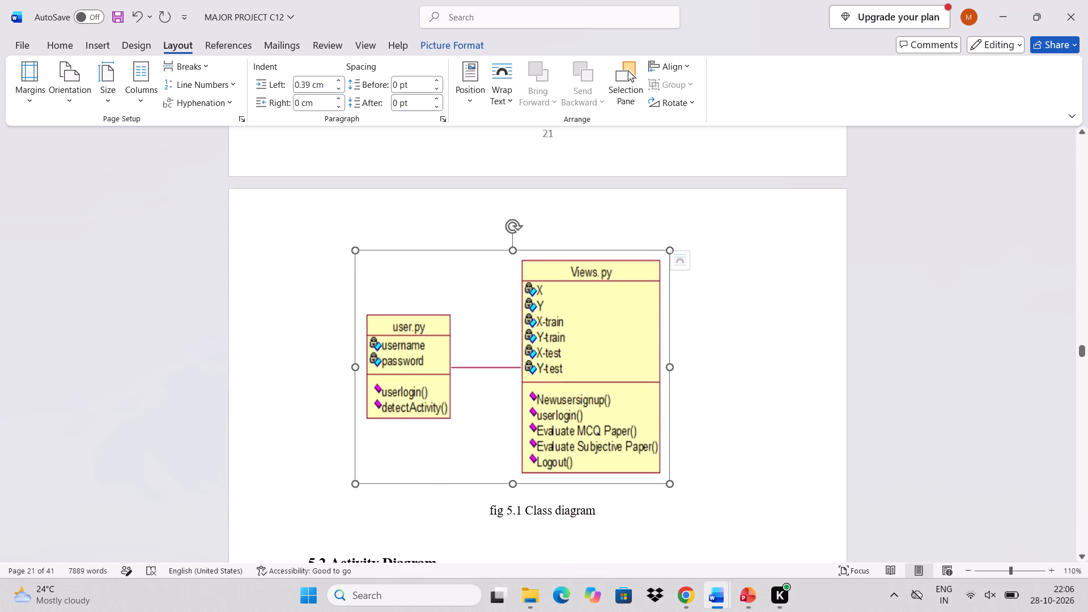
key("ctrl+c")
scroll(509, 333, "up", 2)
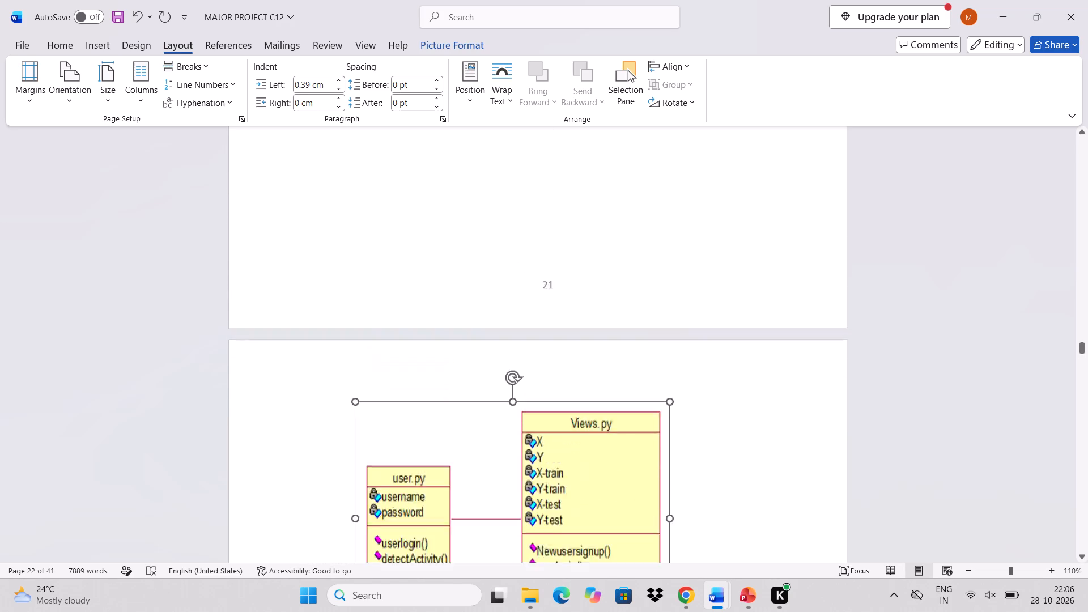
scroll(509, 333, "up", 5)
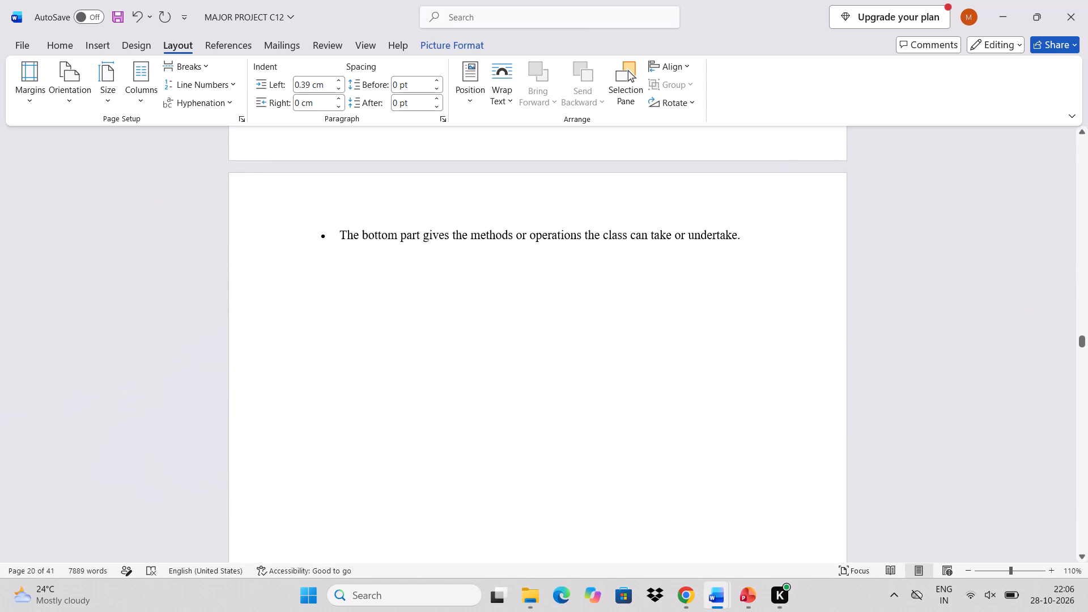
left_click(751, 241)
key("Return")
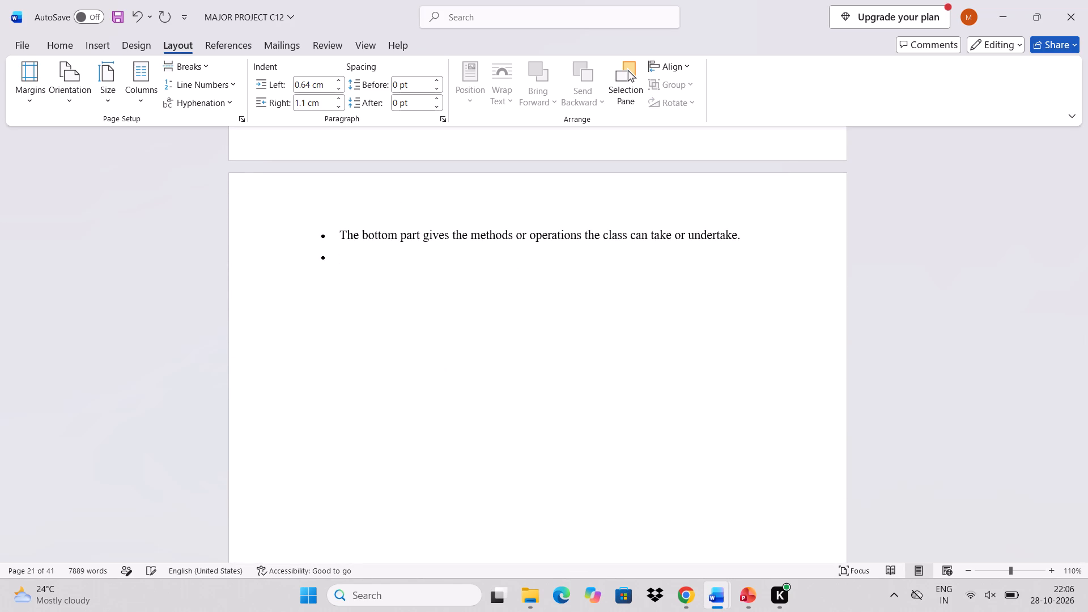
key("BackSpace")
key("ctrl+v")
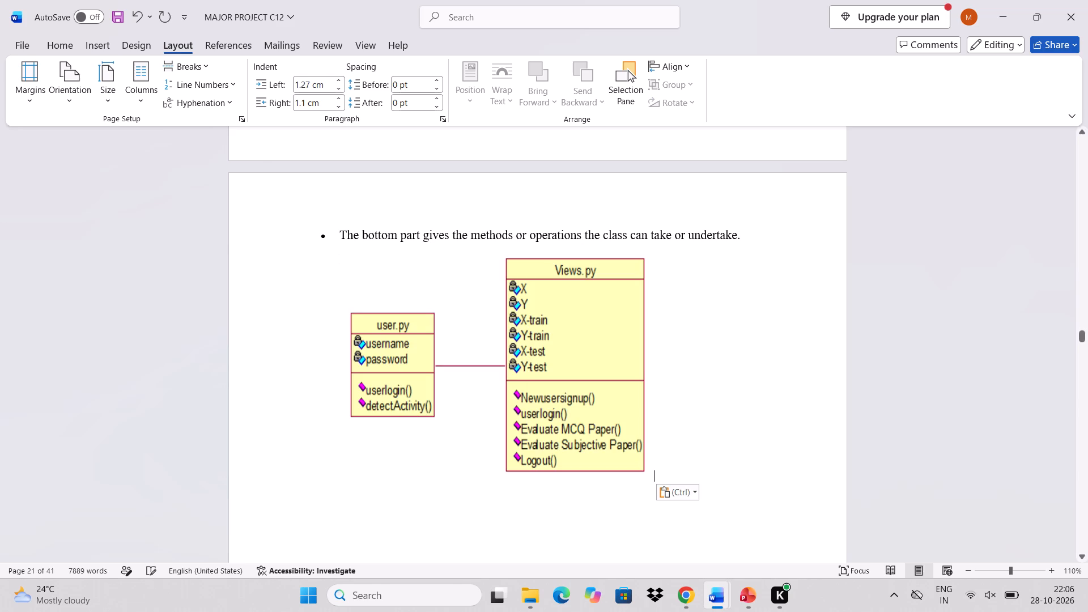
key("Return")
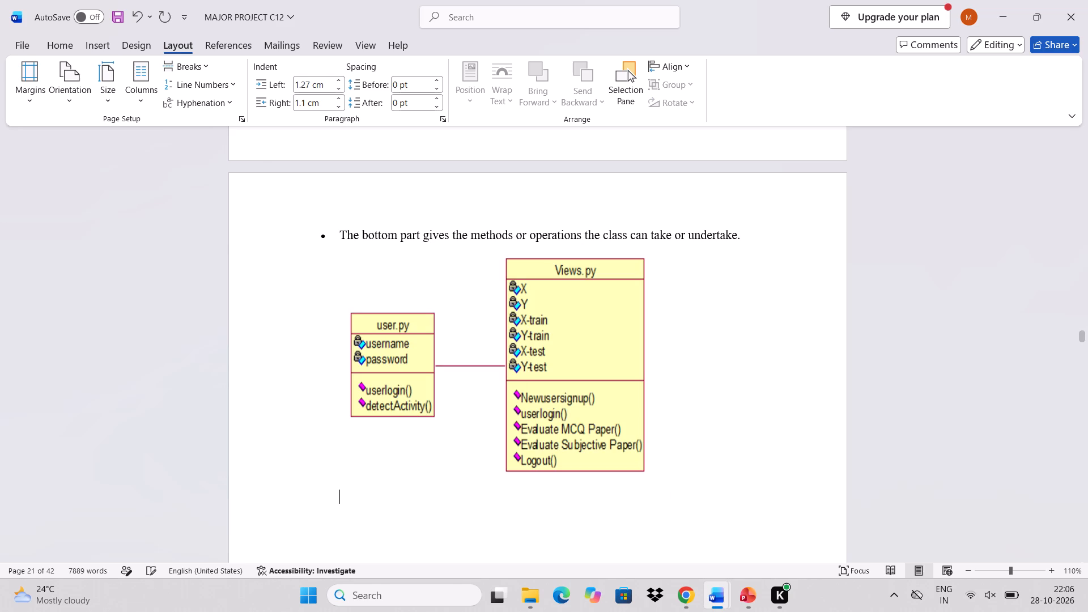
Delete the original class diagram picture above the caption "fig 5.1 Class diagram".
scroll(737, 455, "down", 6)
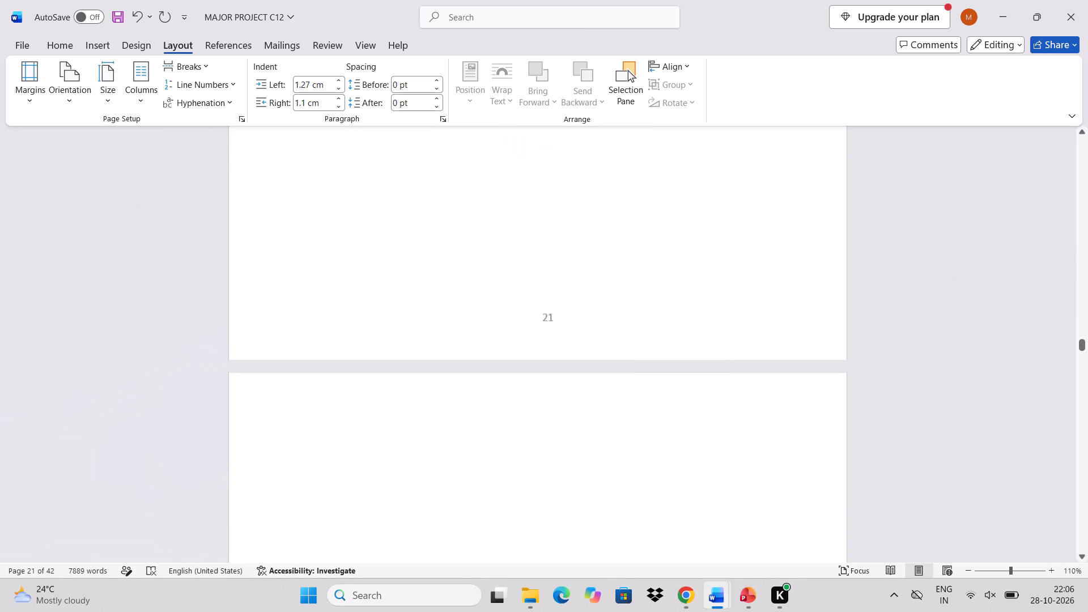
scroll(737, 455, "down", 6)
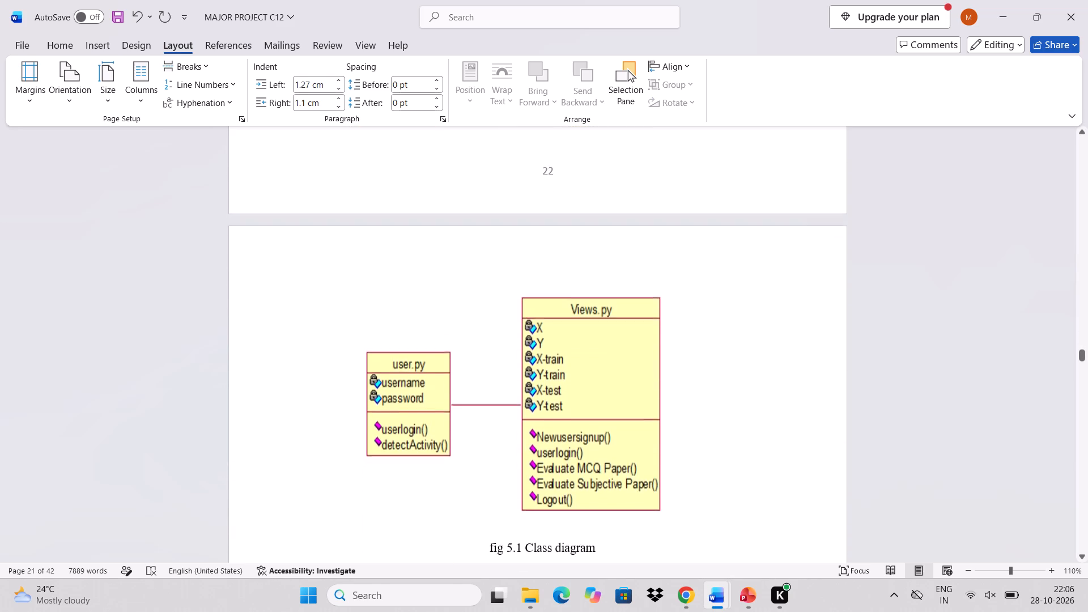
scroll(737, 455, "down", 1)
left_click(601, 424)
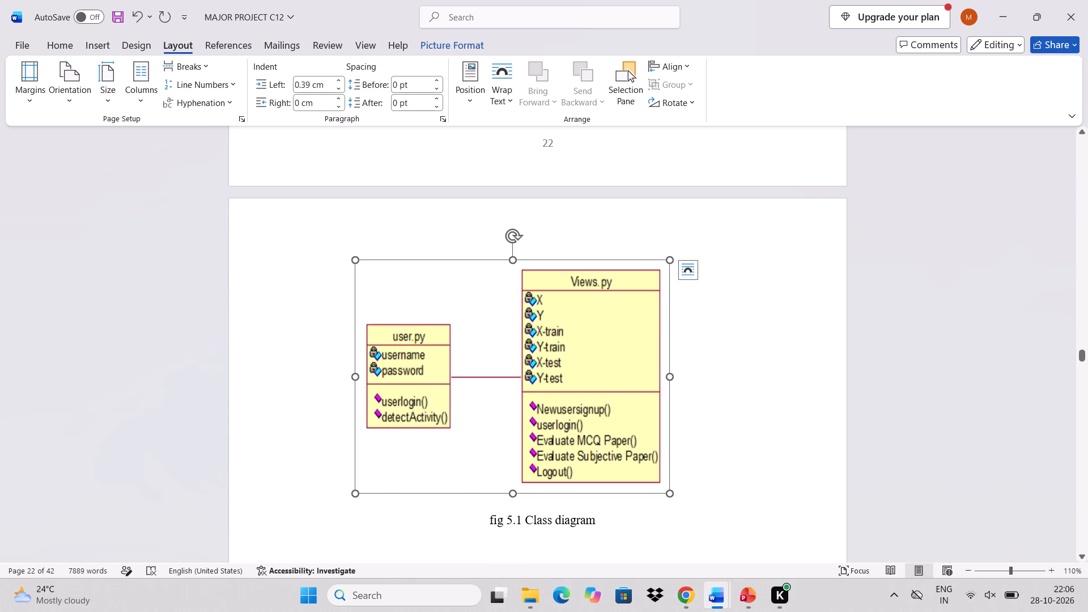
key("BackSpace")
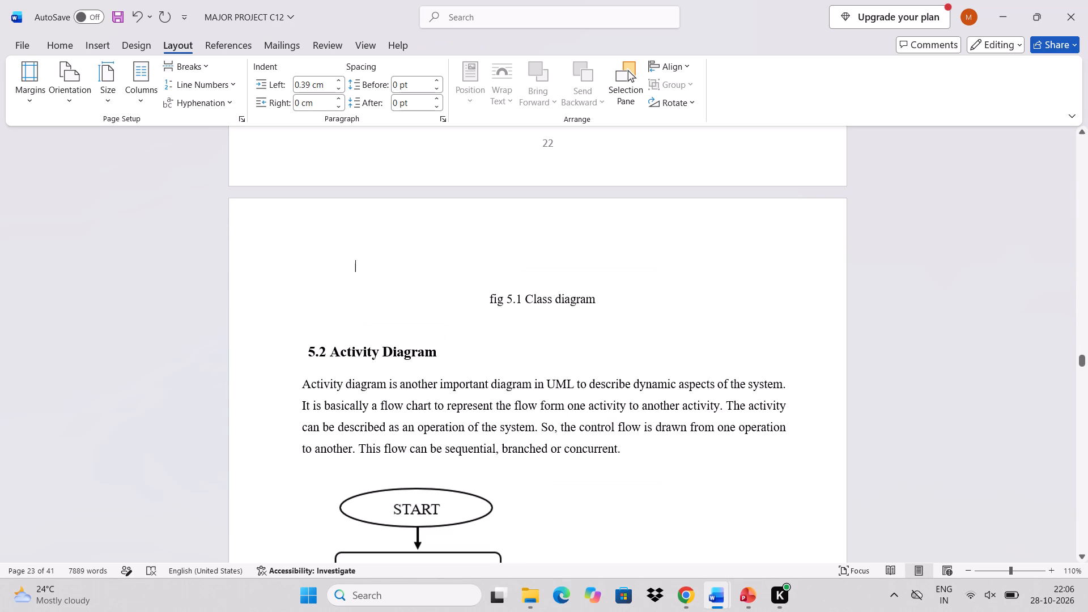
Remove the leftover spaces and the empty line above the "fig 5.1 Class diagram" caption.
key("BackSpace")
key("BackSpace")
key("BackSpace")
key("BackSpace")
key("BackSpace")
key("BackSpace")
key("BackSpace")
key("BackSpace")
key("BackSpace")
key("BackSpace")
key("BackSpace")
key("BackSpace")
key("BackSpace")
key("BackSpace")
key("BackSpace")
key("BackSpace")
key("BackSpace")
key("BackSpace")
key("BackSpace")
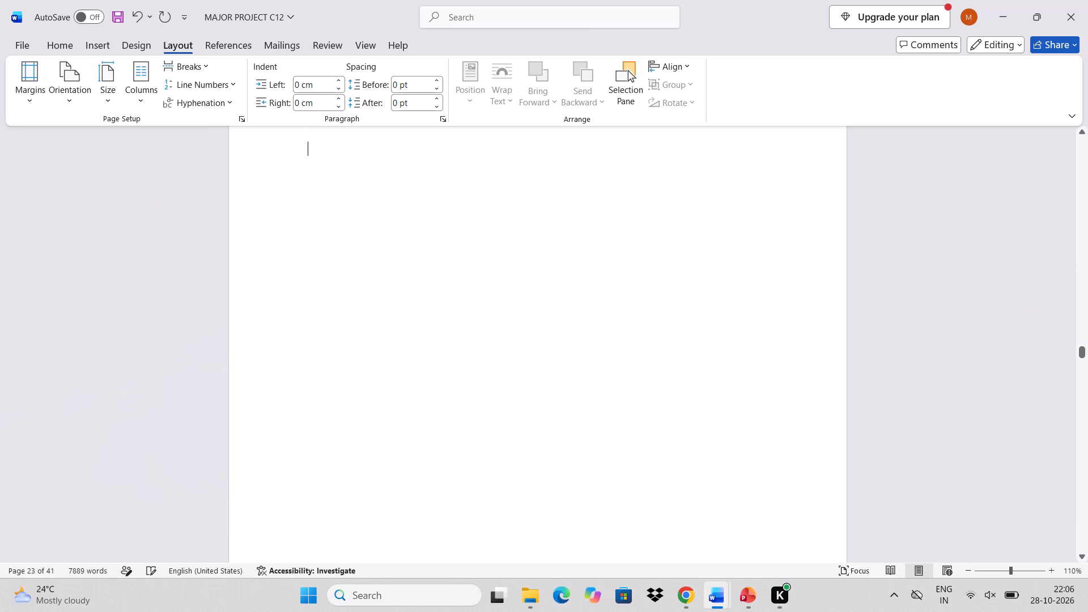
Copy the caption "fig 5.1 Class diagram" and paste it on a new line directly below the moved class diagram picture.
scroll(614, 424, "down", 5)
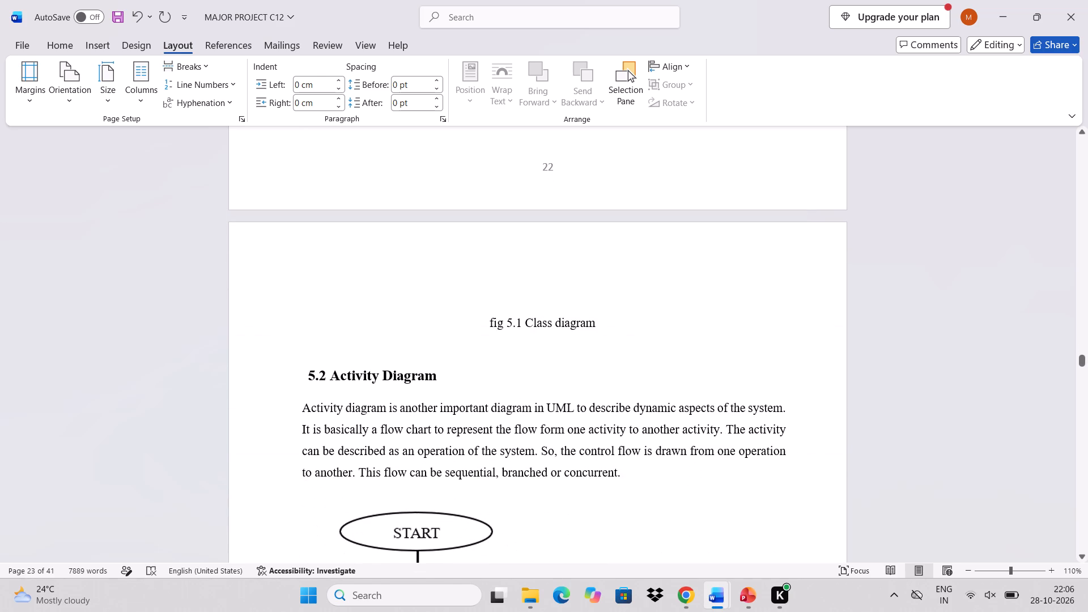
left_click_drag(614, 325, 476, 320)
key("ctrl+c")
scroll(476, 320, "up", 3)
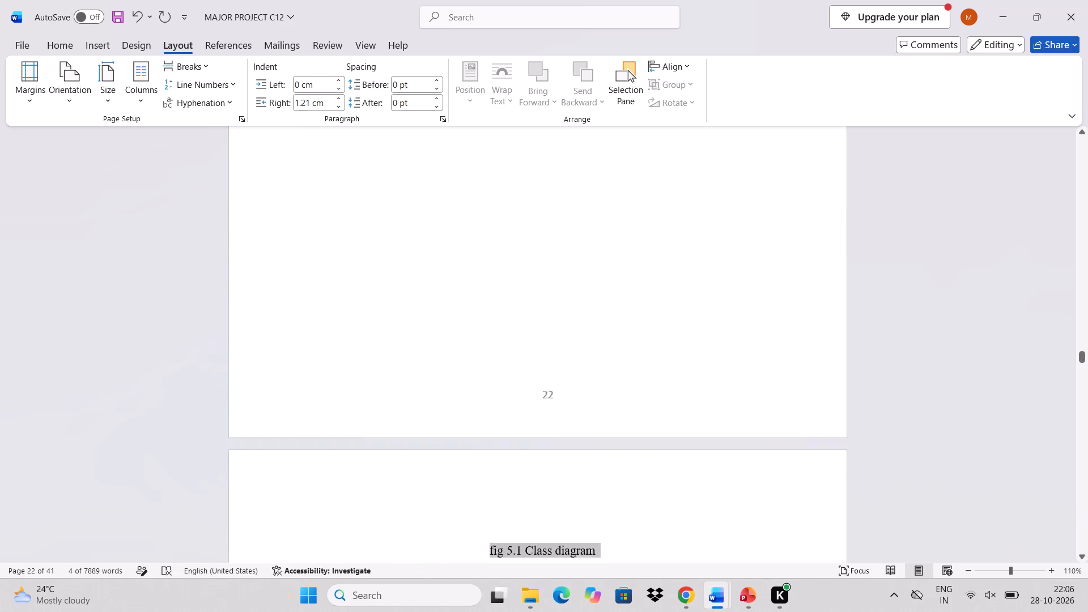
scroll(476, 320, "up", 8)
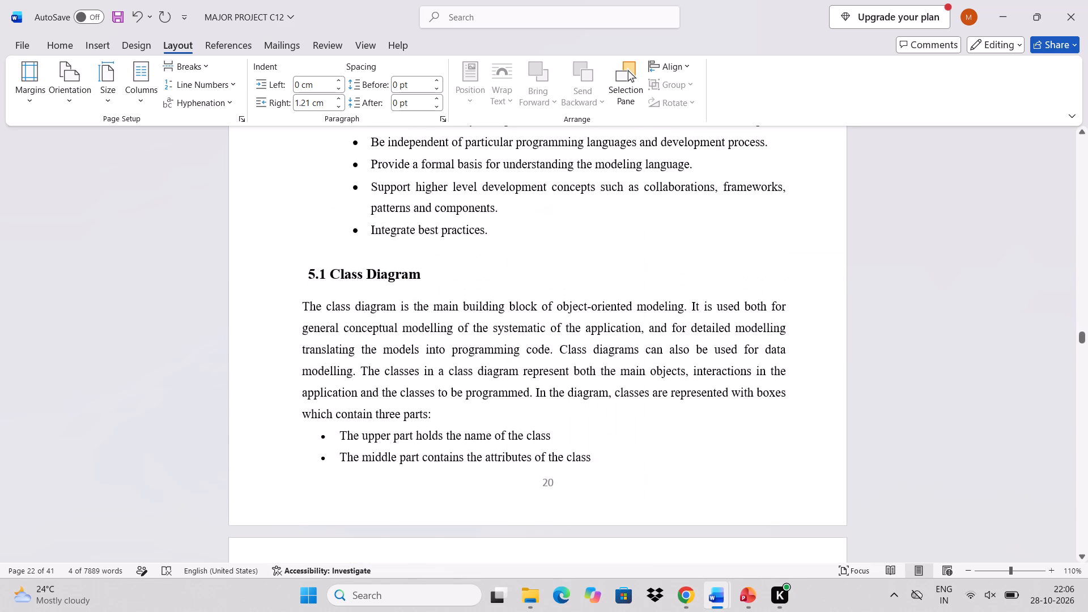
scroll(476, 320, "down", 4)
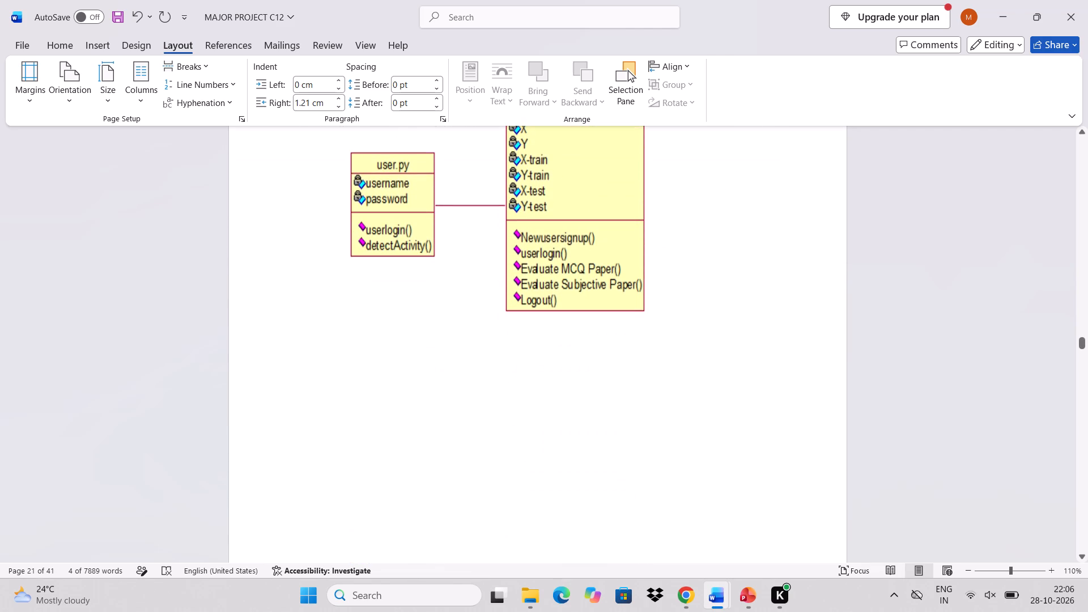
left_click(681, 303)
key("Return")
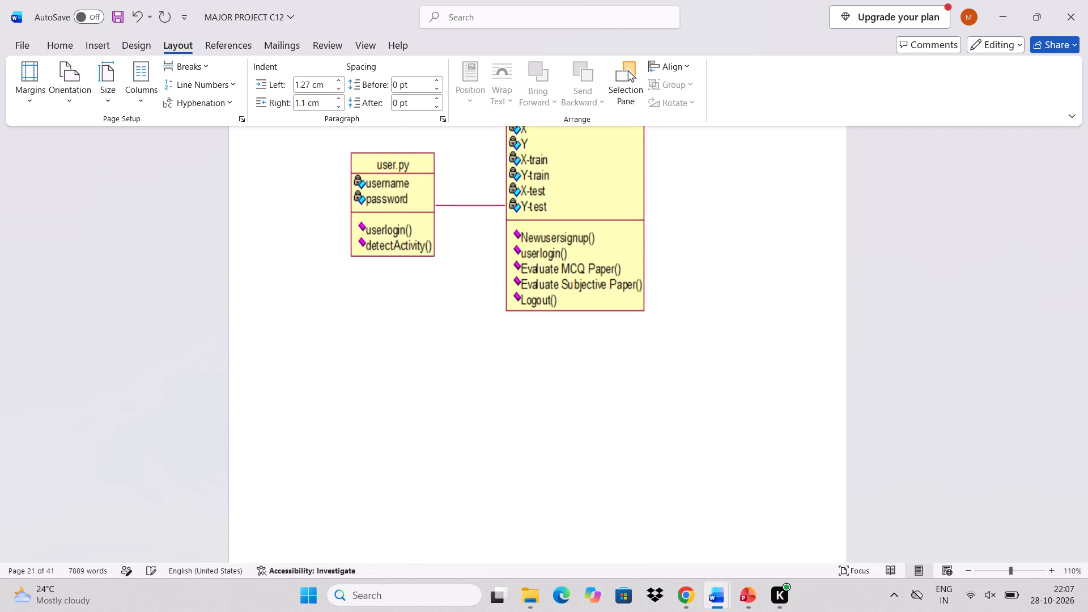
key("ctrl+v")
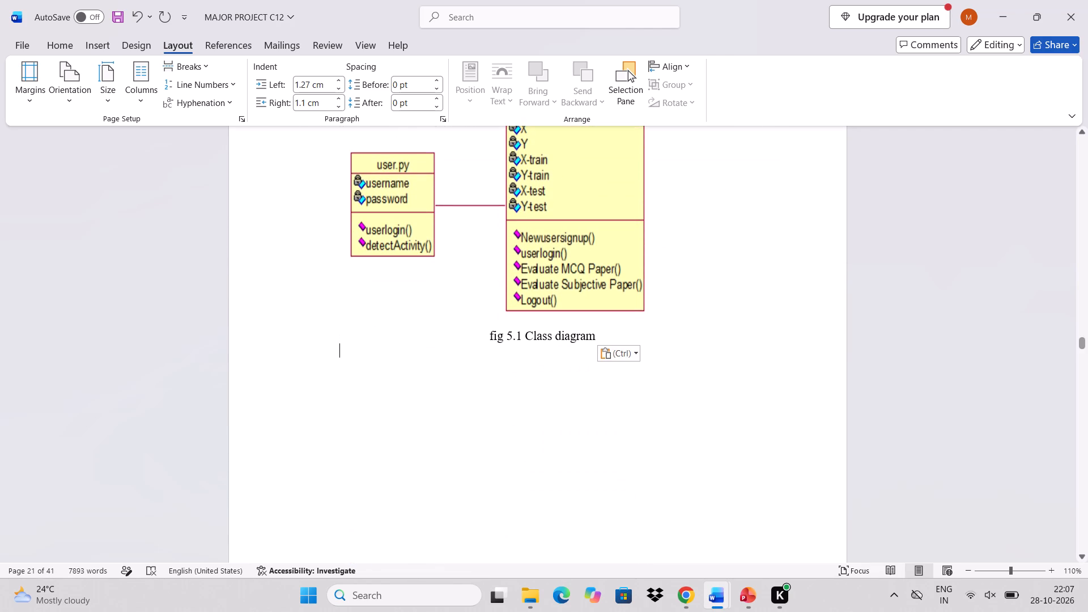
Copy the Activity Diagram heading with its descriptive paragraph and paste them directly below the moved "fig 5.1 Class diagram" caption.
scroll(632, 472, "down", 7)
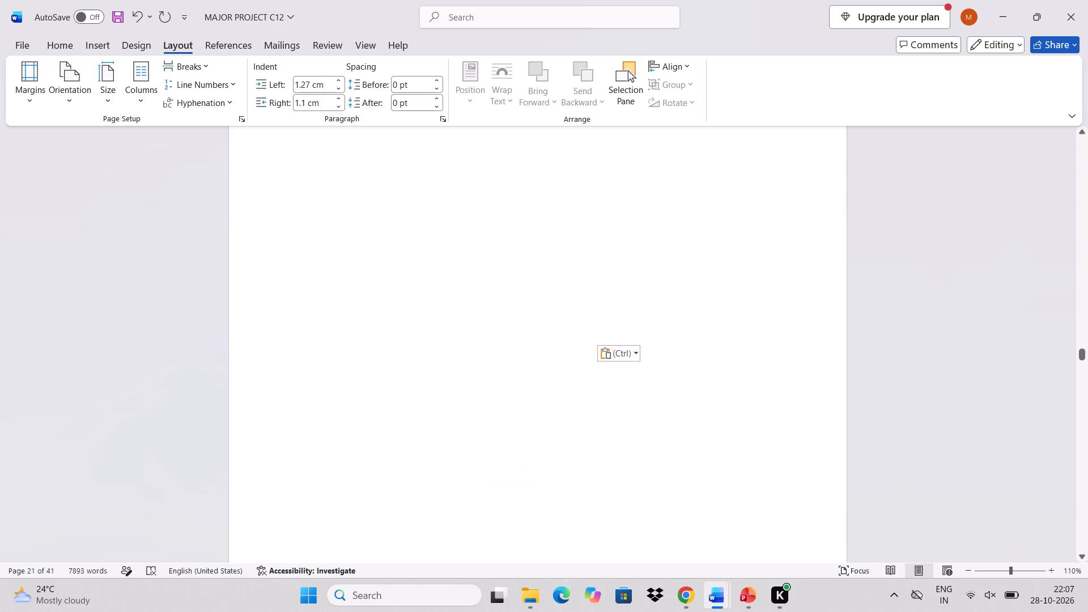
scroll(632, 472, "down", 4)
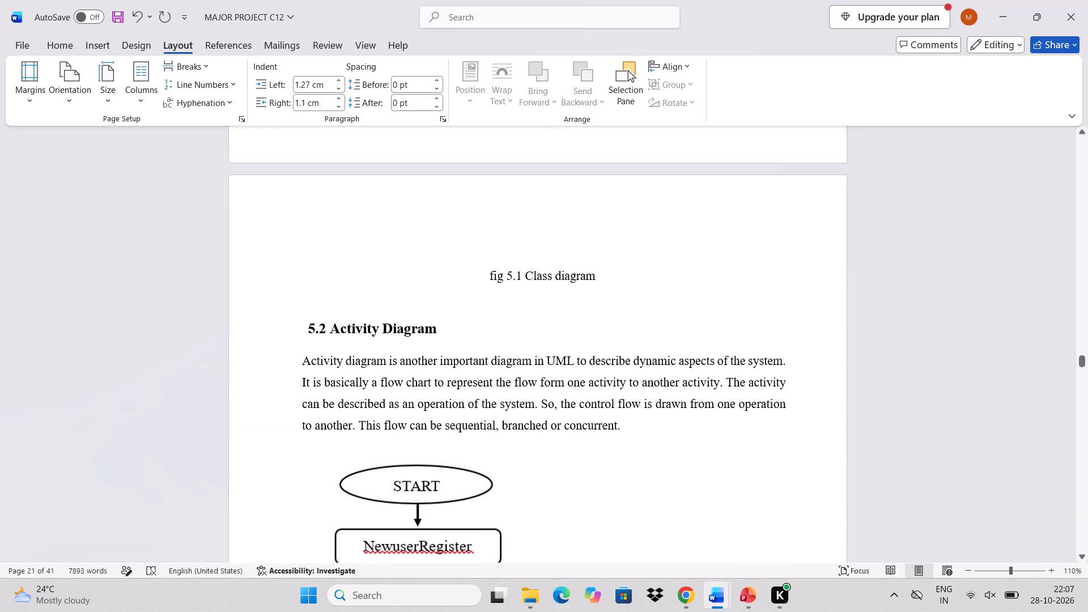
left_click_drag(623, 426, 315, 325)
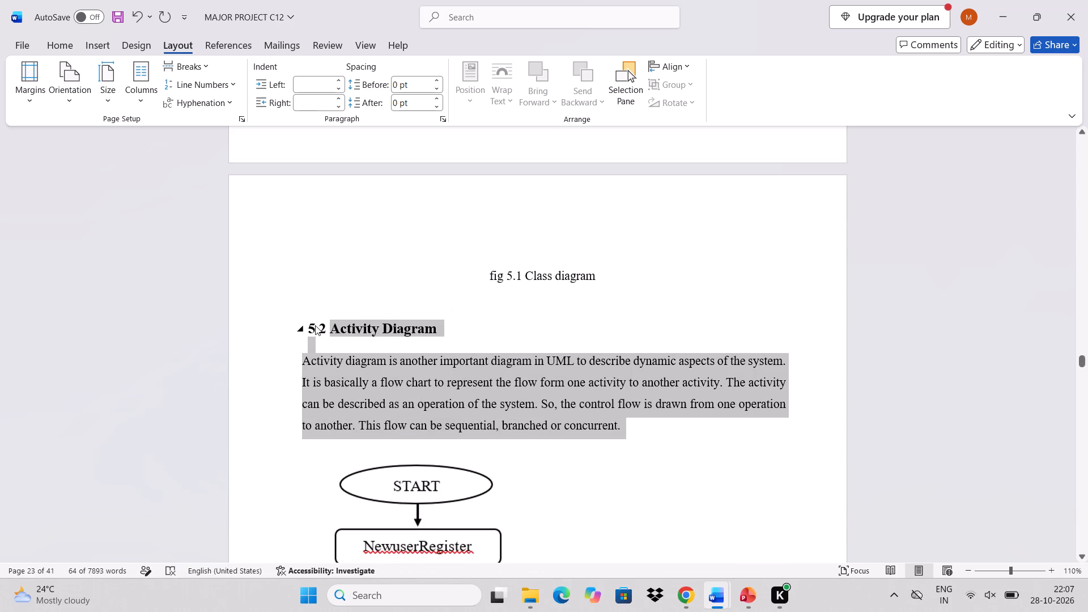
key("ctrl+c")
scroll(315, 325, "up", 6)
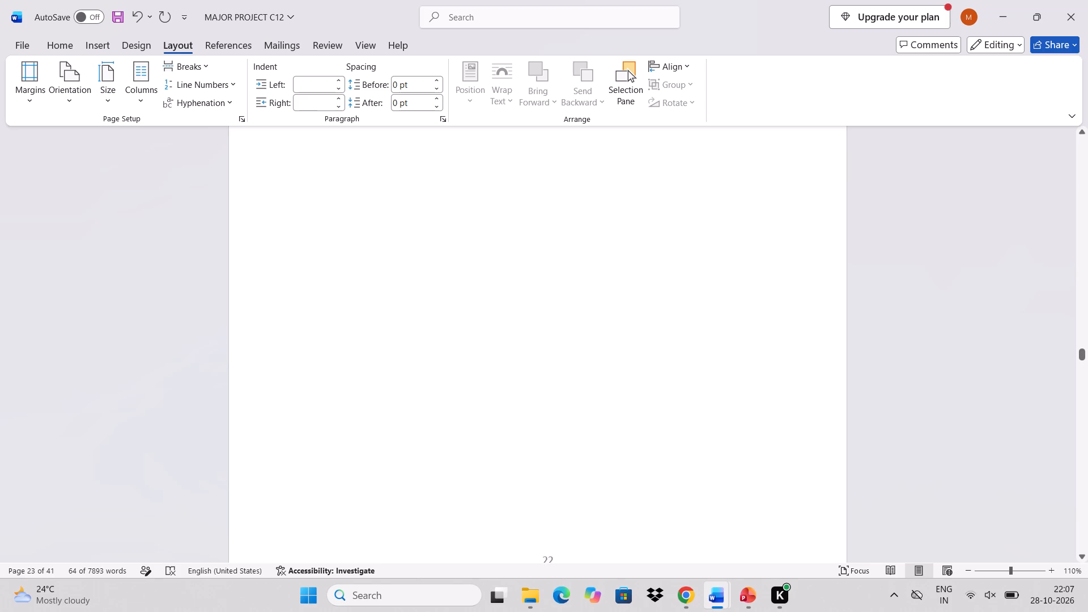
scroll(315, 325, "up", 7)
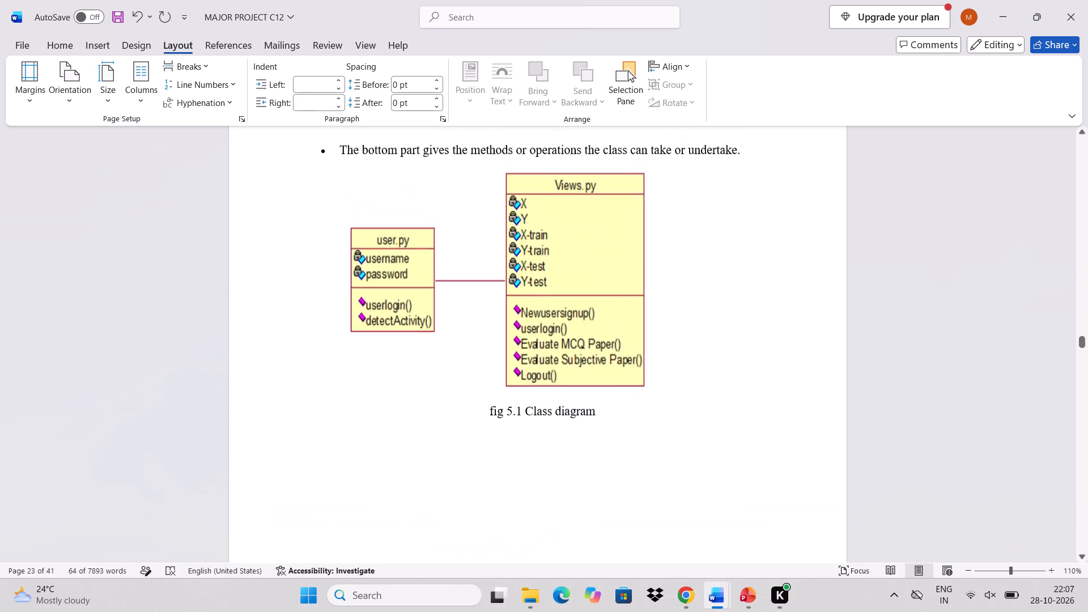
left_click(612, 419)
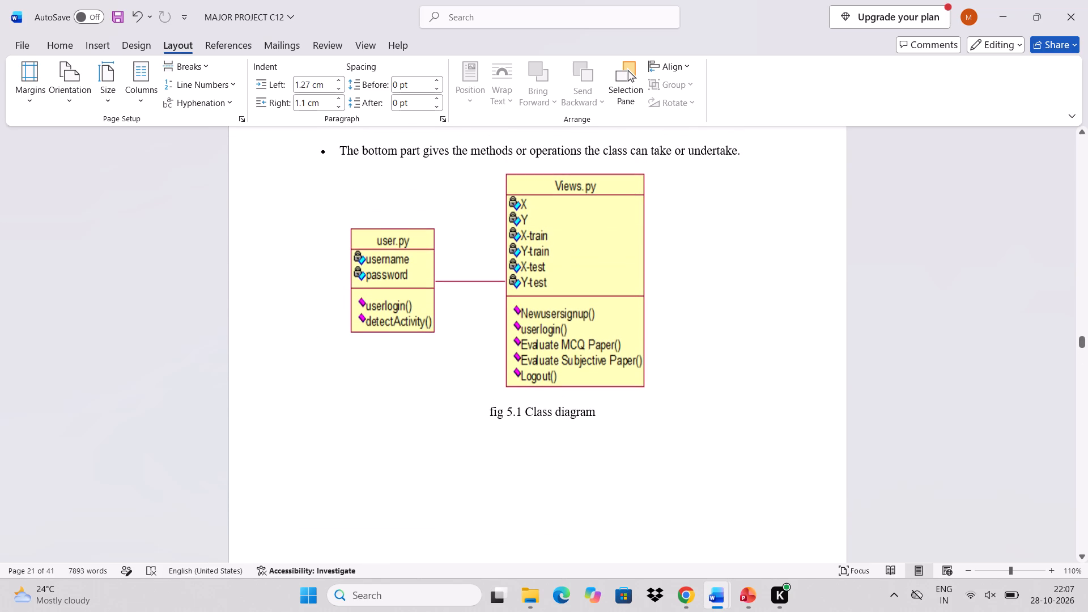
key("ctrl+v")
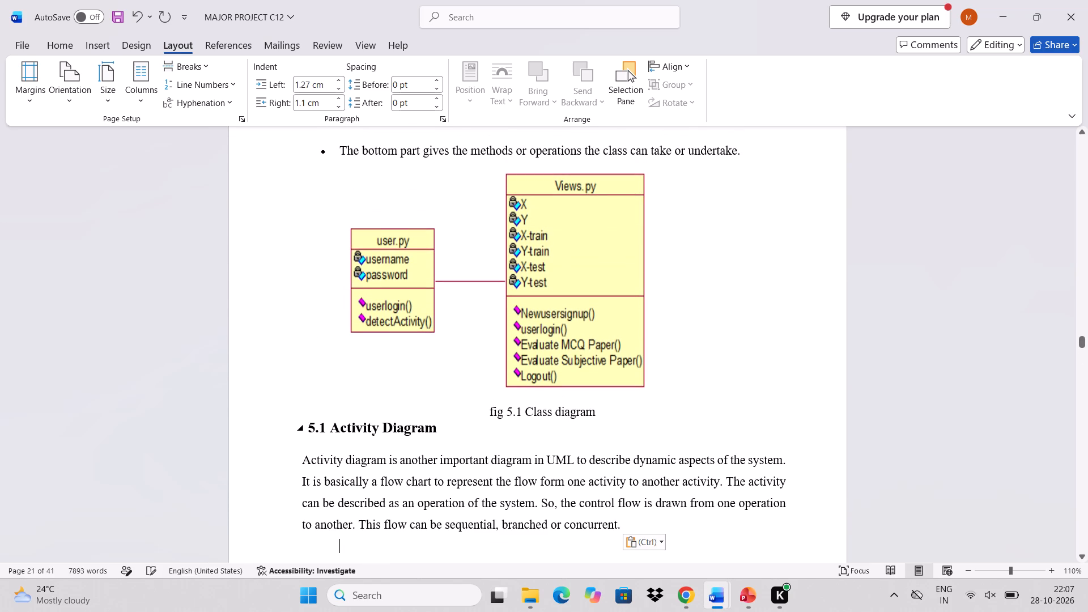
Renumber the pasted Activity Diagram heading as 5.2, with a space between the number and the title.
left_click(327, 427)
key("BackSpace")
key("2")
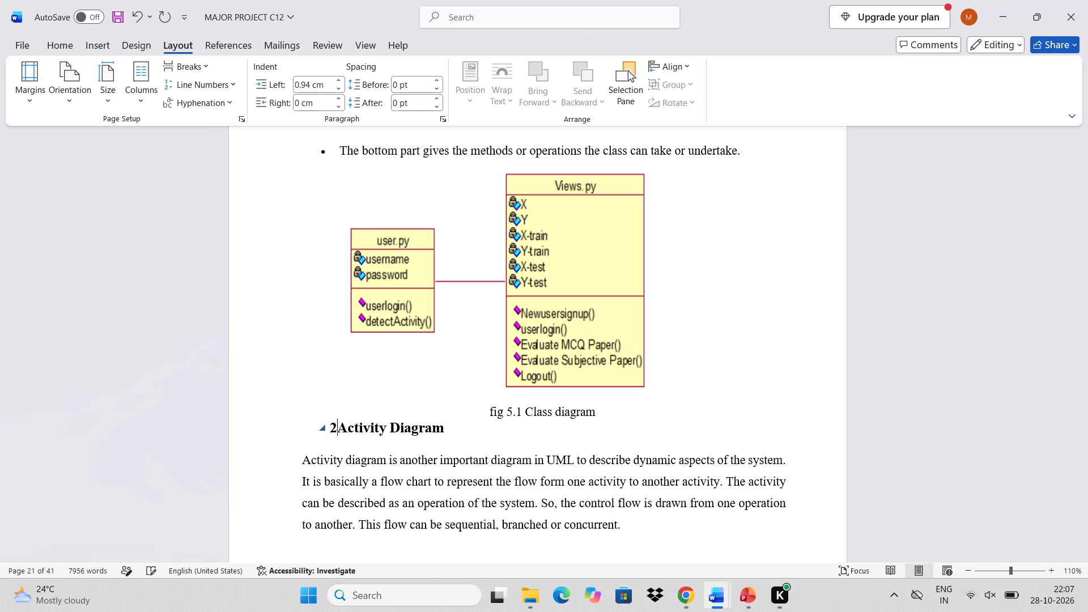
key("BackSpace")
key("5")
type(".2")
scroll(327, 427, "up", 4)
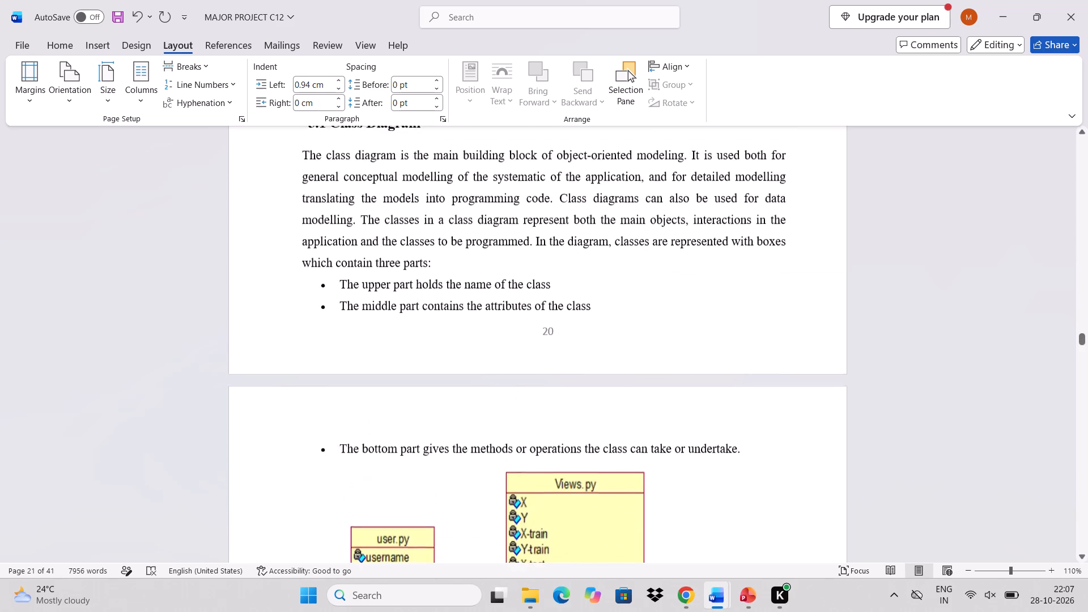
scroll(327, 427, "up", 2)
scroll(327, 427, "down", 5)
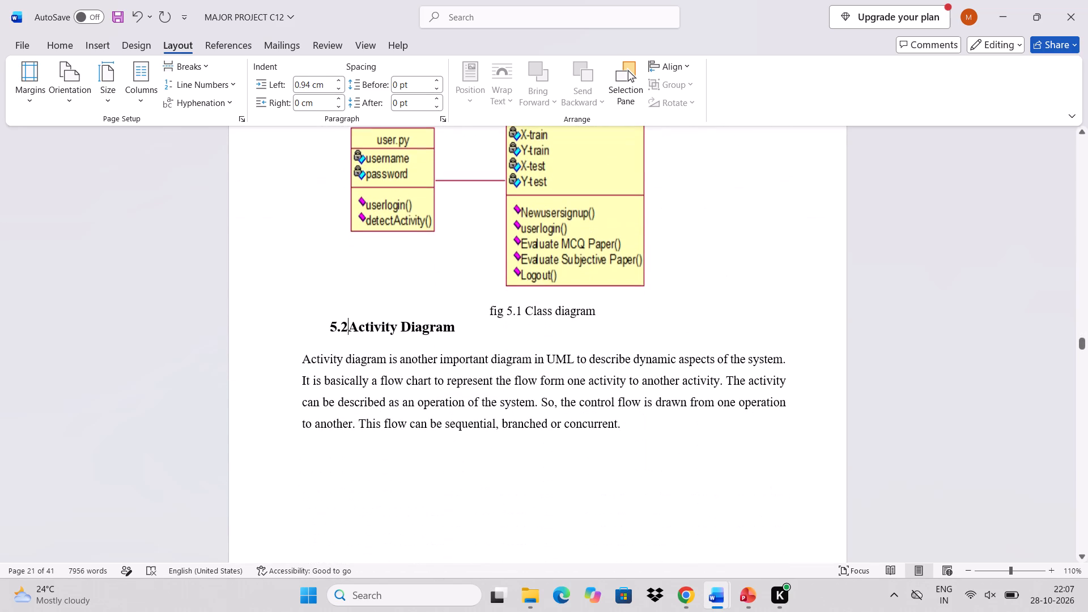
key("space")
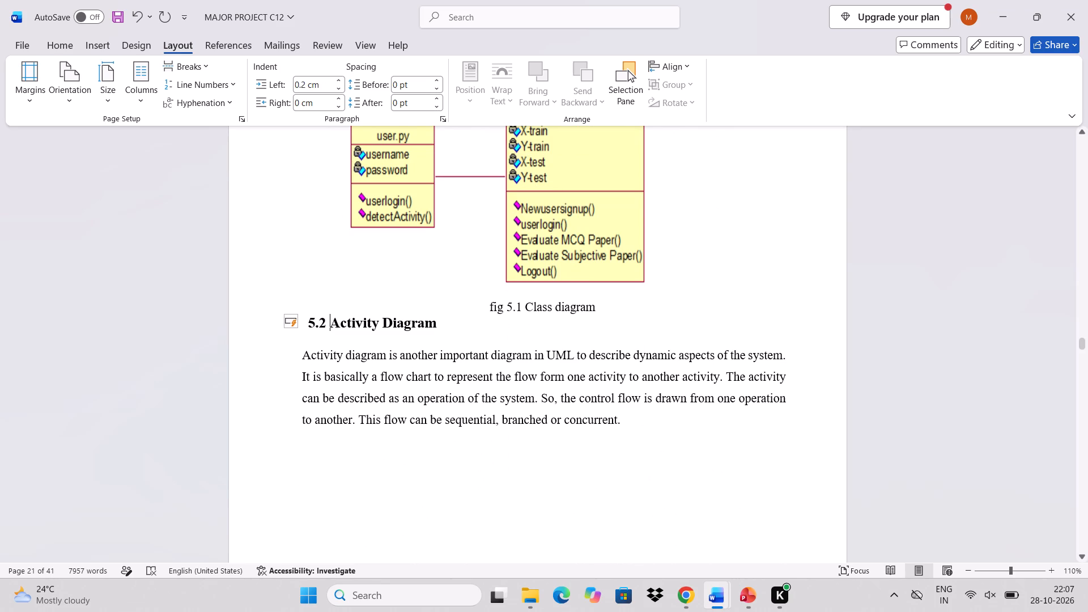
Copy the original activity flowchart picture and paste it on a new line below the pasted Activity Diagram paragraph.
scroll(600, 405, "down", 5)
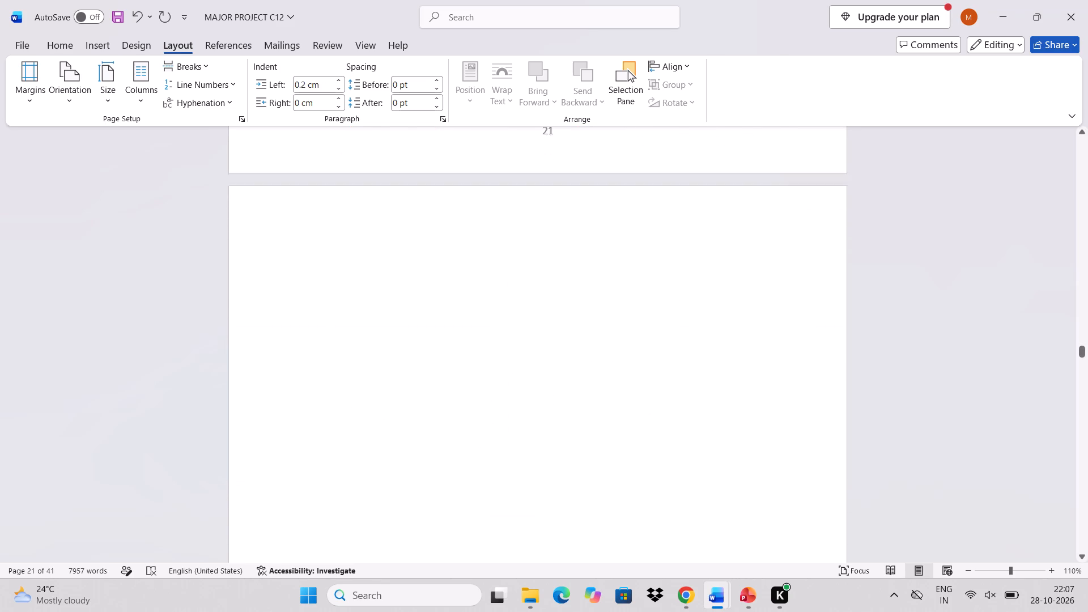
scroll(600, 405, "down", 6)
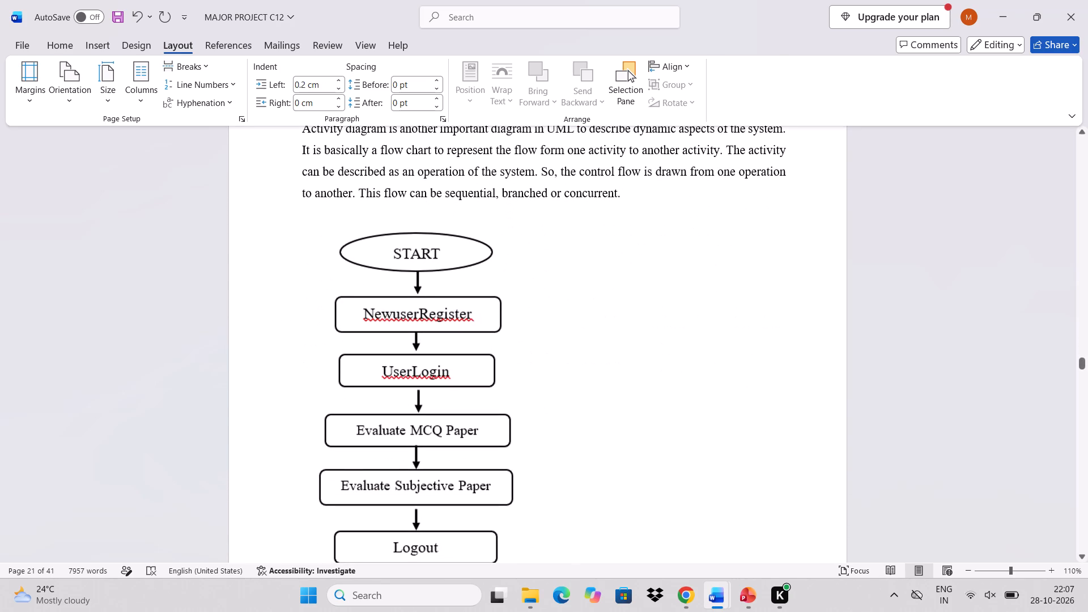
left_click(477, 412)
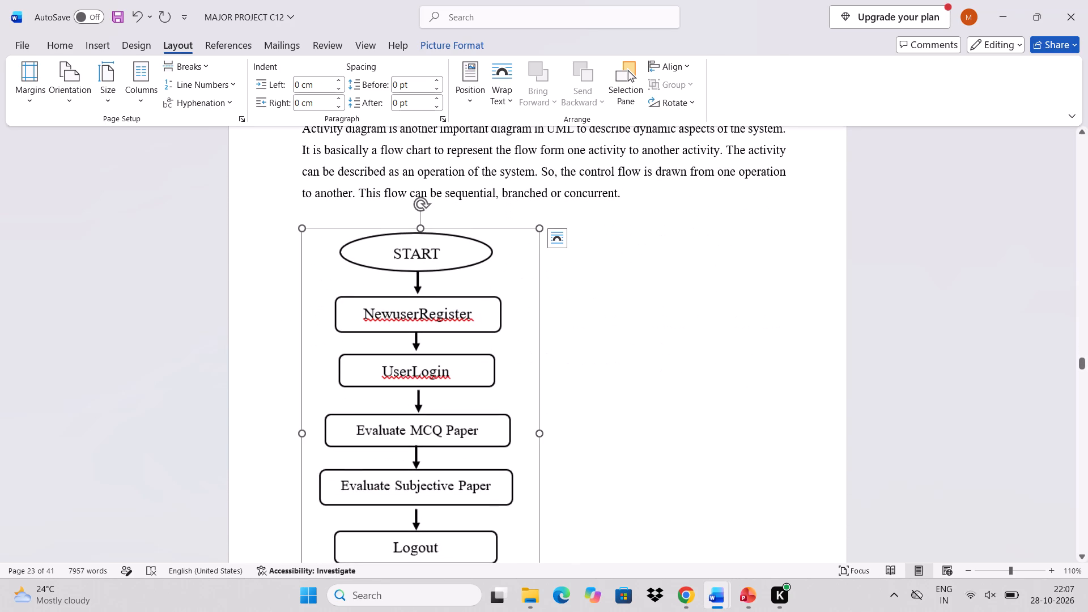
key("ctrl+c")
scroll(477, 412, "up", 2)
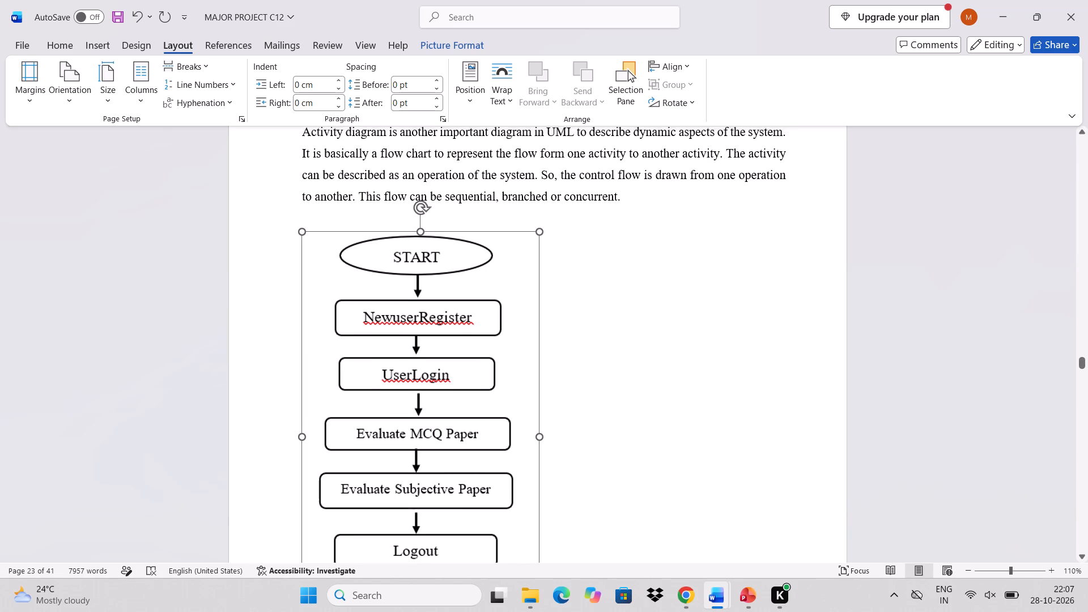
scroll(477, 412, "up", 8)
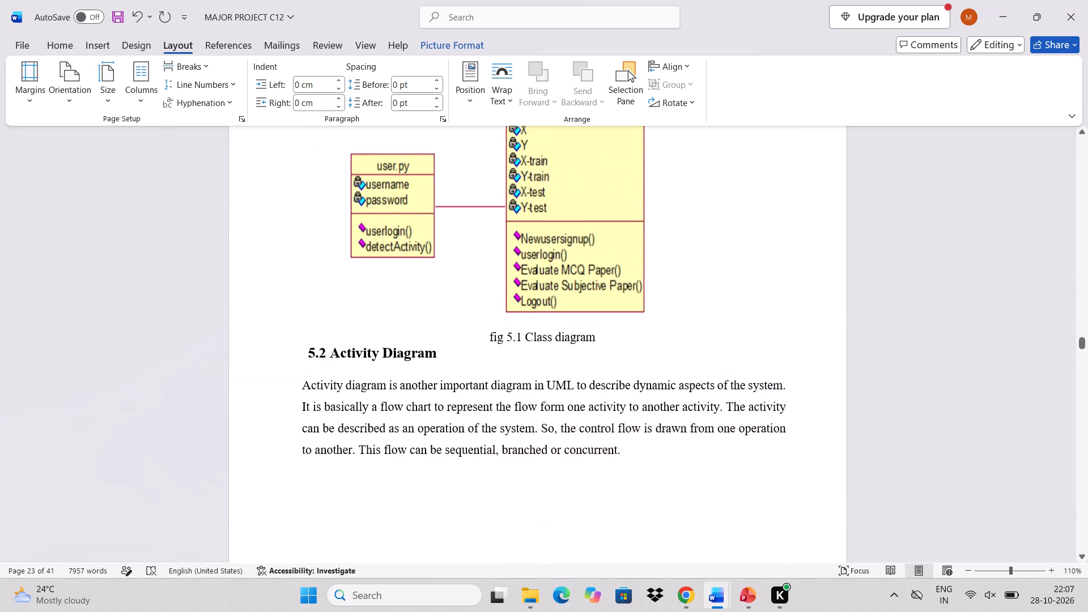
left_click(658, 462)
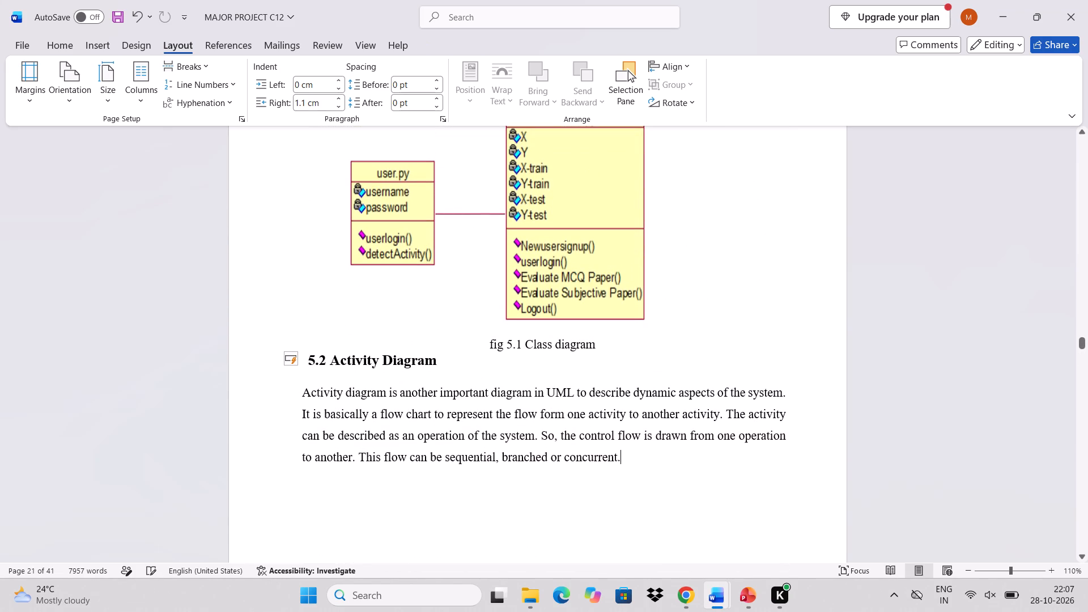
key("Return")
key("ctrl+v")
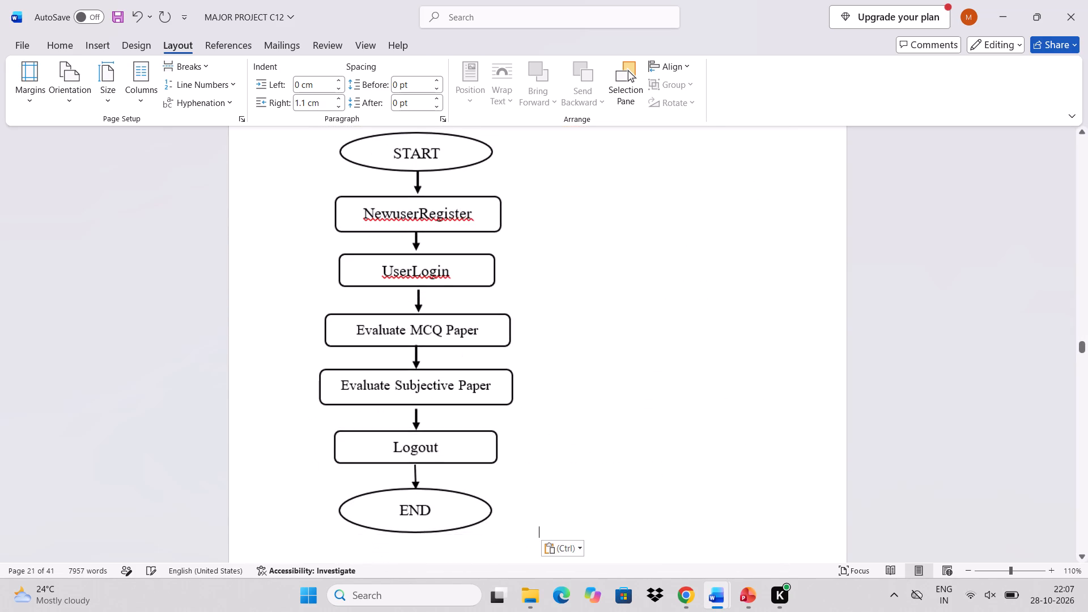
Reduce the height of the pasted activity flowchart picture so it fits on the same page as its description.
scroll(658, 462, "up", 5)
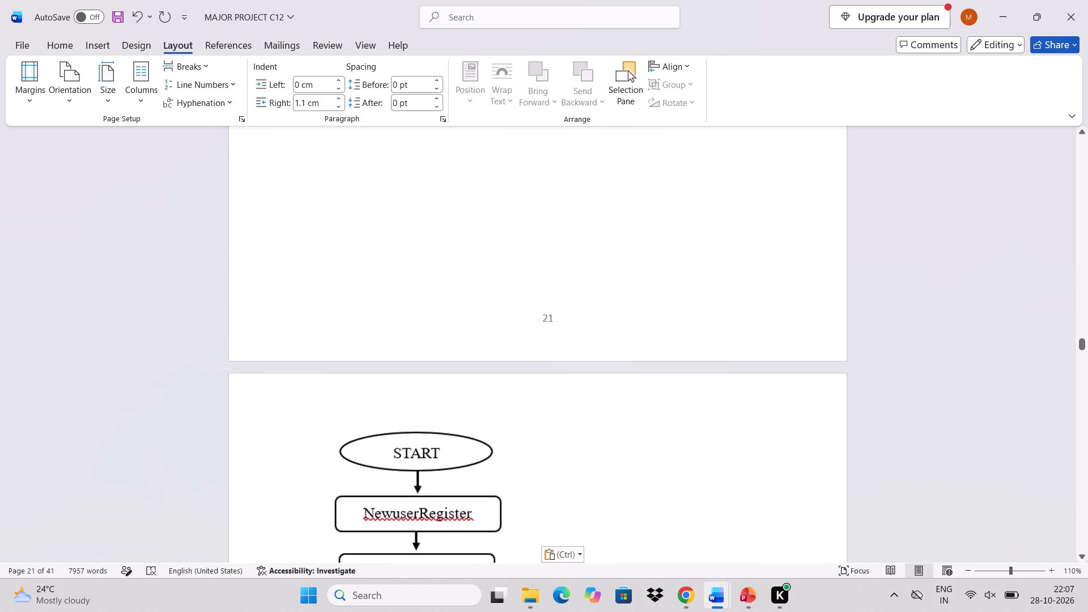
scroll(658, 462, "down", 2)
left_click(494, 450)
scroll(494, 450, "down", 1)
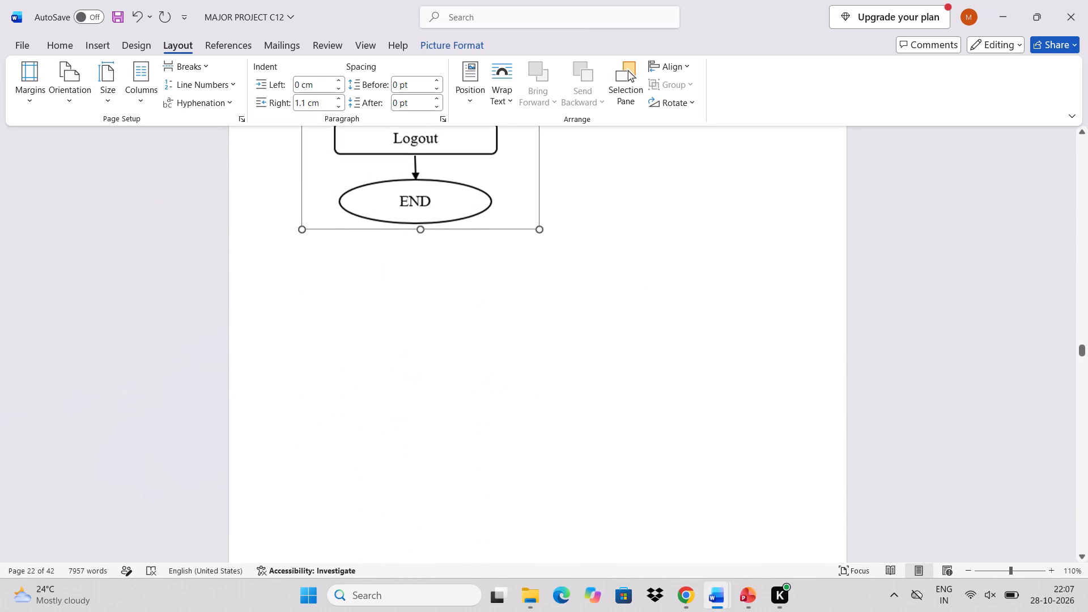
scroll(494, 450, "down", 1)
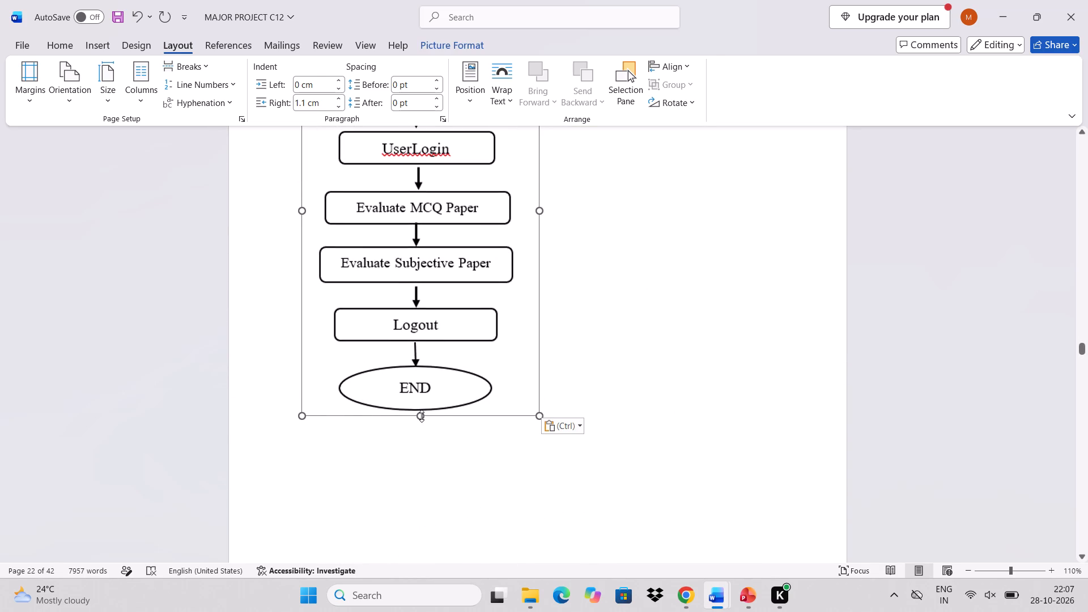
left_click_drag(422, 416, 421, 325)
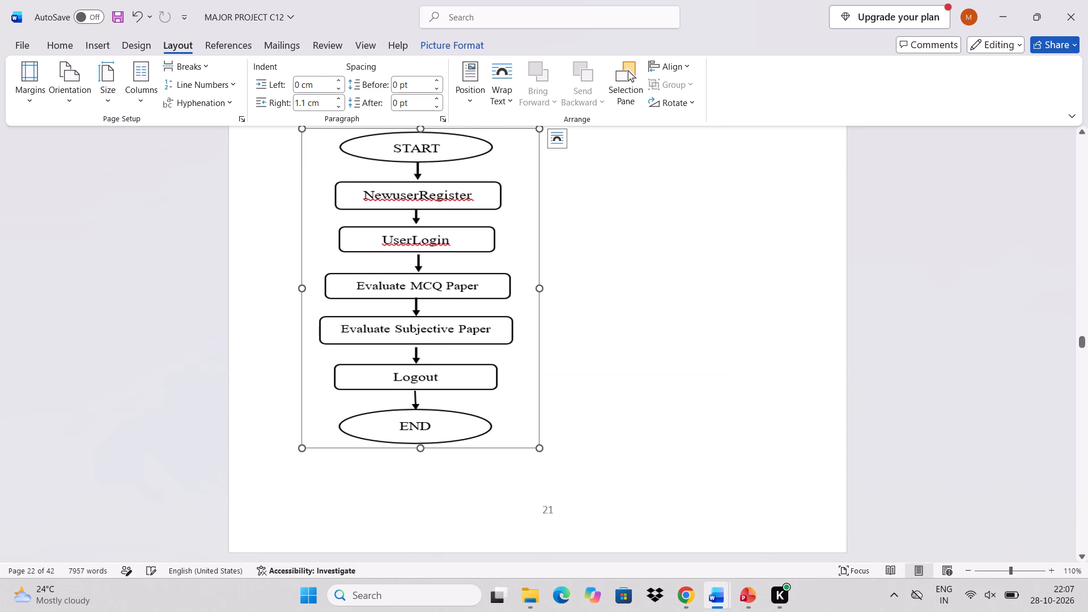
scroll(576, 306, "up", 1)
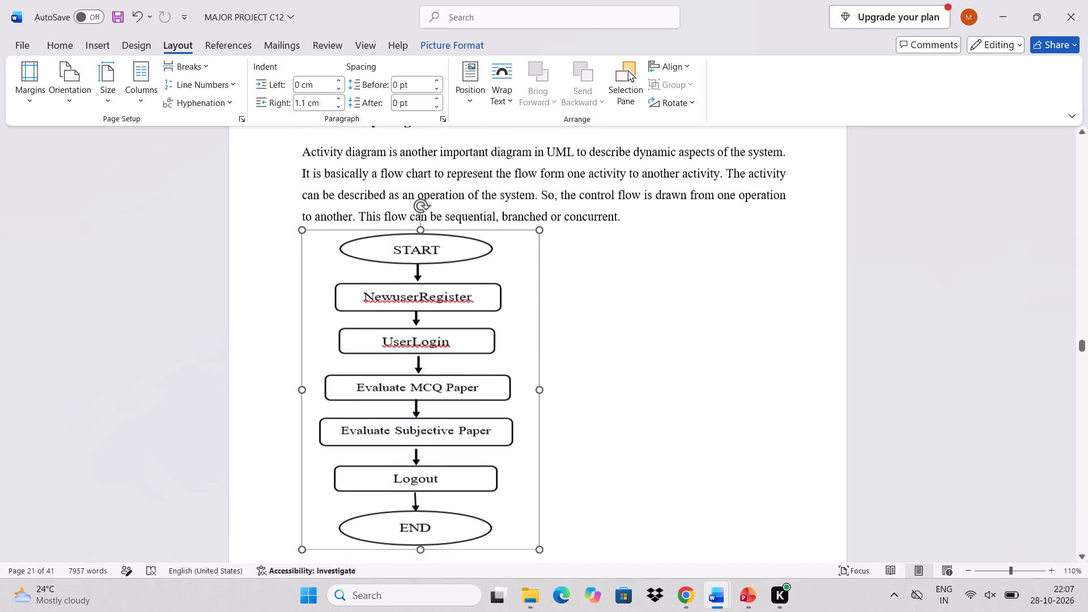
scroll(576, 306, "up", 1)
scroll(576, 306, "down", 1)
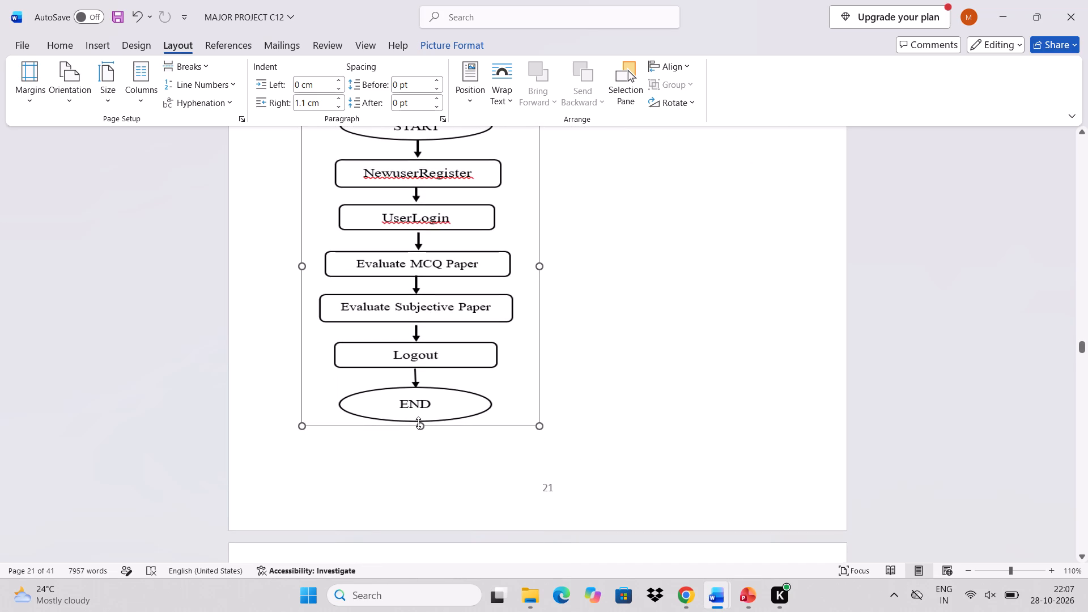
Insert spaces before the pasted activity flowchart picture to shift it towards the centre of the page.
left_click_drag(439, 420, 475, 422)
left_click(296, 413)
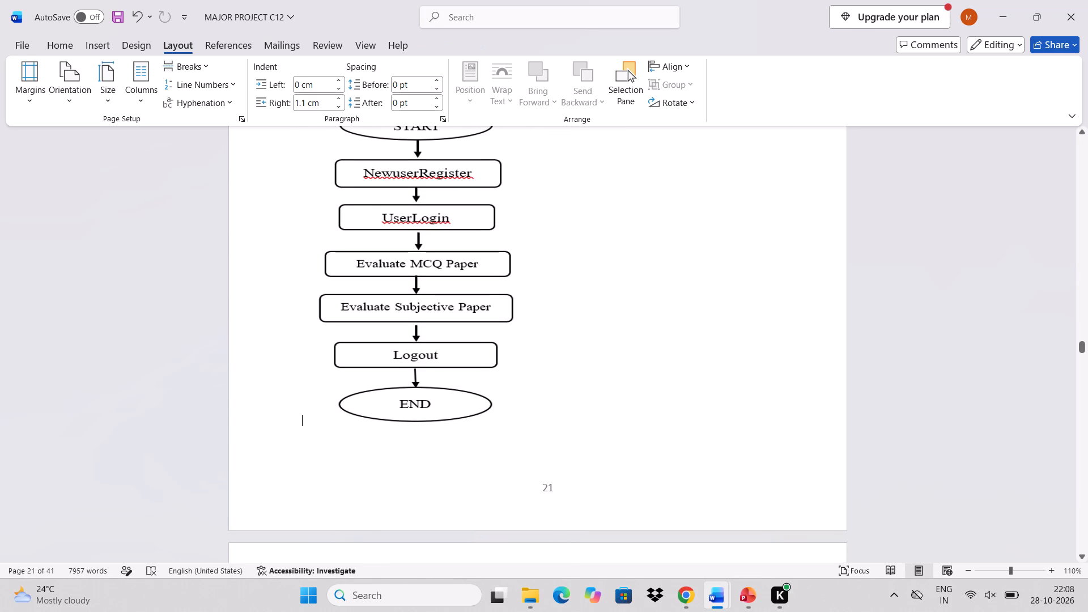
key("space")
key("space")
key("space")
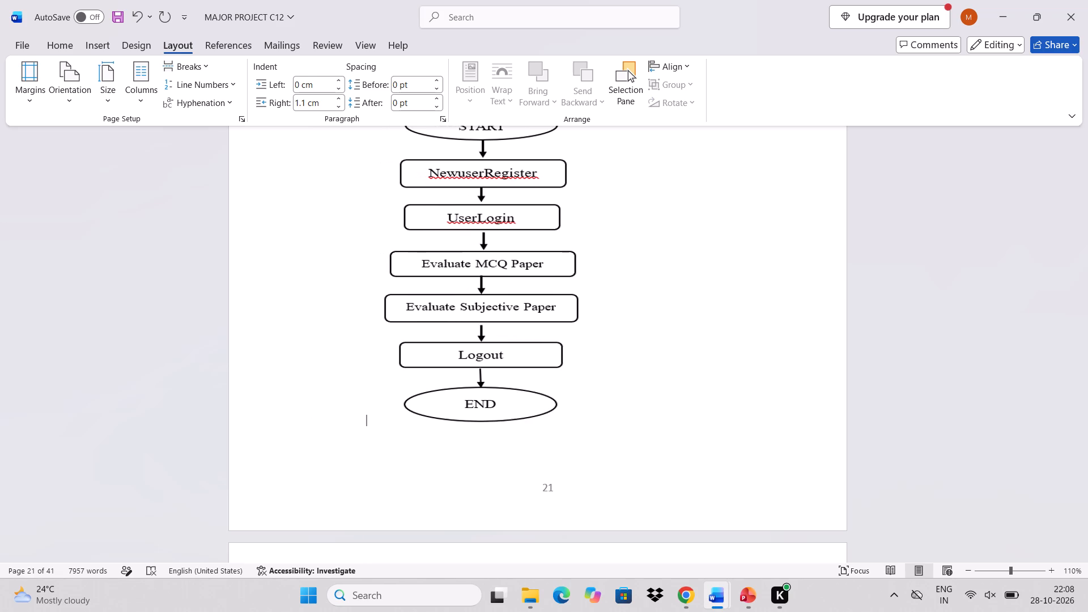
scroll(395, 398, "up", 1)
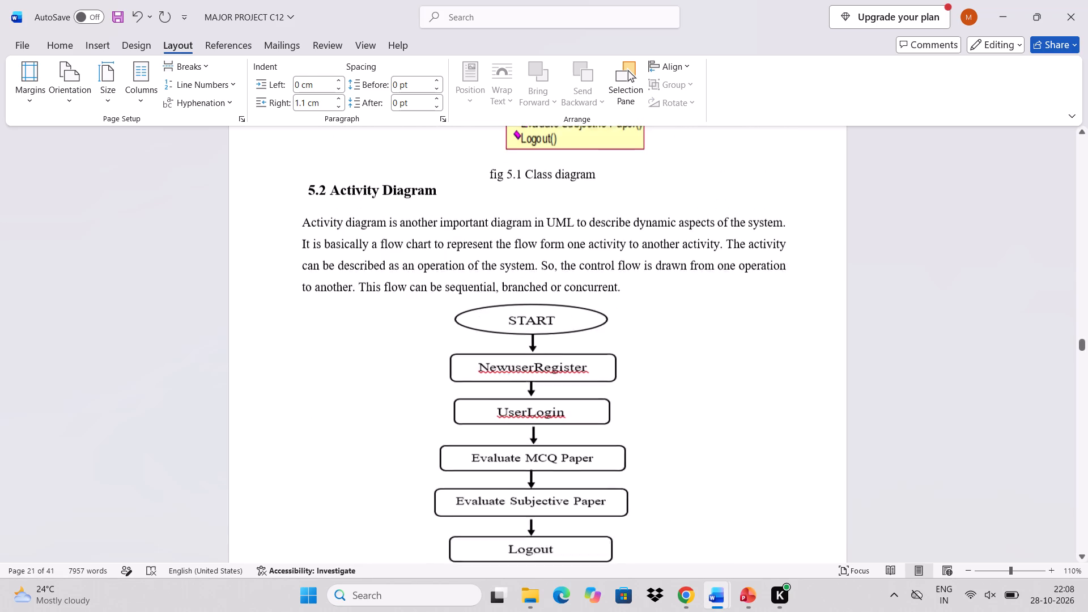
Add a new line directly below the pasted activity flowchart picture on page 21.
scroll(395, 398, "up", 1)
scroll(395, 398, "down", 3)
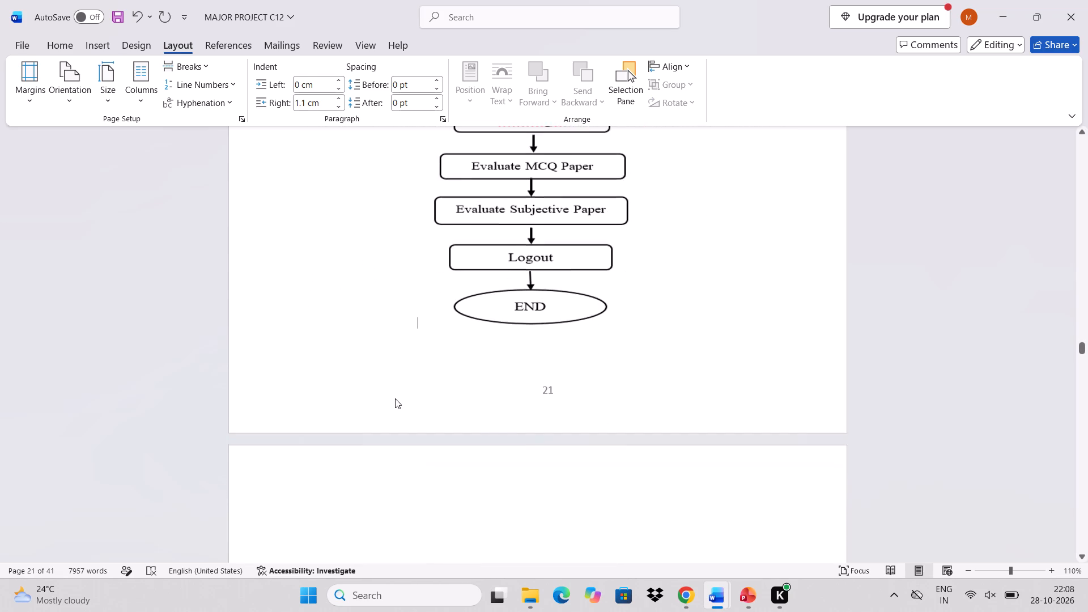
left_click(655, 306)
key("Return")
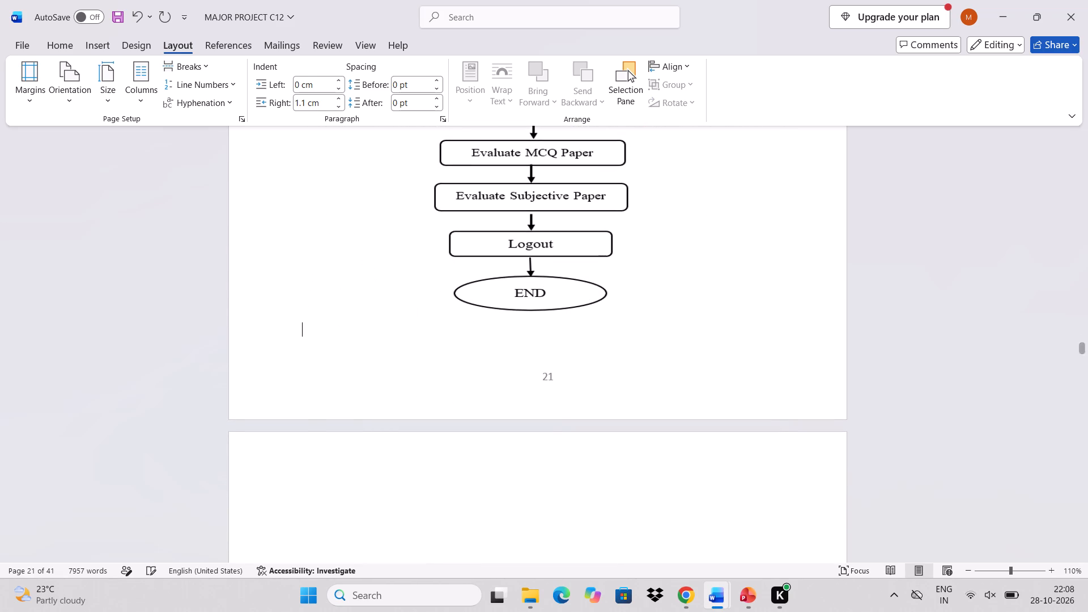
Look through the pages after the pasted flowchart, from the original Activity Diagram section to the Python section.
scroll(655, 306, "down", 4)
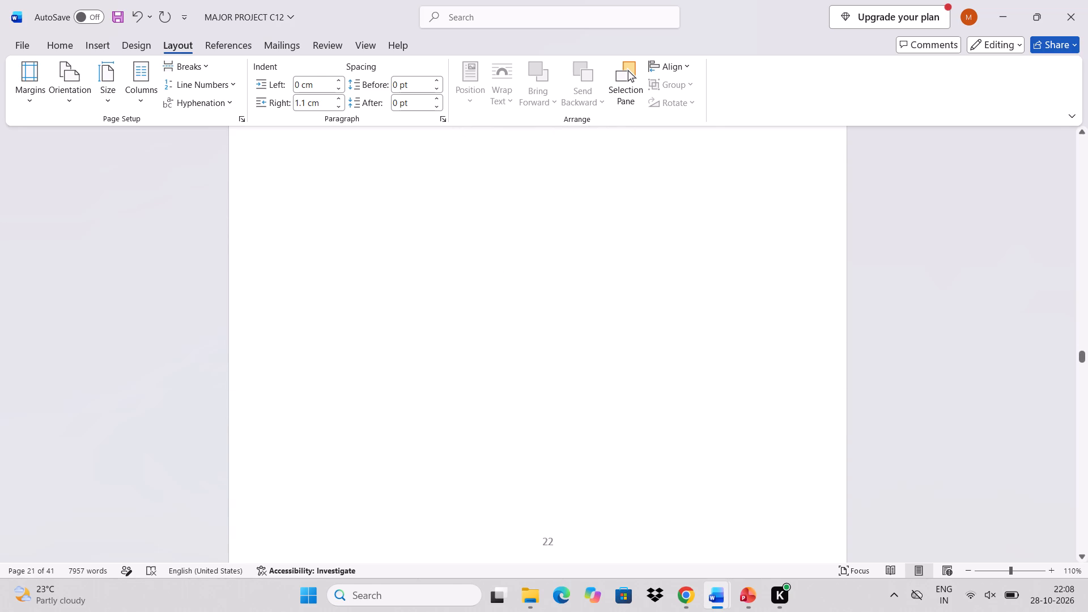
scroll(655, 306, "down", 4)
scroll(576, 359, "down", 1)
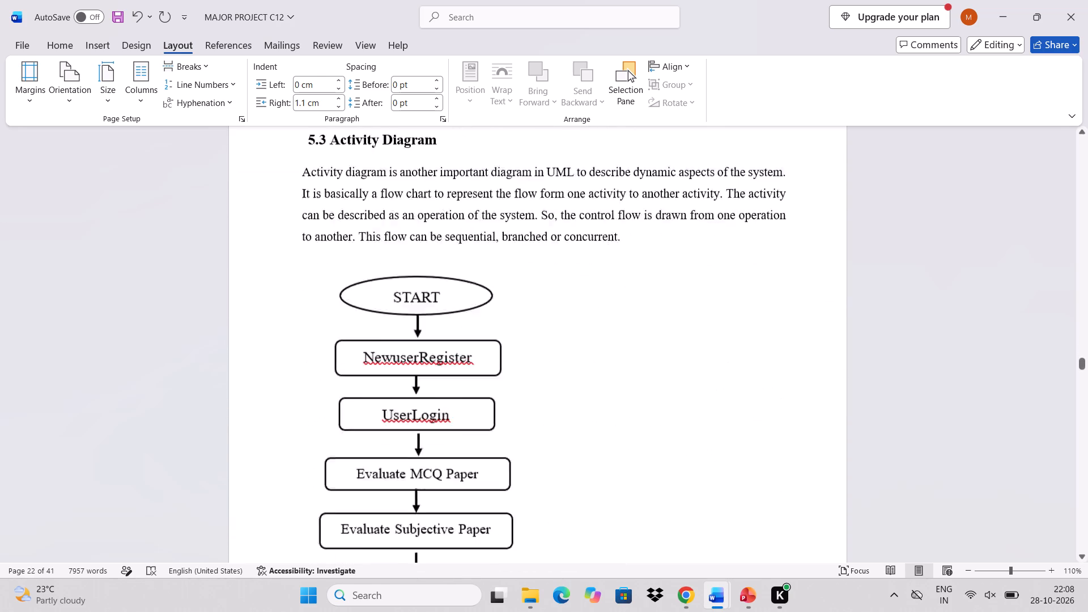
scroll(576, 359, "down", 4)
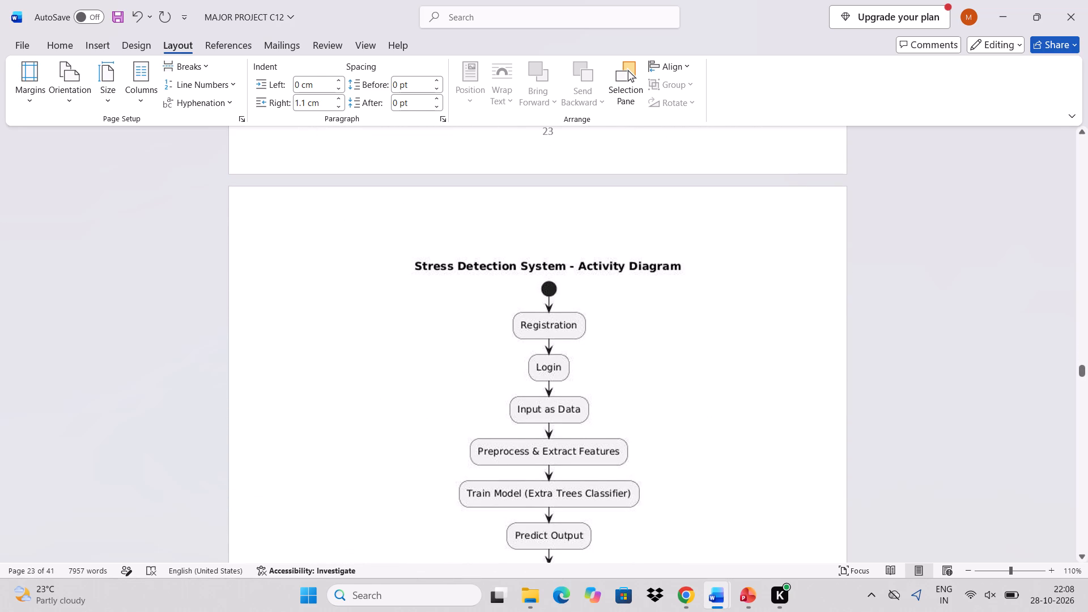
scroll(612, 267, "up", 4)
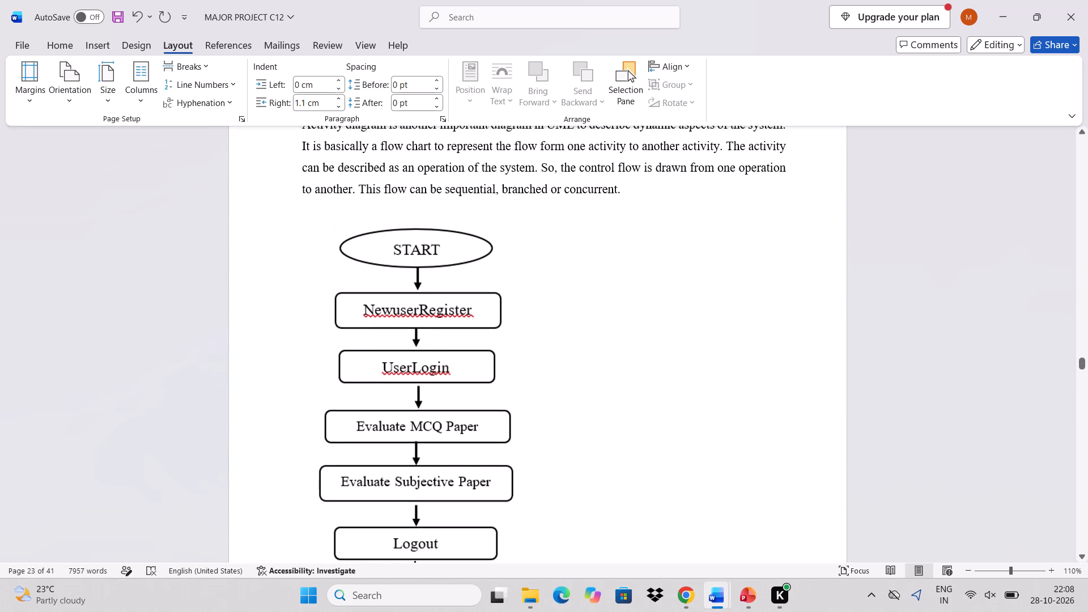
scroll(612, 267, "down", 1)
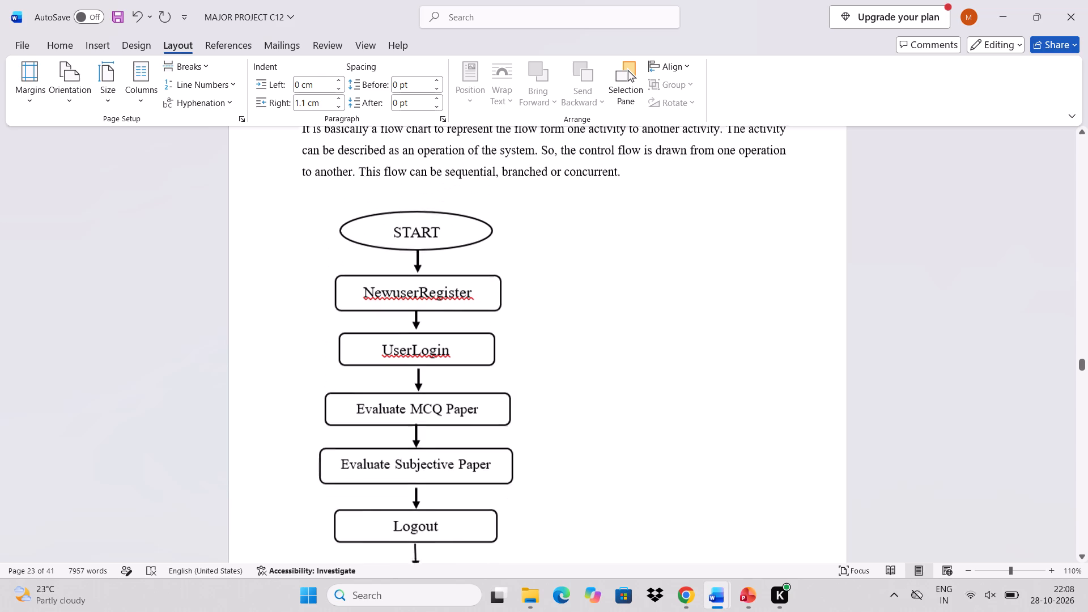
scroll(612, 267, "down", 3)
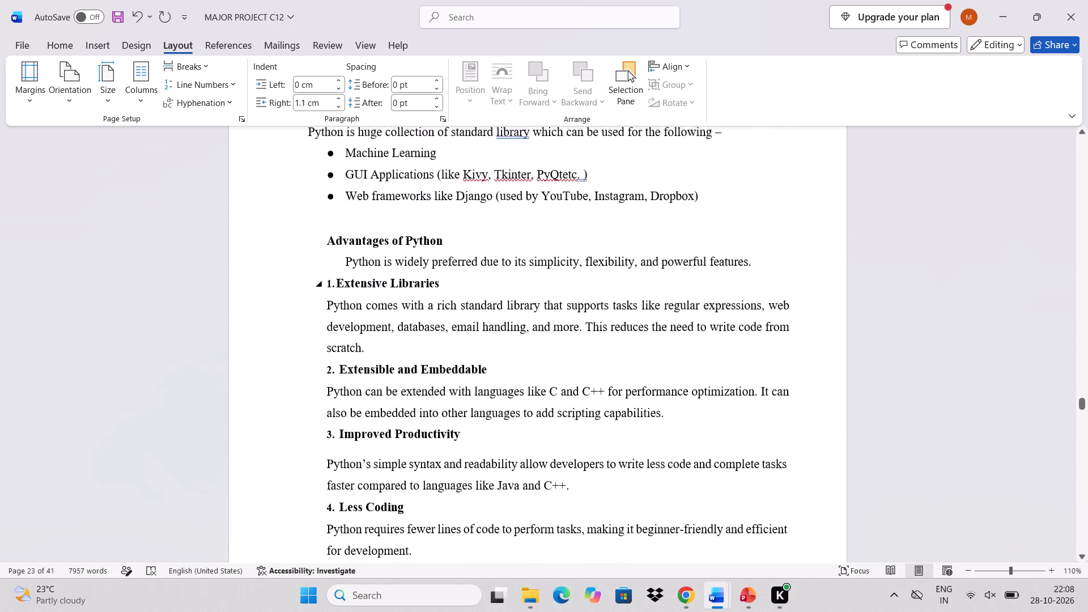
Copy the original "fig 5.2 Activity diagram" caption and paste it on the new line below the pasted activity flowchart.
scroll(535, 308, "up", 5)
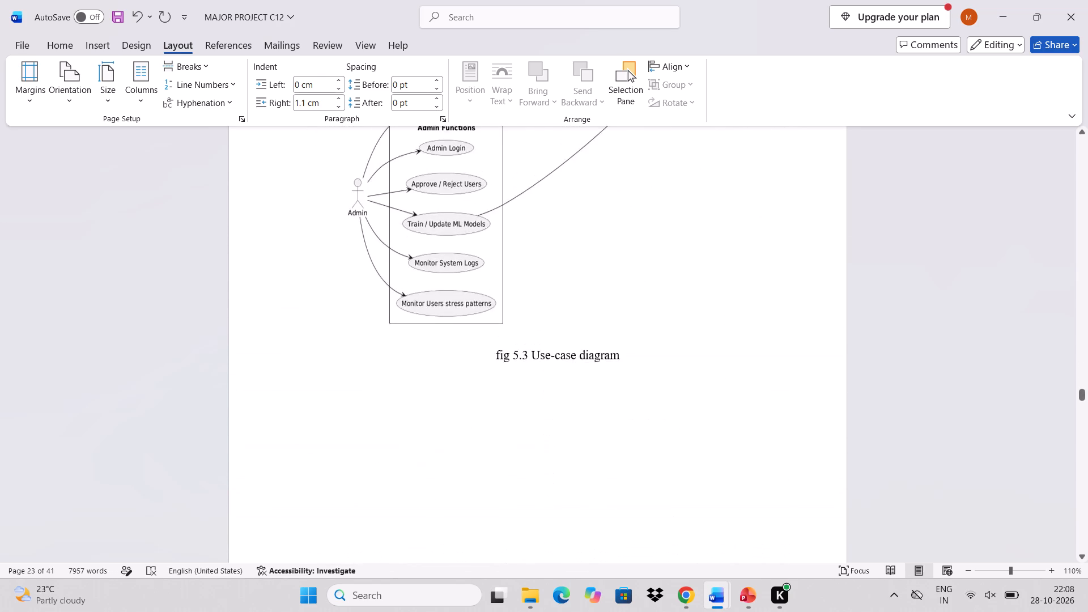
scroll(535, 308, "up", 1)
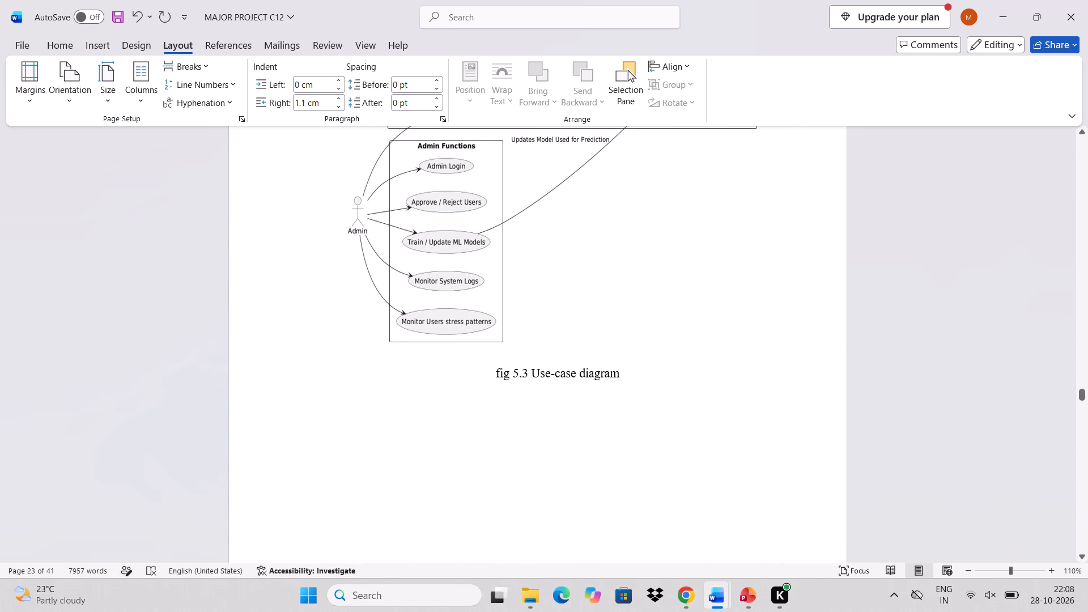
scroll(628, 372, "up", 3)
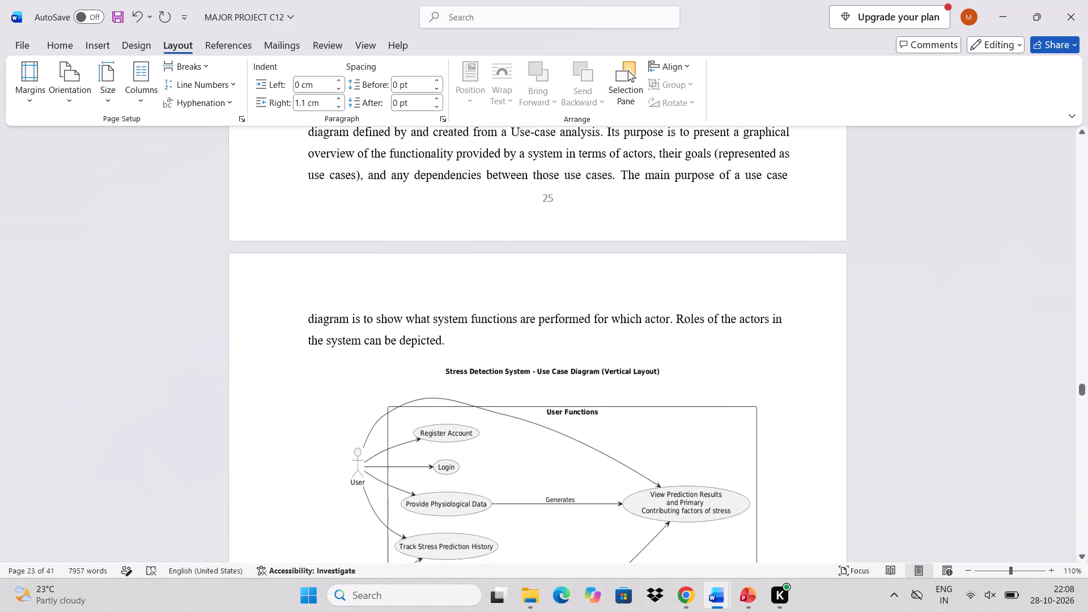
scroll(628, 372, "up", 3)
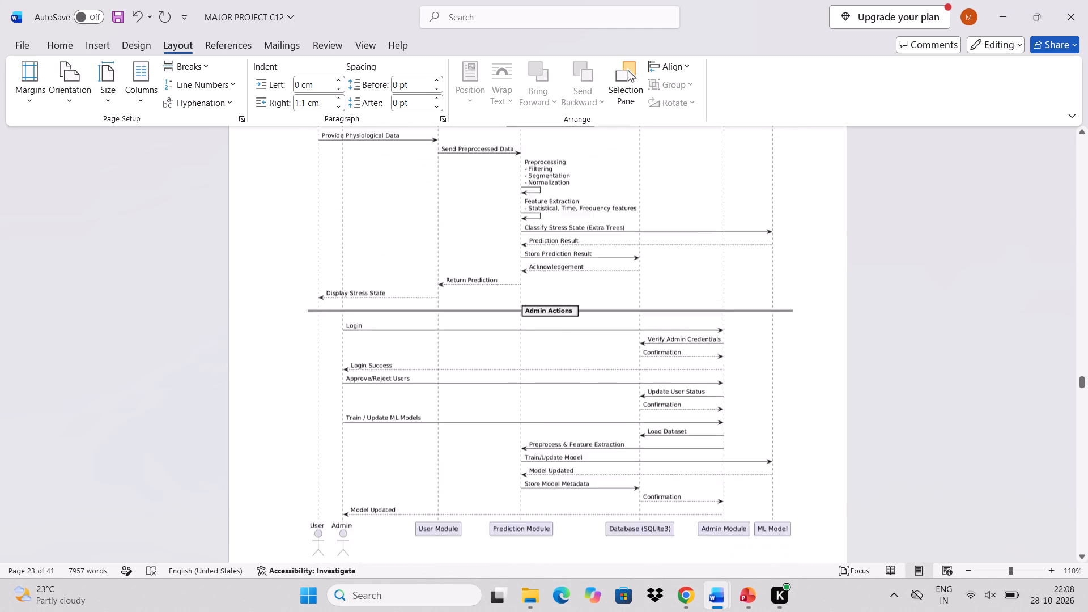
scroll(628, 372, "up", 4)
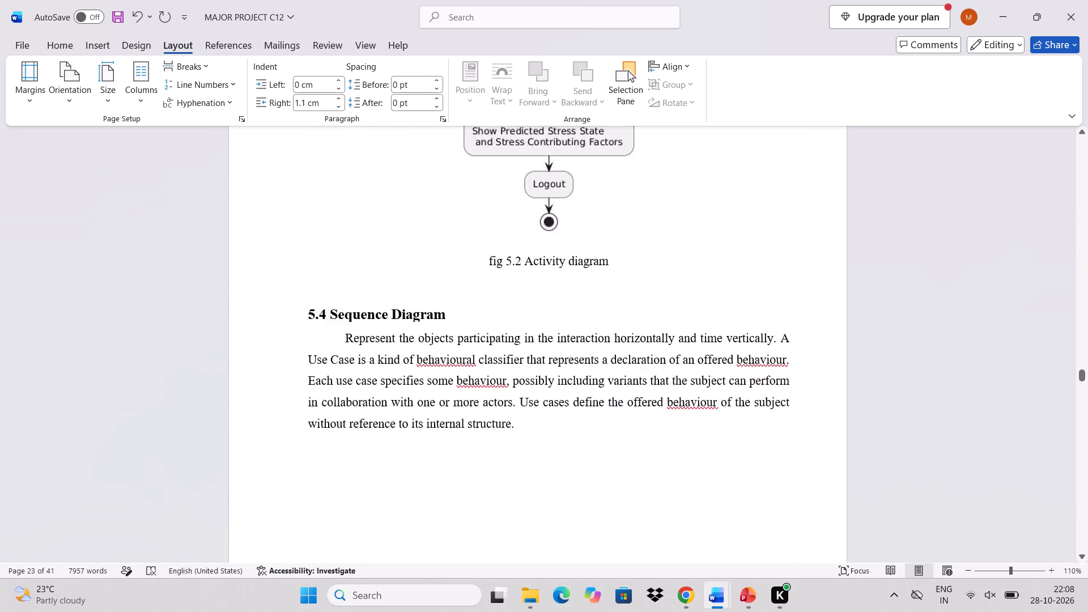
scroll(628, 372, "up", 1)
left_click_drag(610, 441, 504, 444)
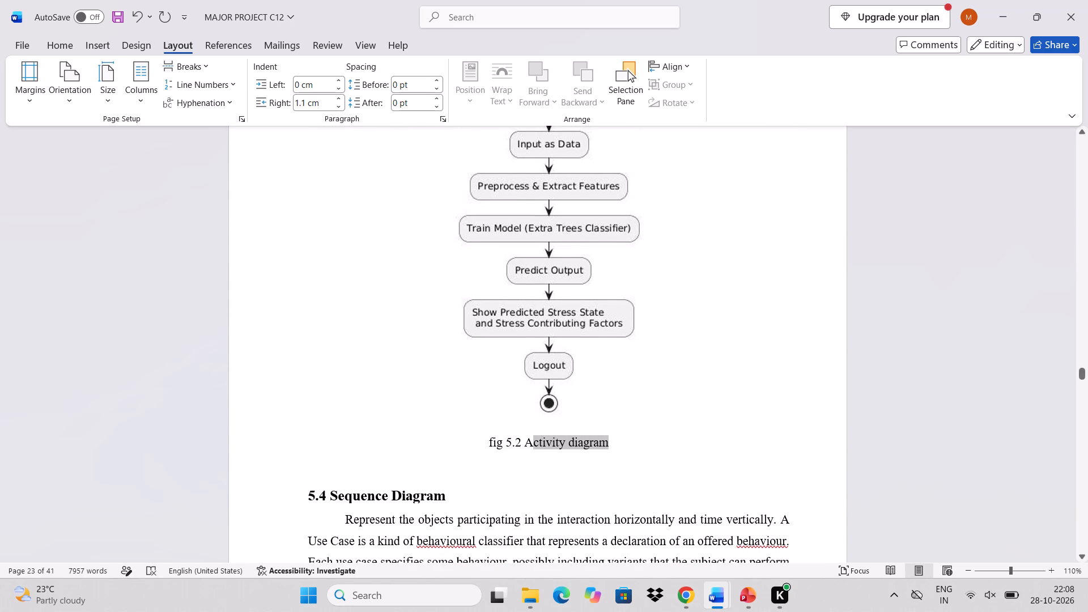
left_click_drag(504, 444, 475, 440)
key("ctrl+c")
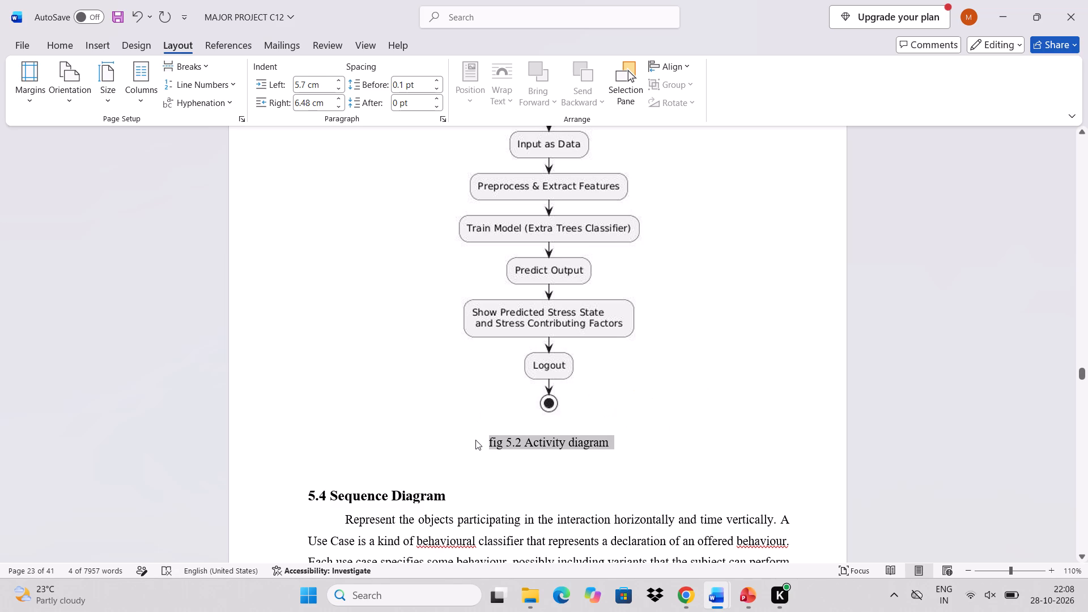
scroll(475, 440, "up", 7)
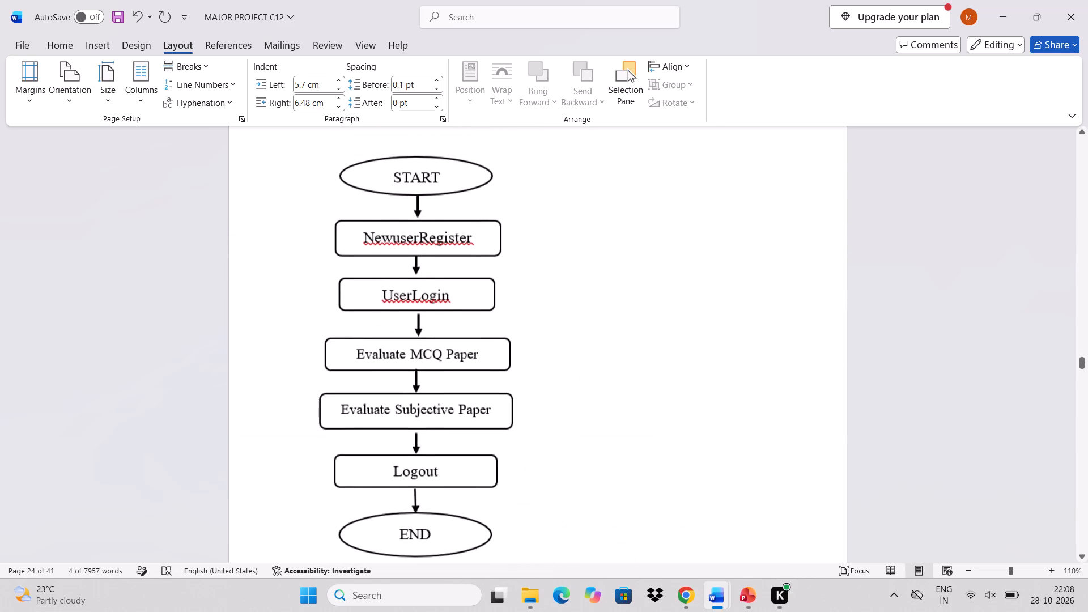
scroll(475, 440, "up", 4)
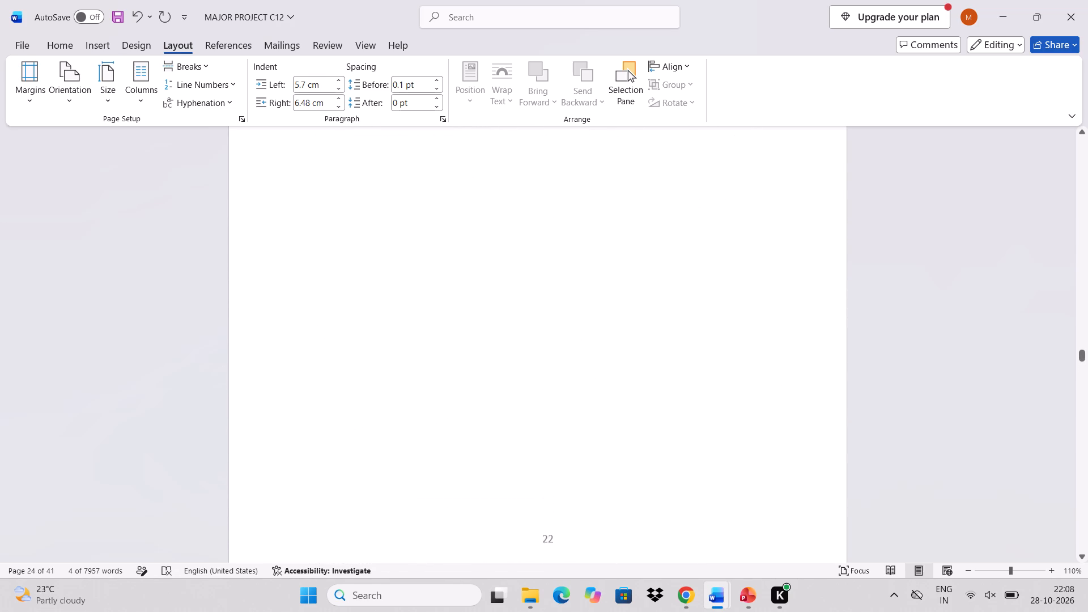
scroll(475, 440, "up", 2)
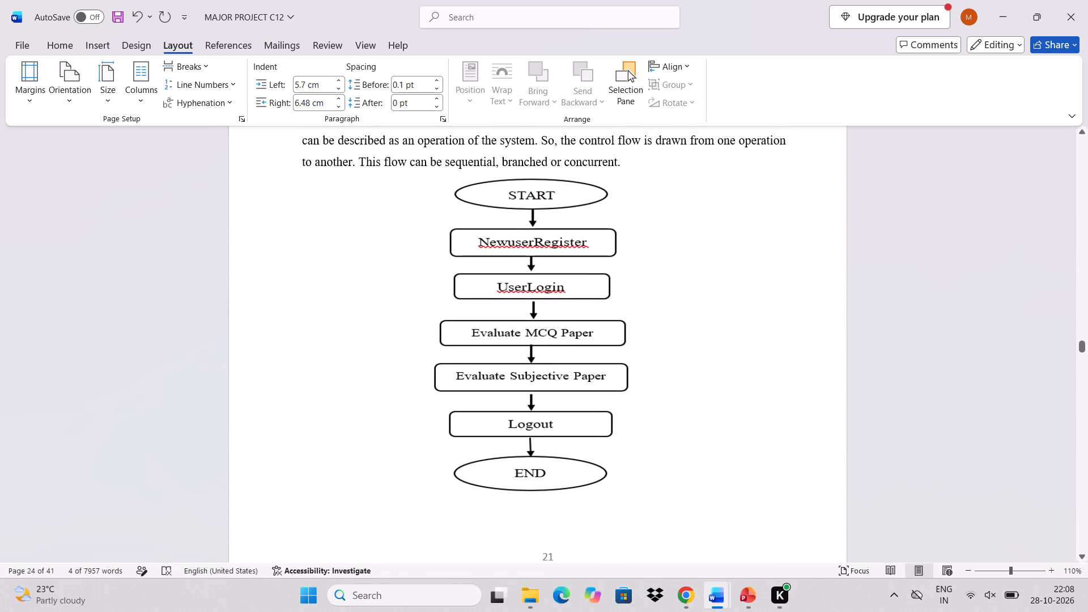
left_click(559, 512)
key("ctrl+v")
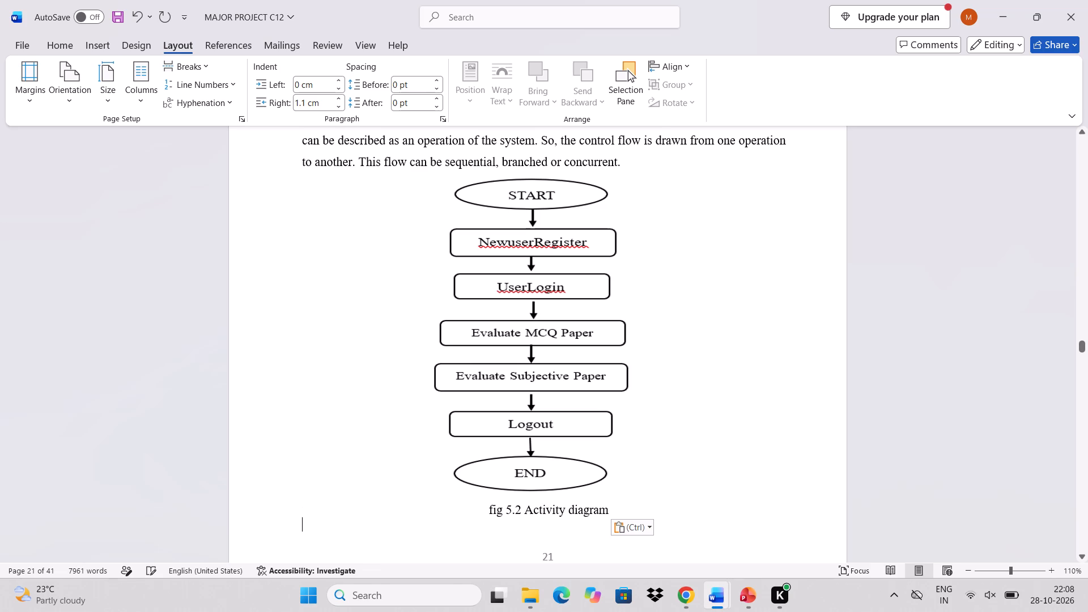
Remove the left indent of the pasted "fig 5.2 Activity diagram" caption and insert spaces before it to centre it under the flowchart.
scroll(559, 512, "down", 1)
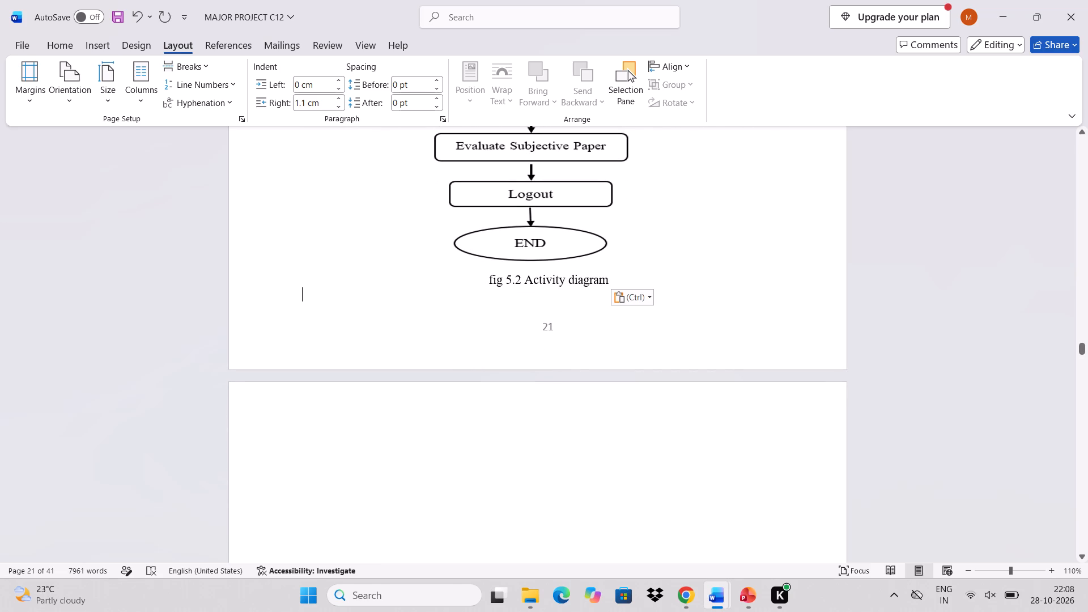
key("Right")
key("Right")
key("Right")
left_click(488, 282)
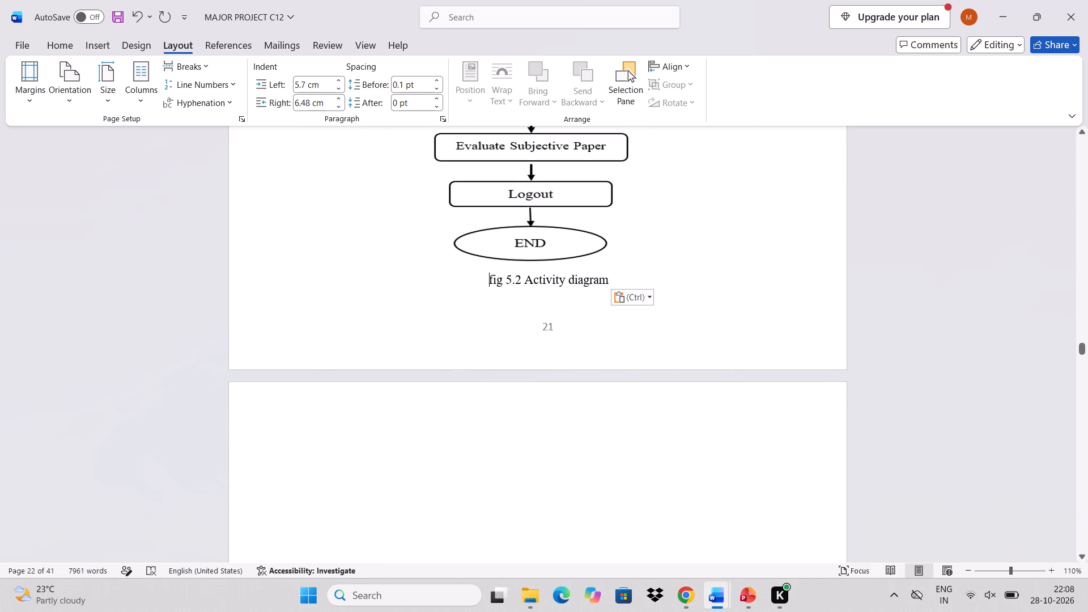
key("BackSpace")
key("BackSpace")
key("space")
key("space")
key("space")
key("space")
key("space")
key("space")
key("space")
key("space")
key("space")
key("space")
key("space")
key("space")
key("space")
key("space")
key("space")
key("space")
key("space")
key("space")
key("space")
key("space")
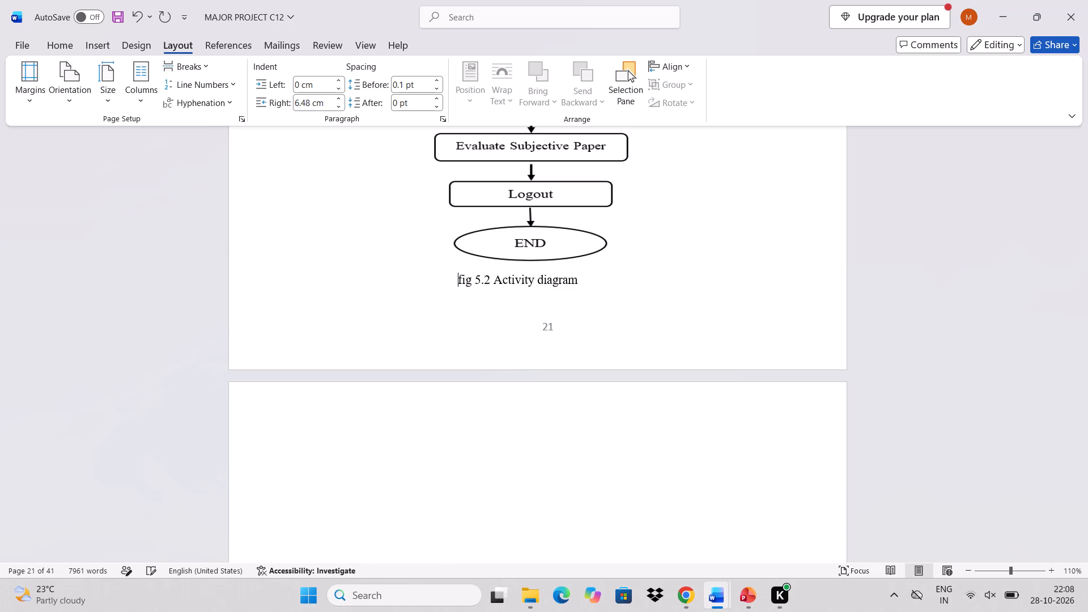
key("space")
key("space")
key("space")
key("space")
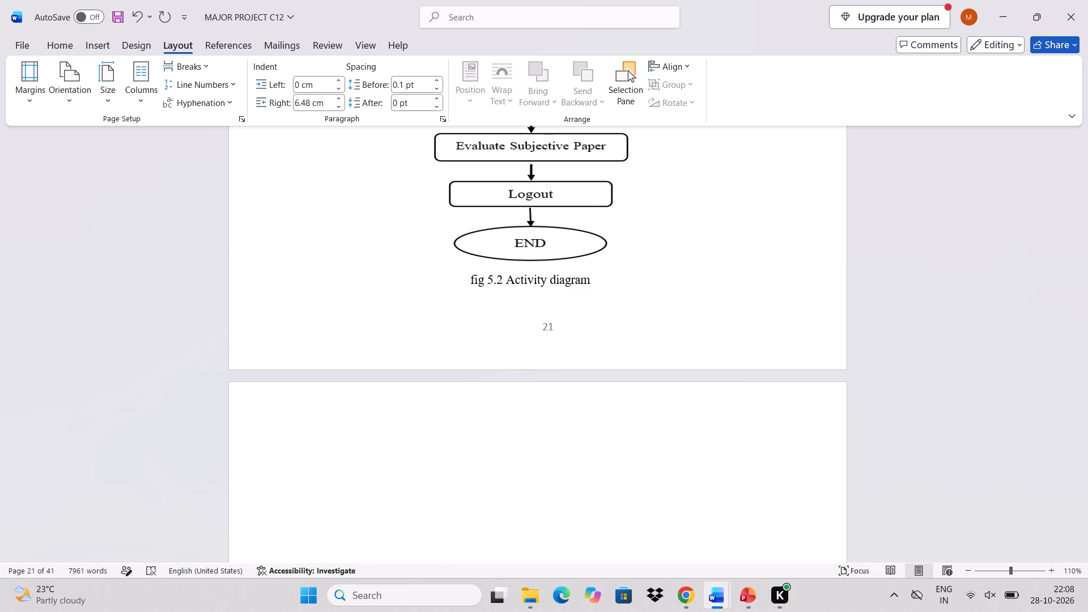
Delete the leftover original content from the fig 5.1 Class diagram caption through the old Activity Diagram section and its fig 5.2 caption.
scroll(488, 282, "down", 4)
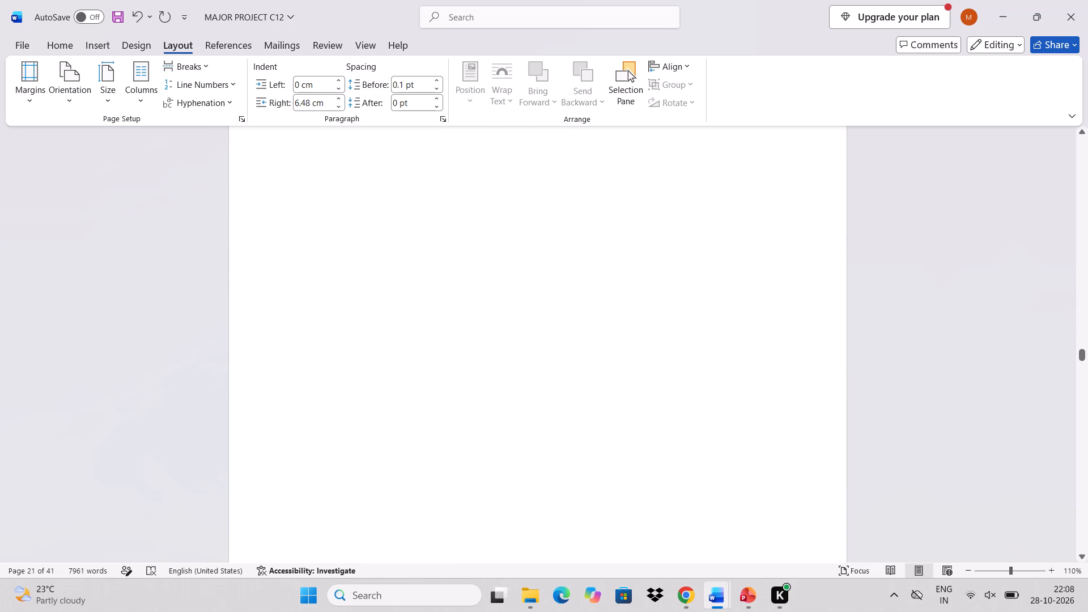
scroll(488, 282, "down", 3)
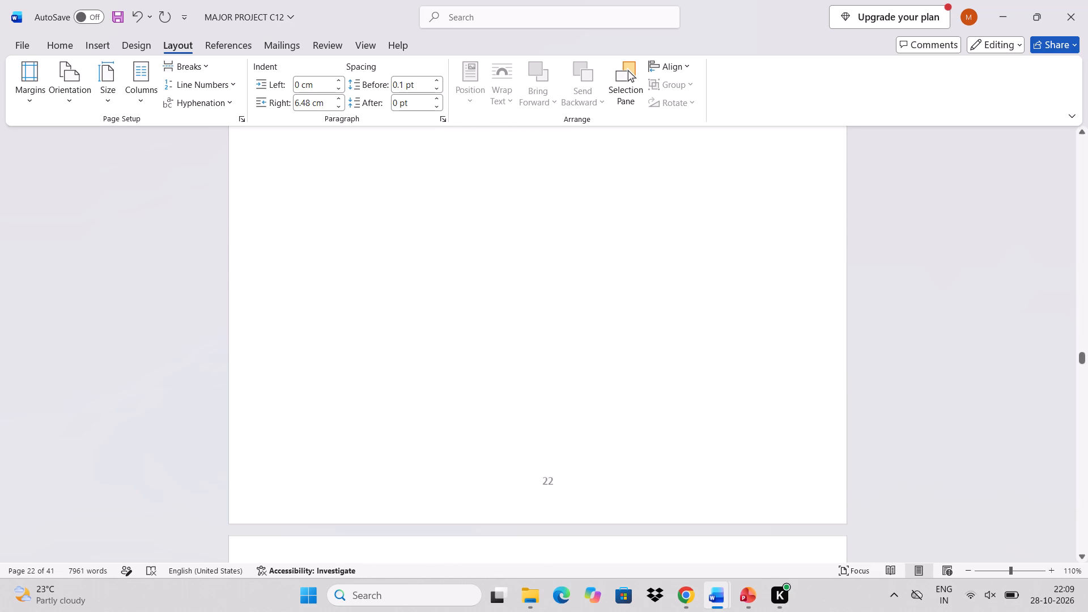
scroll(488, 262, "down", 5)
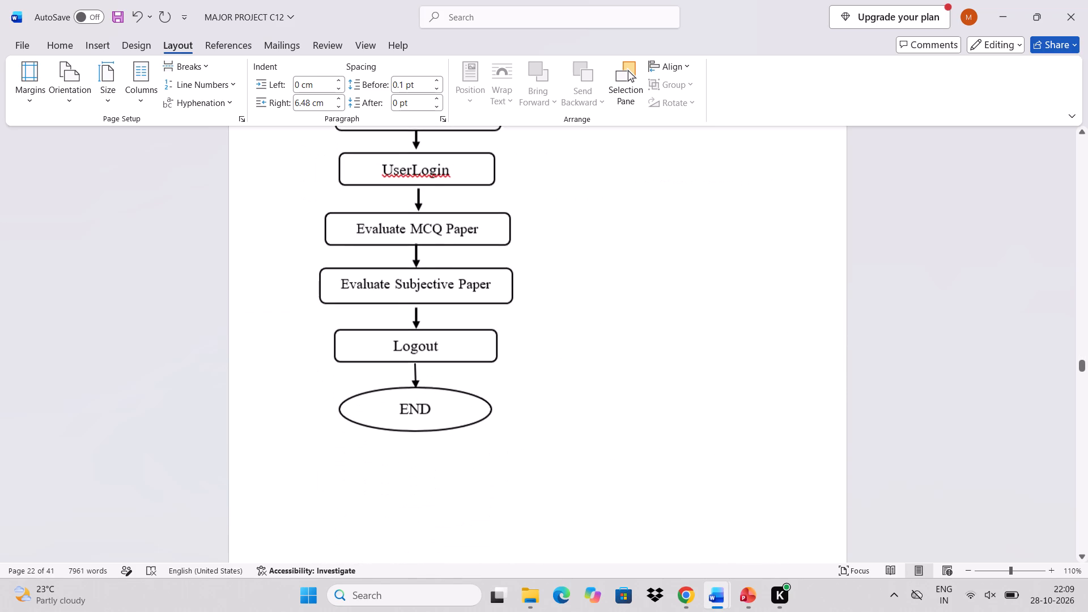
scroll(488, 262, "down", 3)
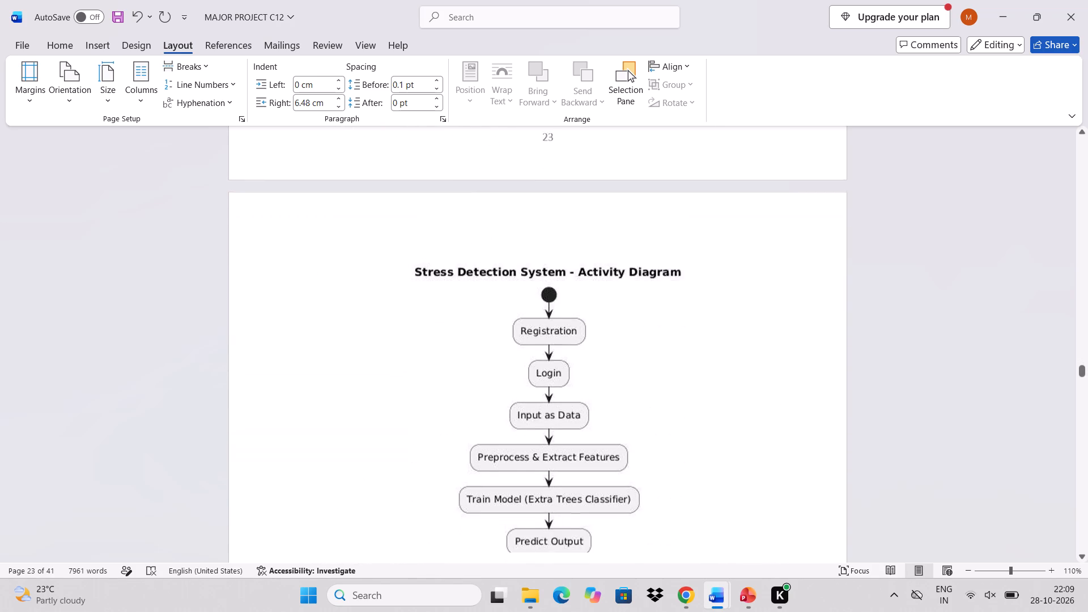
scroll(488, 262, "down", 3)
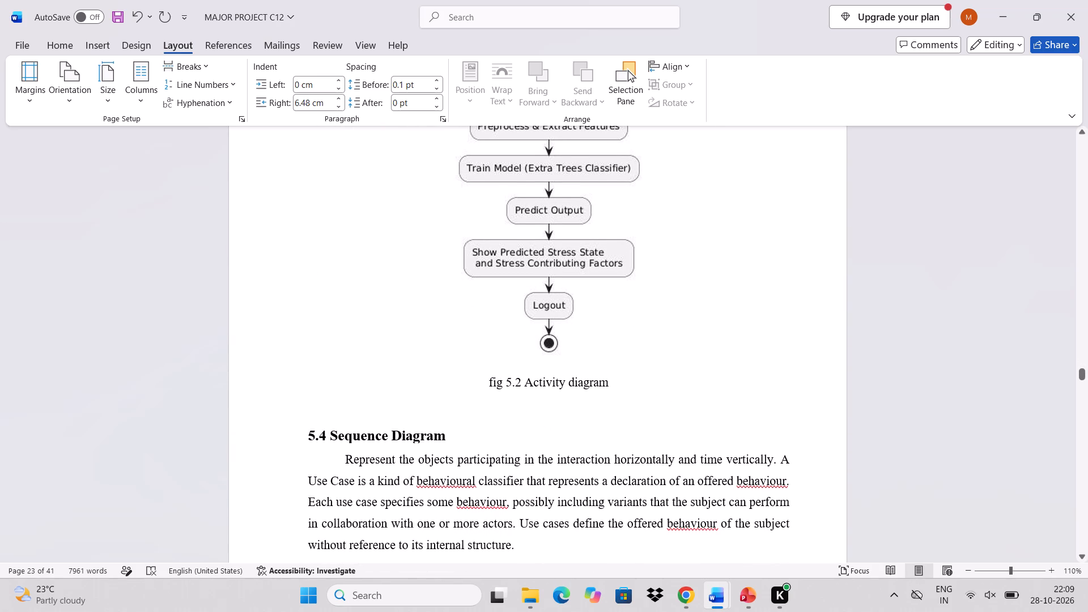
left_click_drag(632, 386, 398, 126)
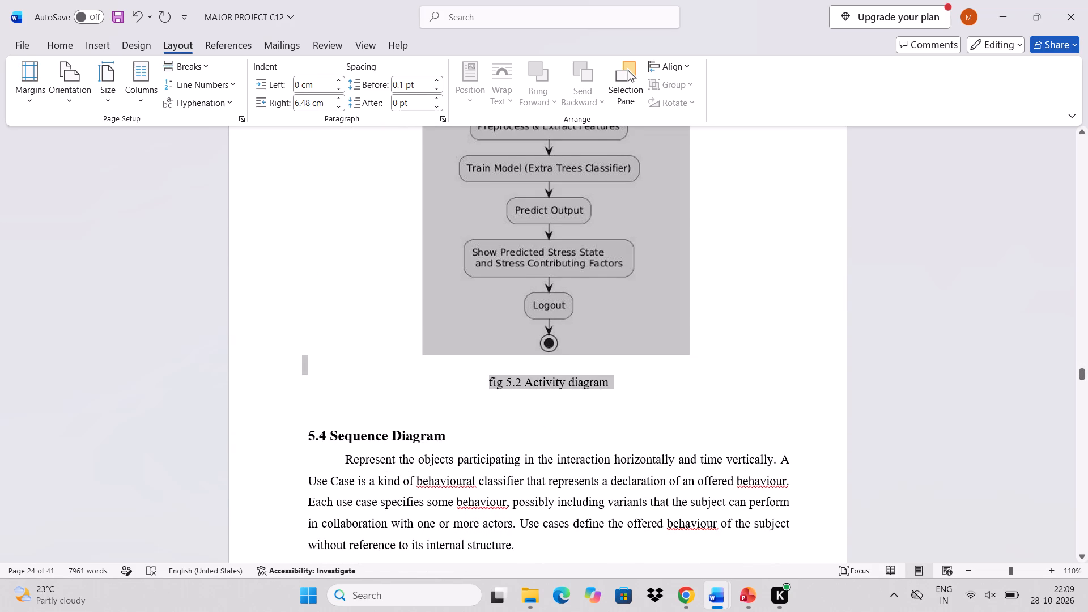
left_click_drag(398, 126, 395, 119)
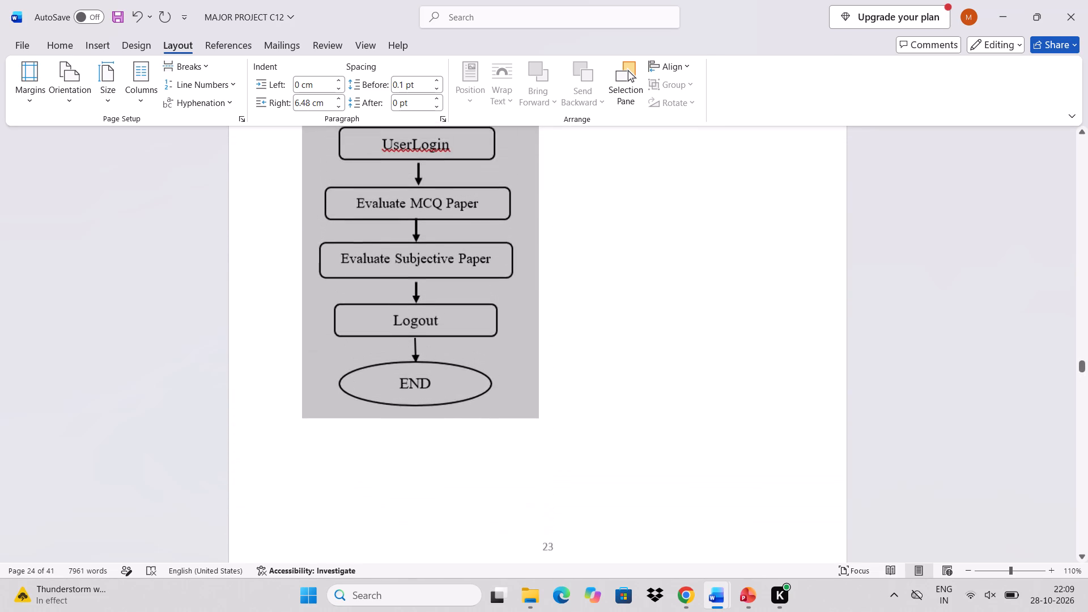
left_click_drag(395, 119, 403, 148)
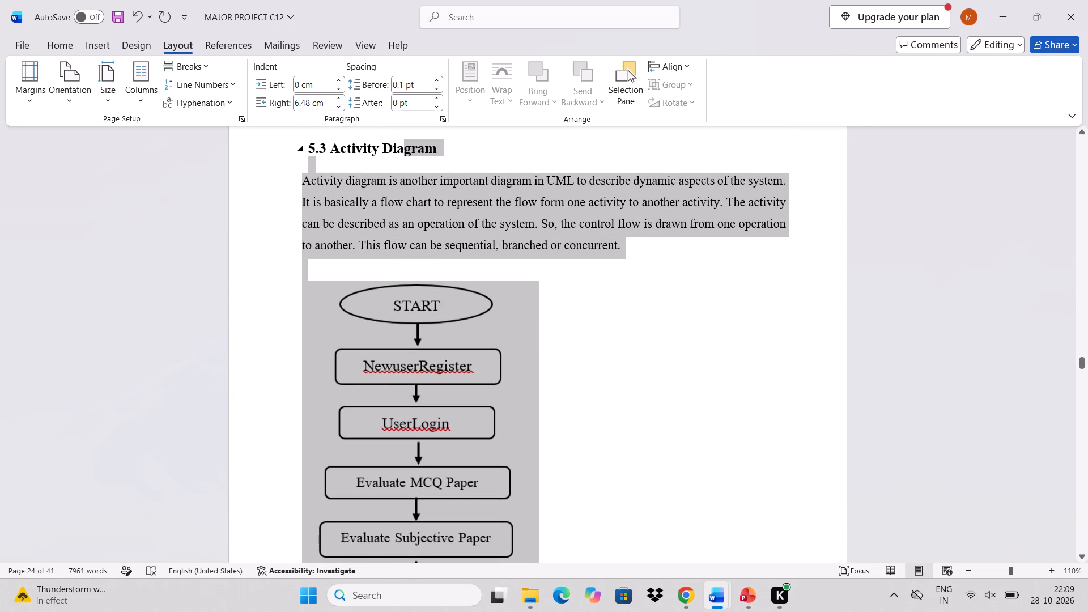
left_click_drag(403, 148, 394, 125)
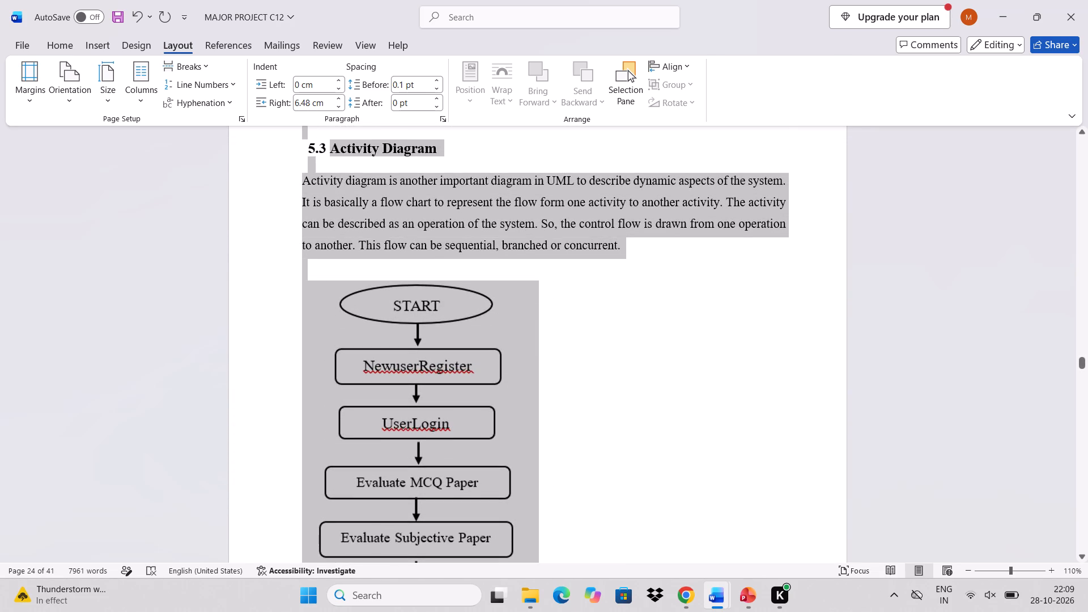
left_click_drag(394, 125, 394, 116)
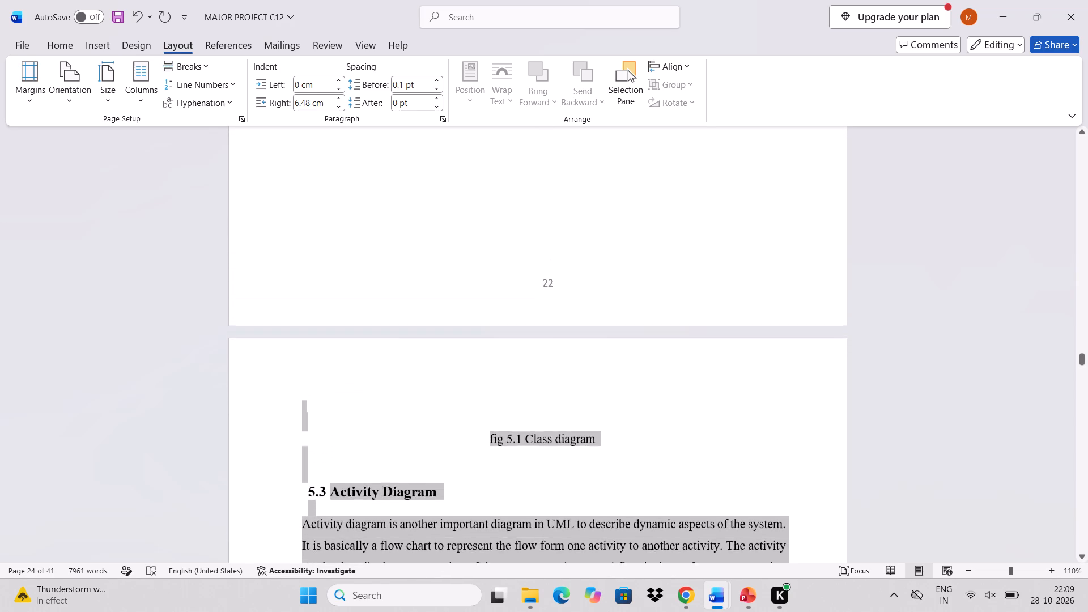
left_click_drag(394, 116, 449, 419)
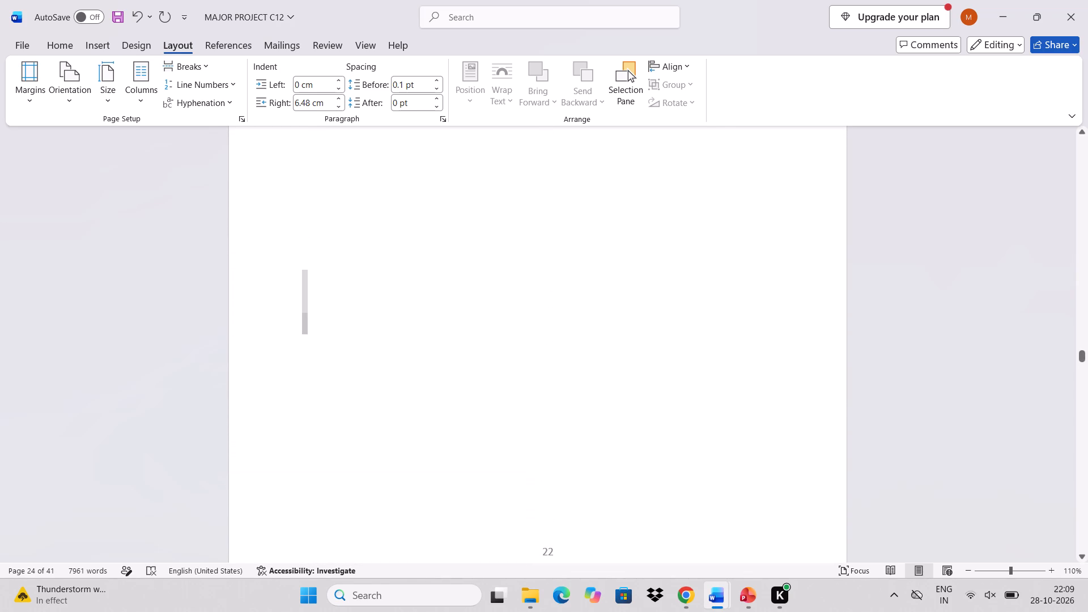
left_click_drag(449, 419, 420, 181)
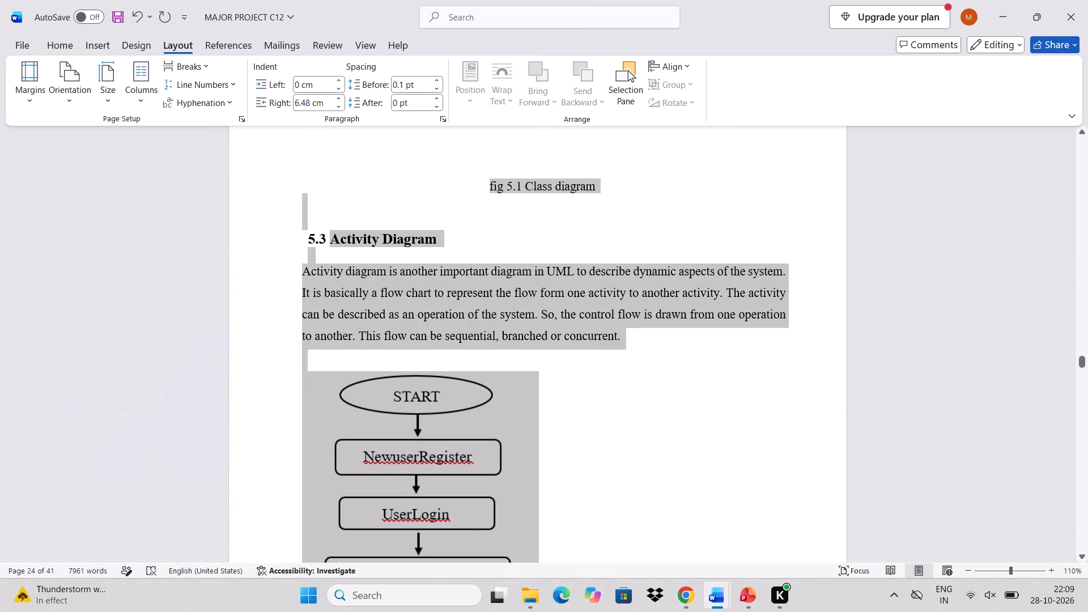
left_click_drag(420, 181, 422, 178)
left_click_drag(422, 178, 423, 180)
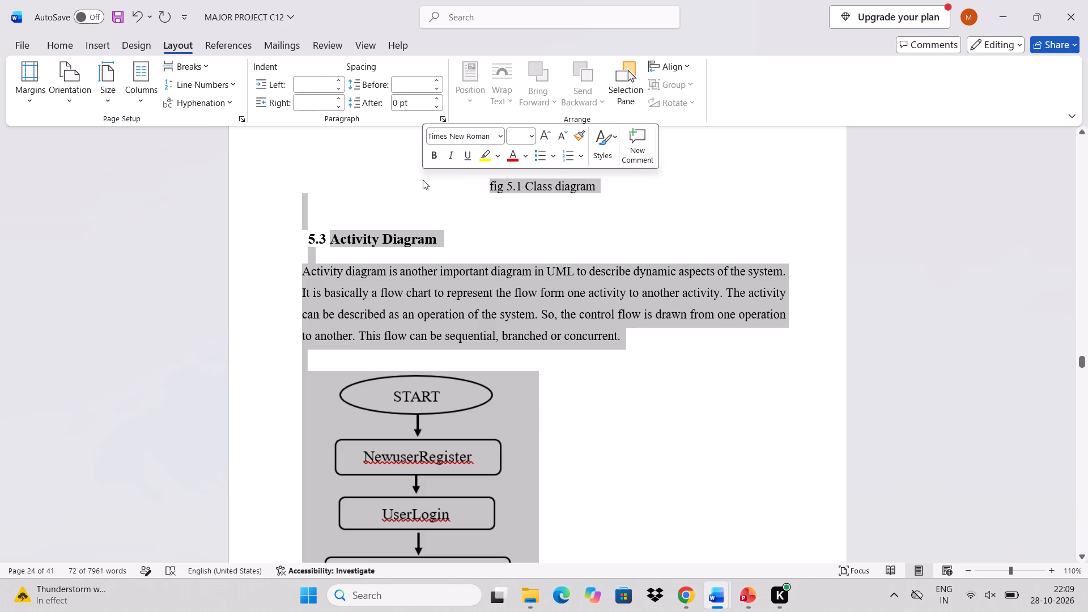
key("BackSpace")
Remove the blank lines above the original "5.3 Sequence Diagram" heading on page 23.
scroll(423, 180, "up", 2)
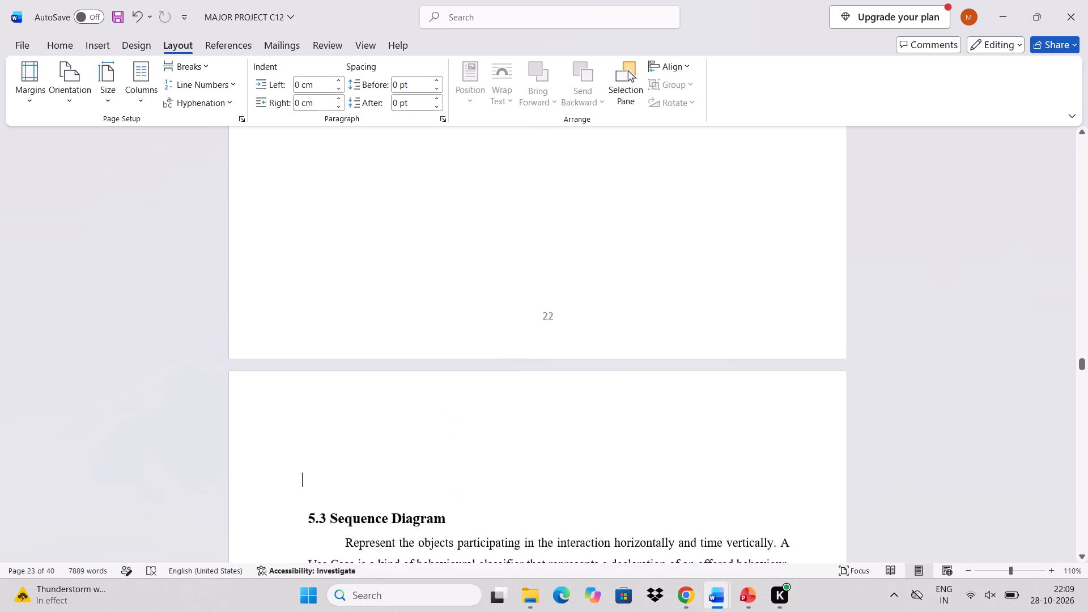
scroll(423, 180, "up", 10)
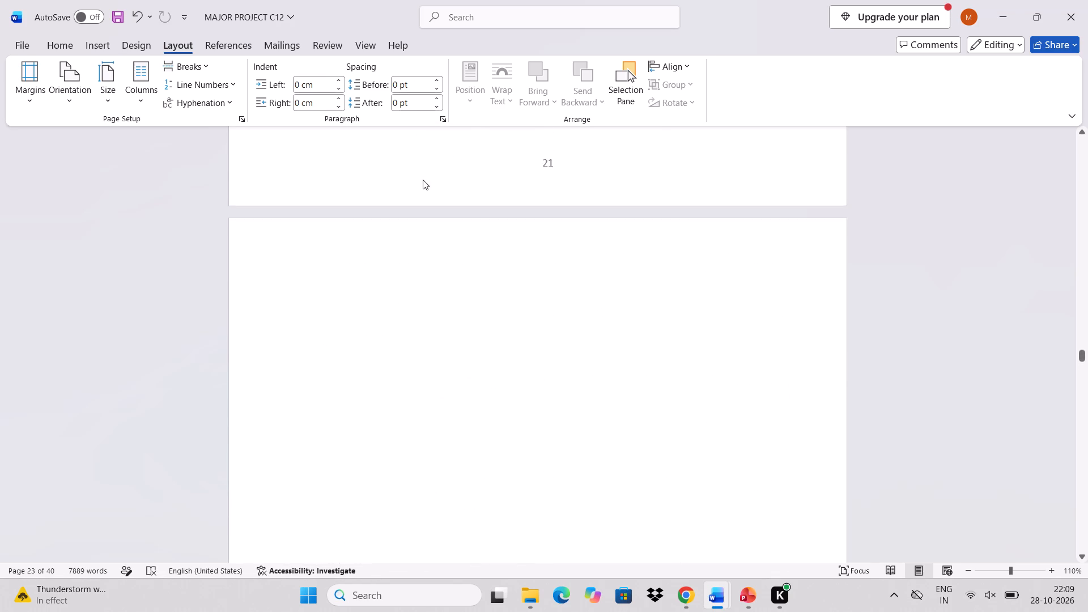
scroll(423, 180, "up", 1)
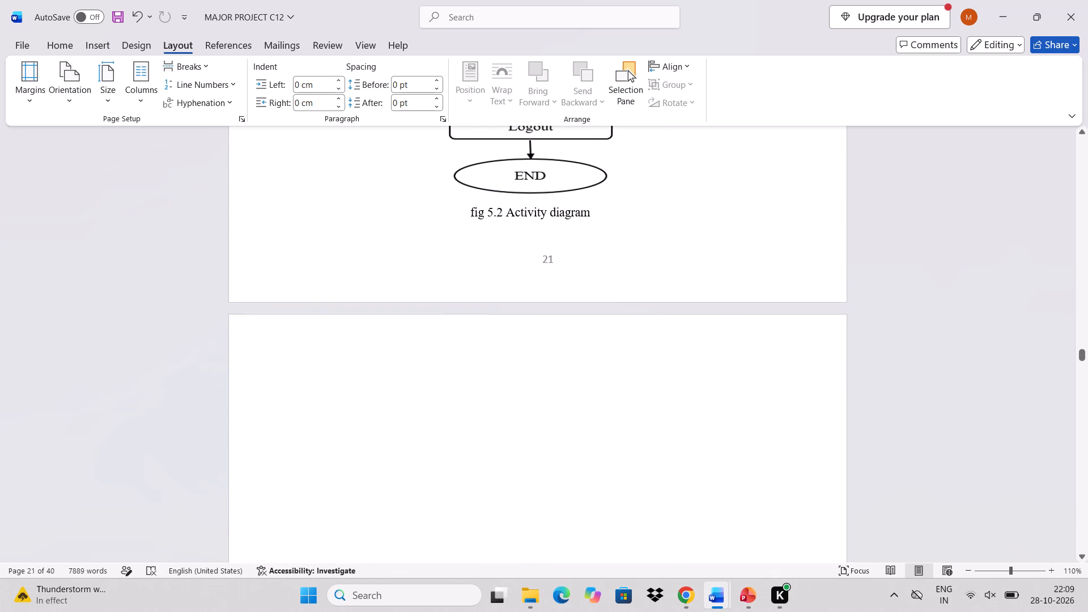
scroll(601, 219, "down", 6)
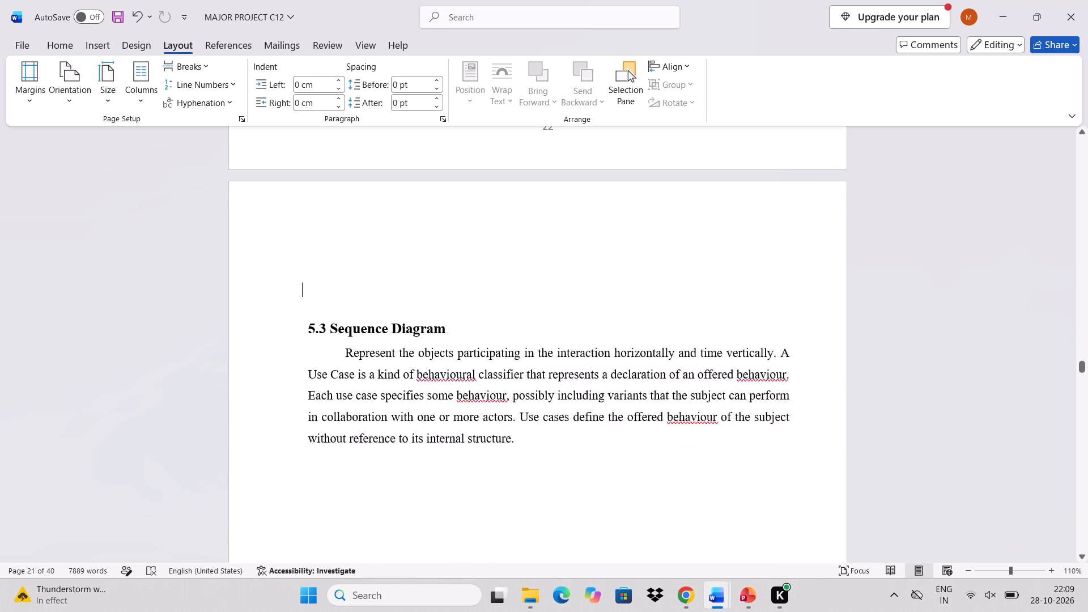
scroll(601, 219, "down", 1)
key("BackSpace")
key("BackSpace")
key("BackSpace")
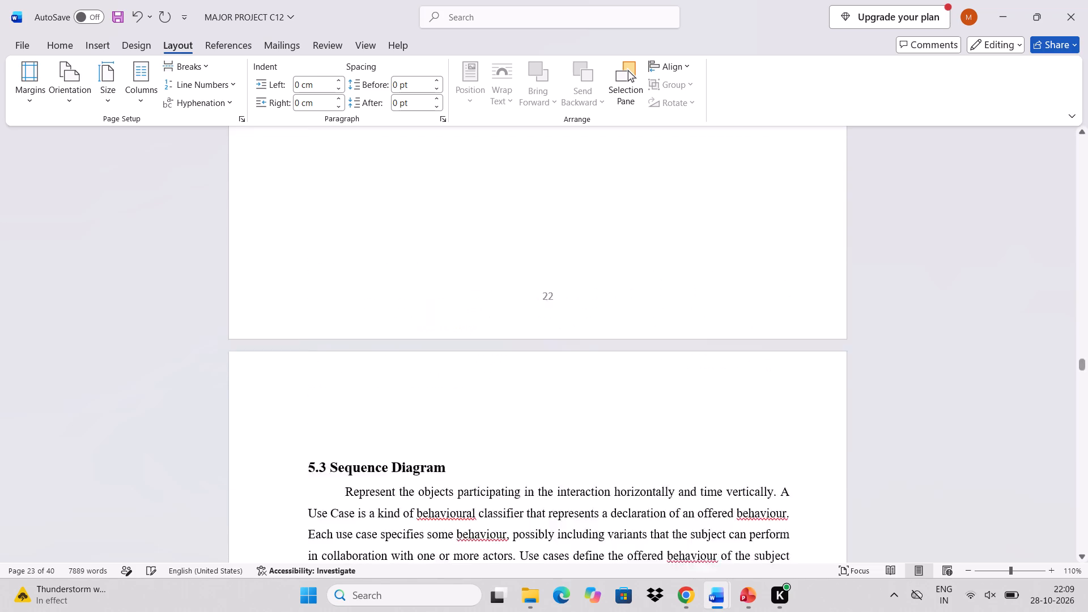
key("BackSpace")
Copy the "Sequence Diagram" heading and paste it after a new "5.3" at the start of page 22, following the fig 5.2 caption.
scroll(448, 234, "down", 2)
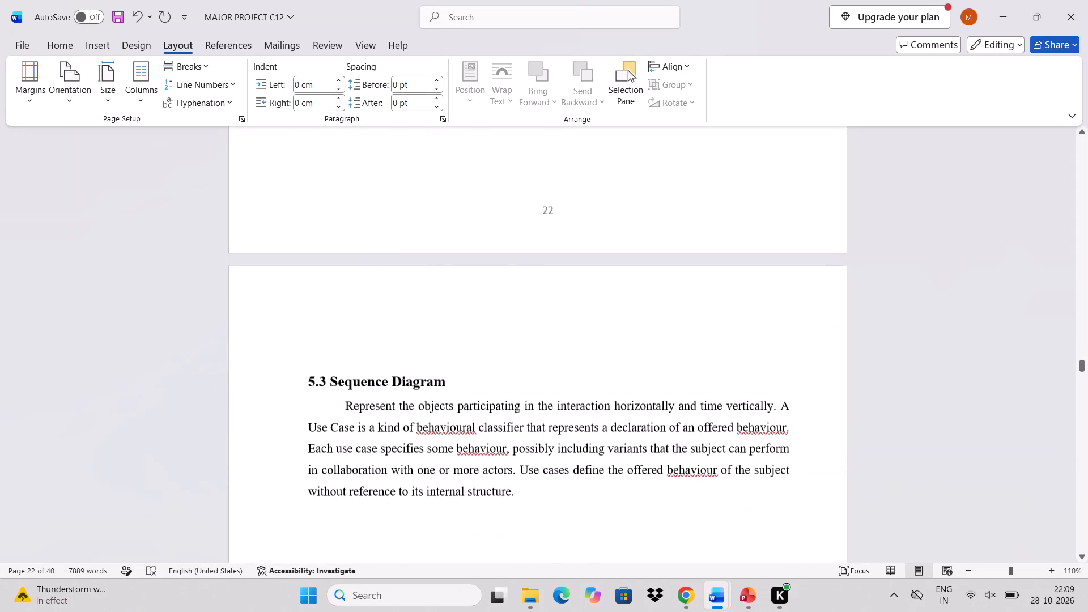
left_click_drag(453, 381, 313, 376)
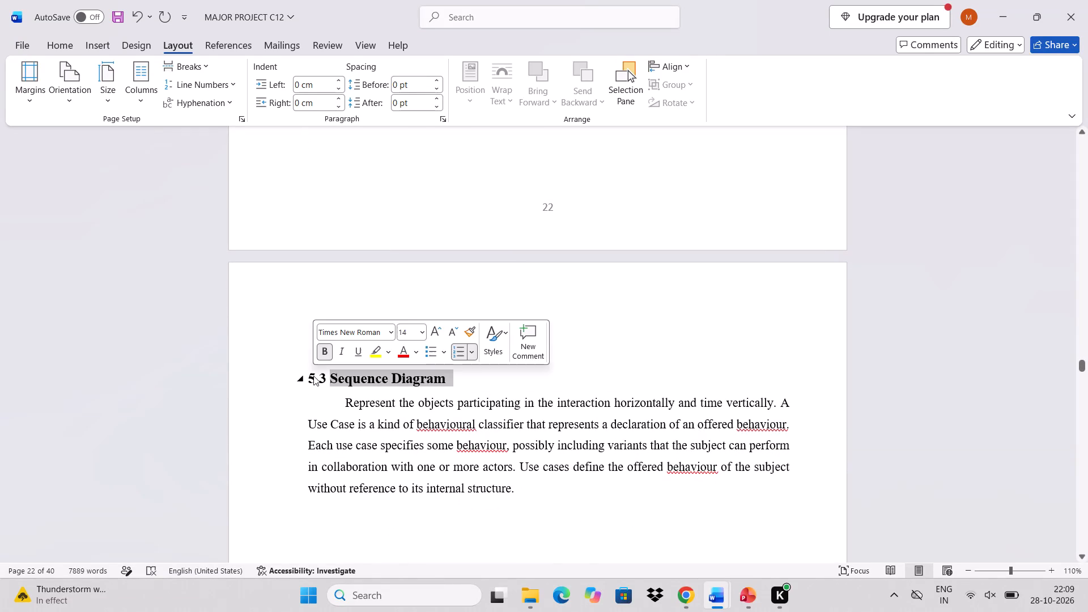
key("ctrl+c")
scroll(313, 376, "up", 5)
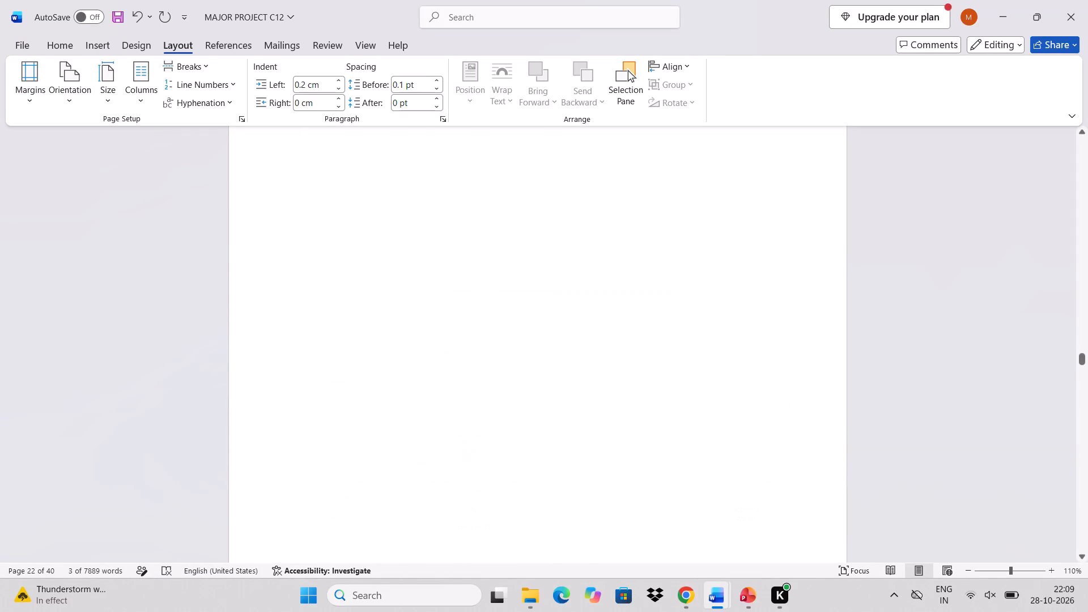
scroll(313, 376, "up", 2)
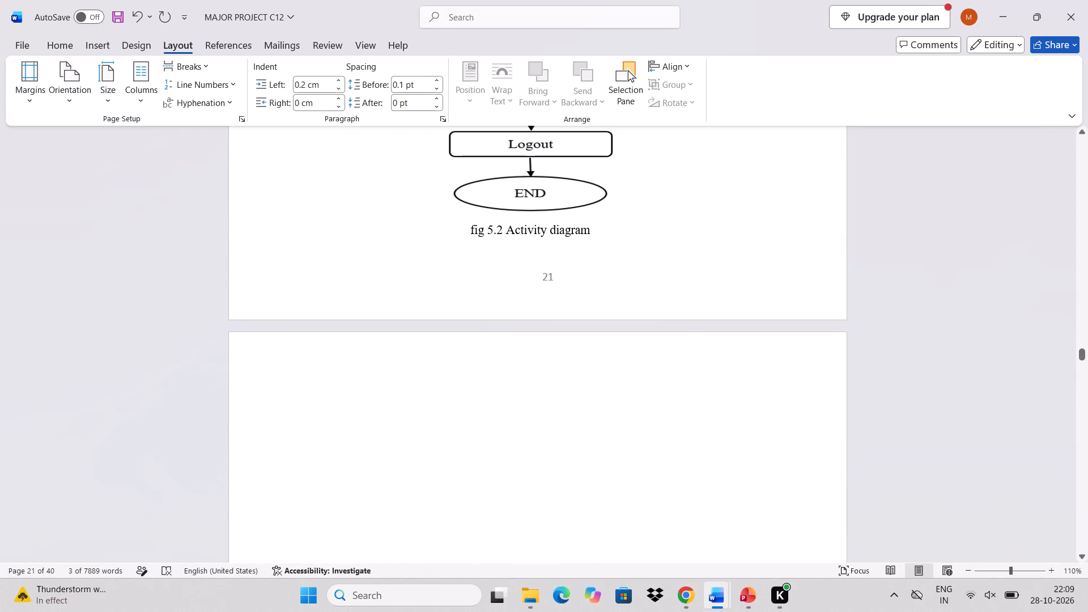
left_click(596, 232)
key("Return")
key("Return")
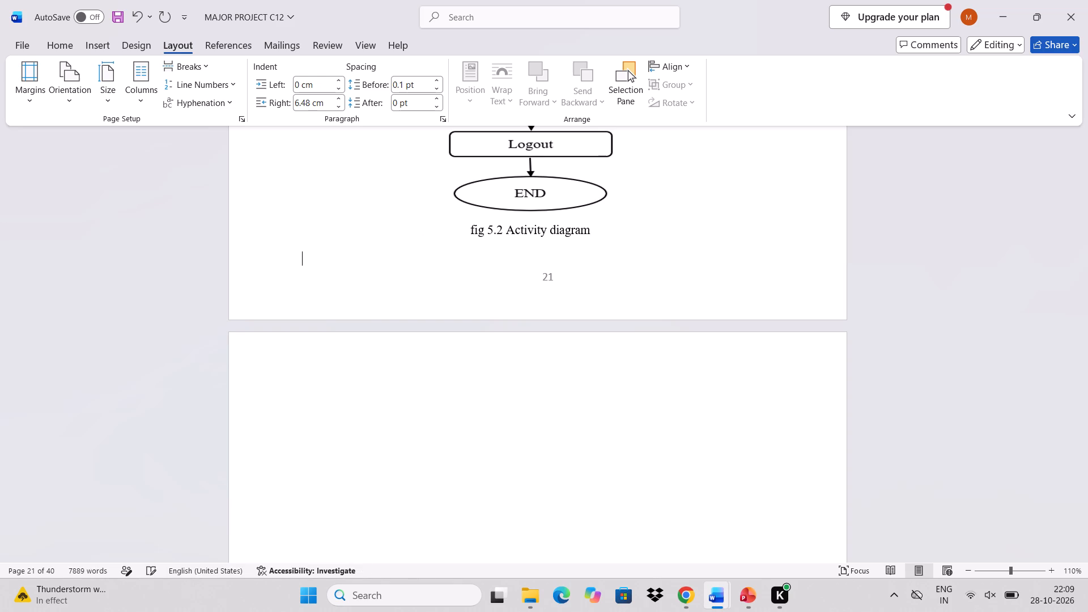
key("Return")
key("Return")
type("5.")
key("3")
key("space")
key("ctrl+v")
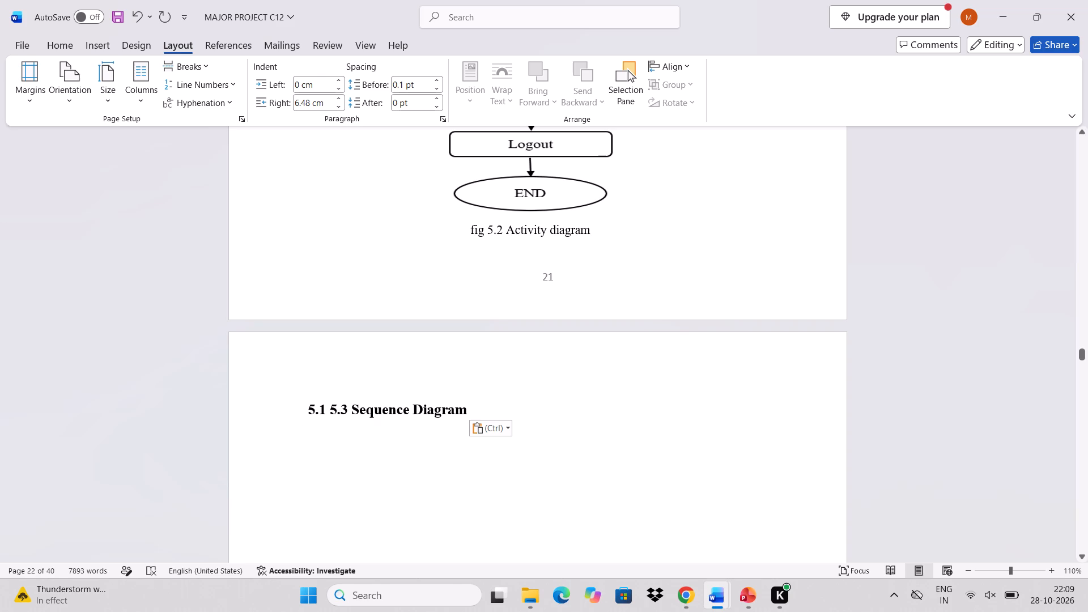
Remove the extra automatic 5.1 number from the pasted Sequence Diagram heading and add an unnumbered new line below it.
left_click(329, 412)
key("BackSpace")
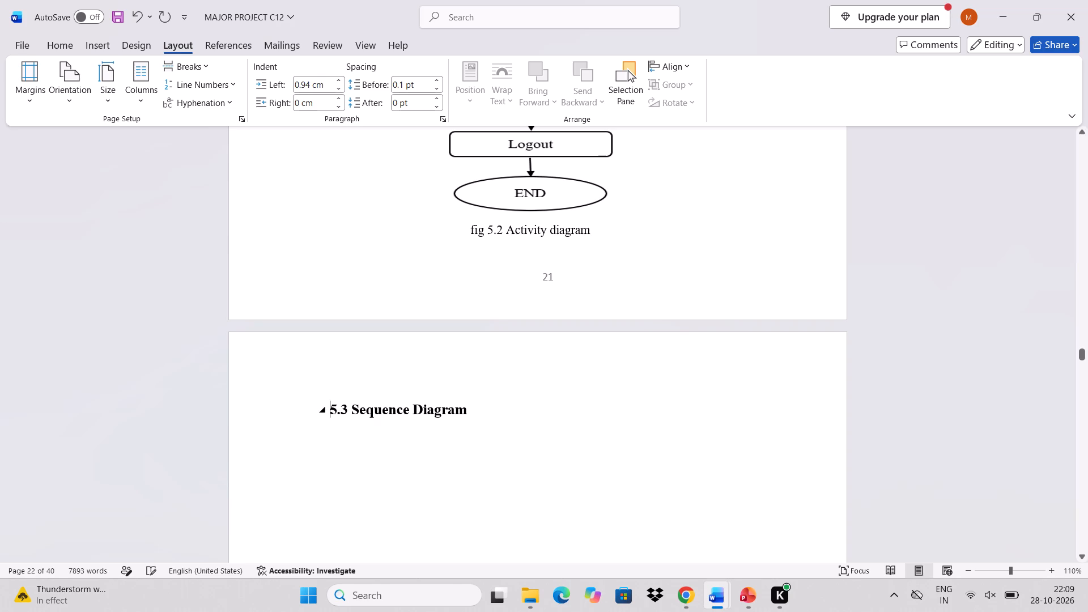
left_click(483, 419)
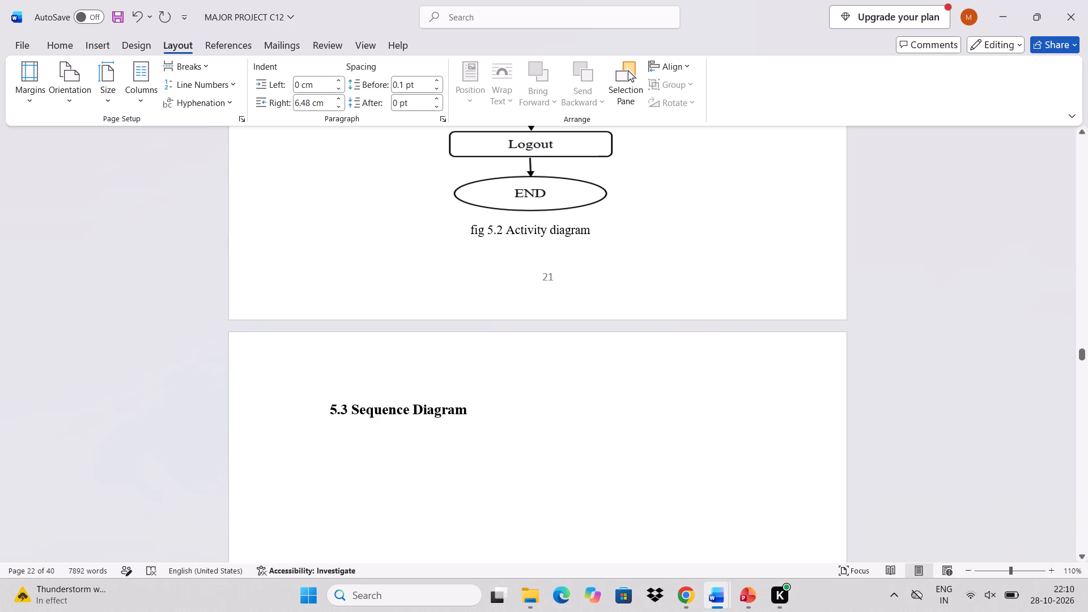
left_click(481, 405)
key("Return")
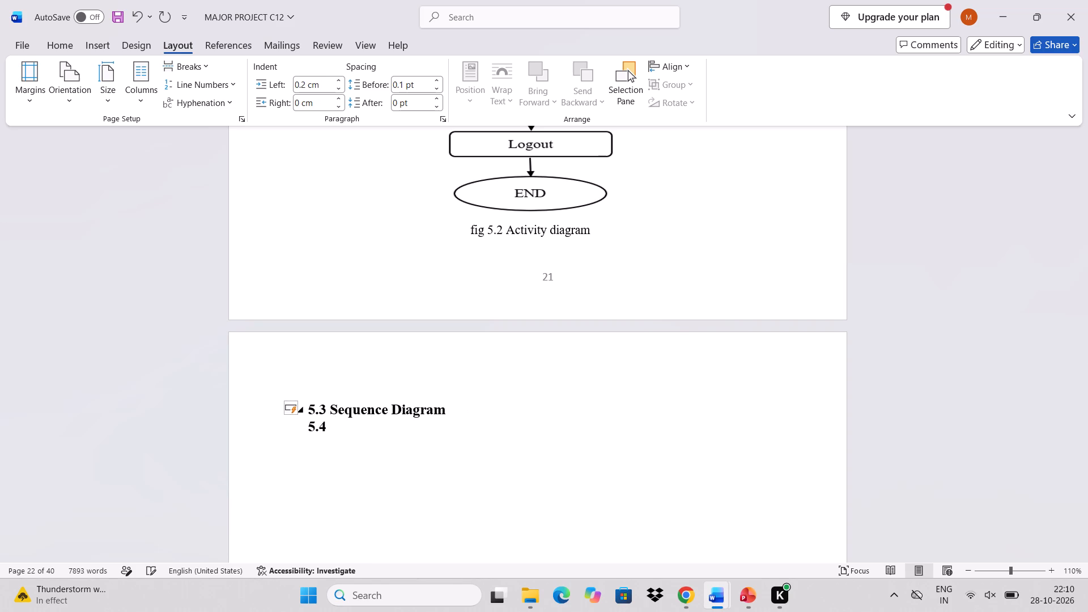
key("BackSpace")
Switch to the Final Doc for NLP-Based Intelligent Paper Evaluation and copy the full description paragraph under its Sequence diagram heading.
scroll(467, 410, "down", 3)
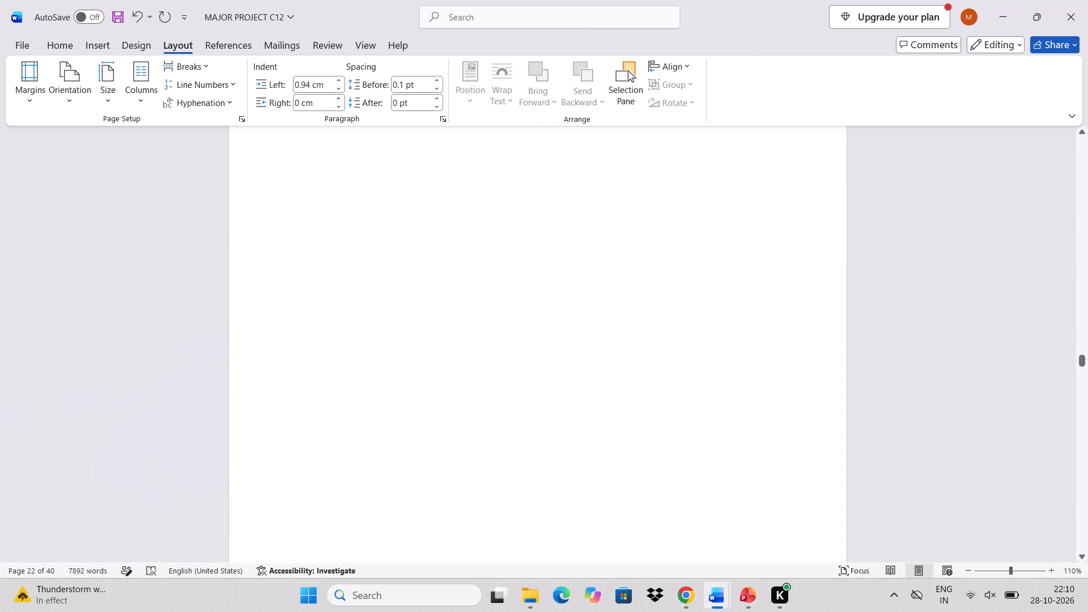
scroll(467, 410, "down", 4)
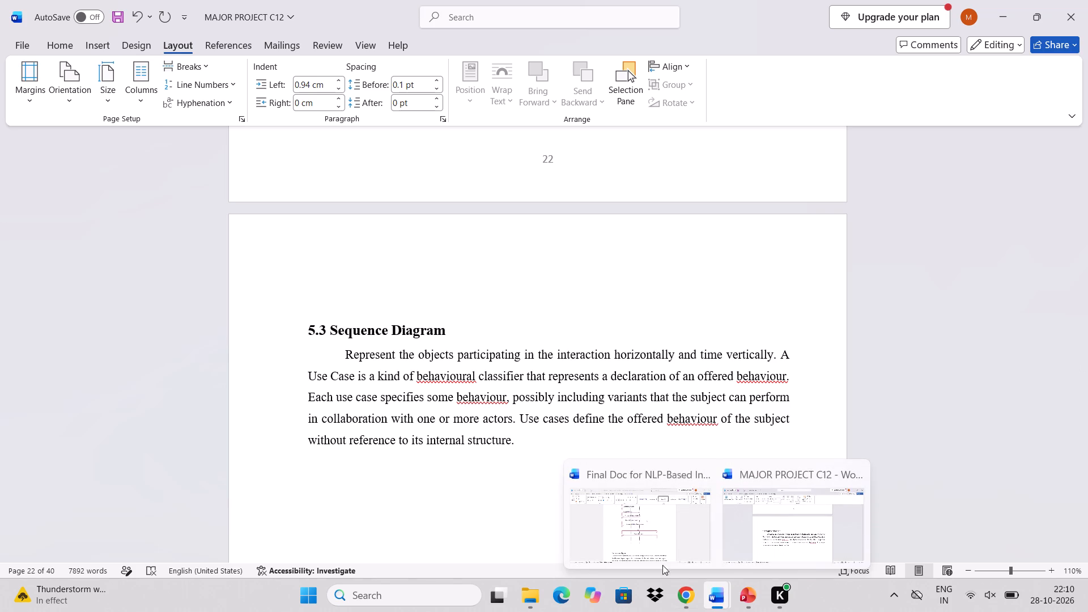
left_click(633, 544)
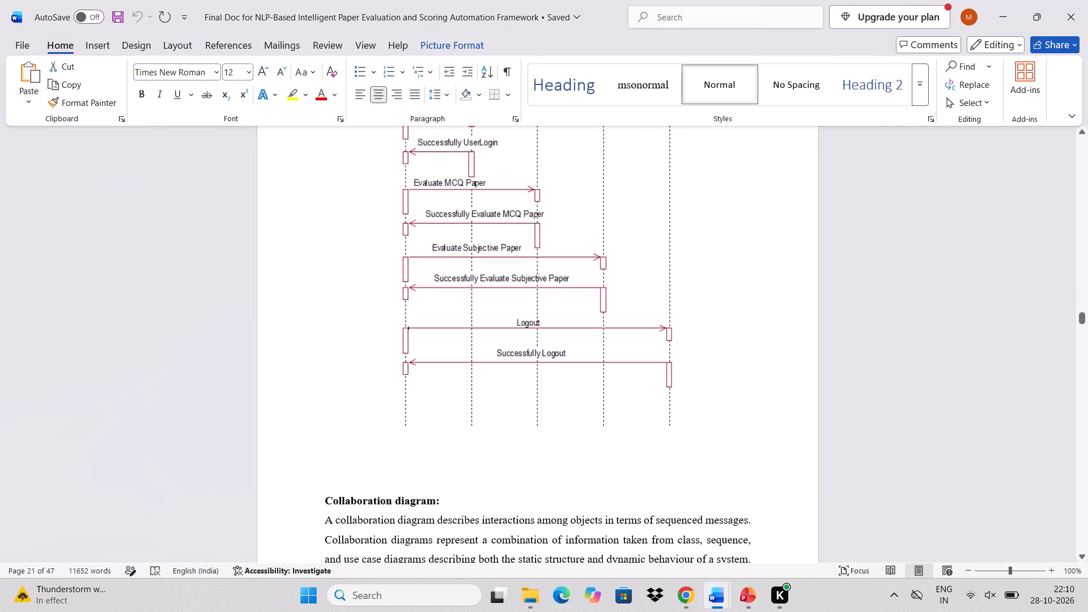
scroll(557, 440, "up", 5)
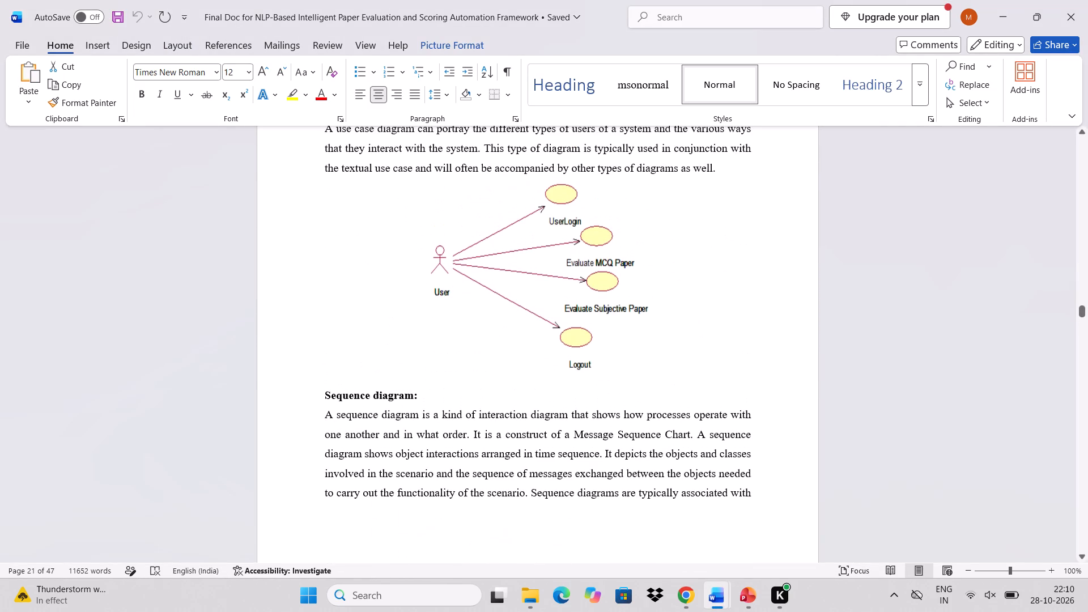
scroll(557, 440, "down", 2)
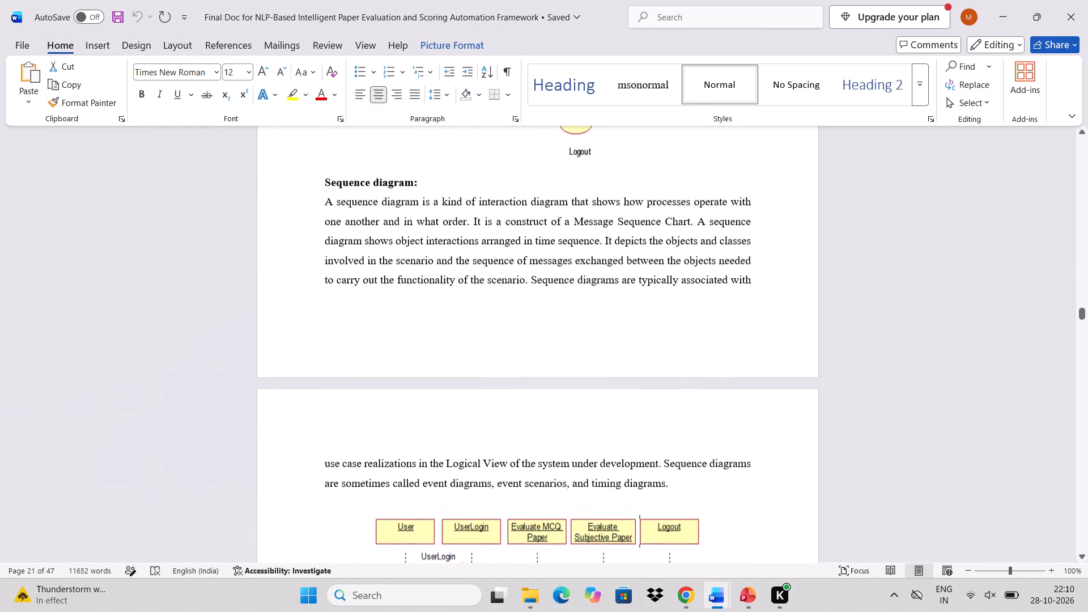
left_click_drag(678, 485, 377, 256)
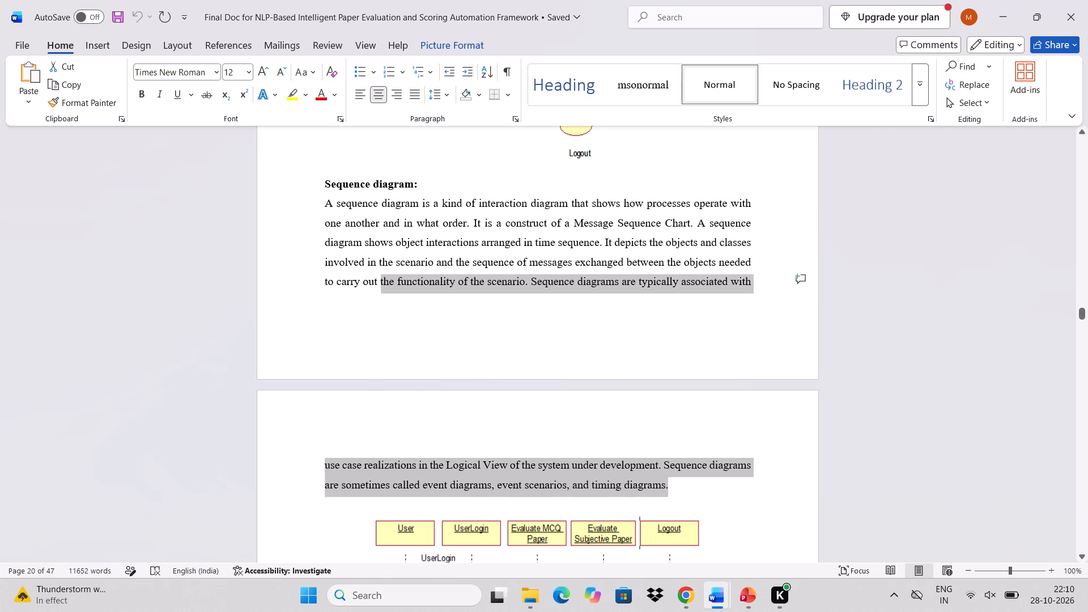
left_click_drag(377, 256, 318, 203)
key("ctrl+c")
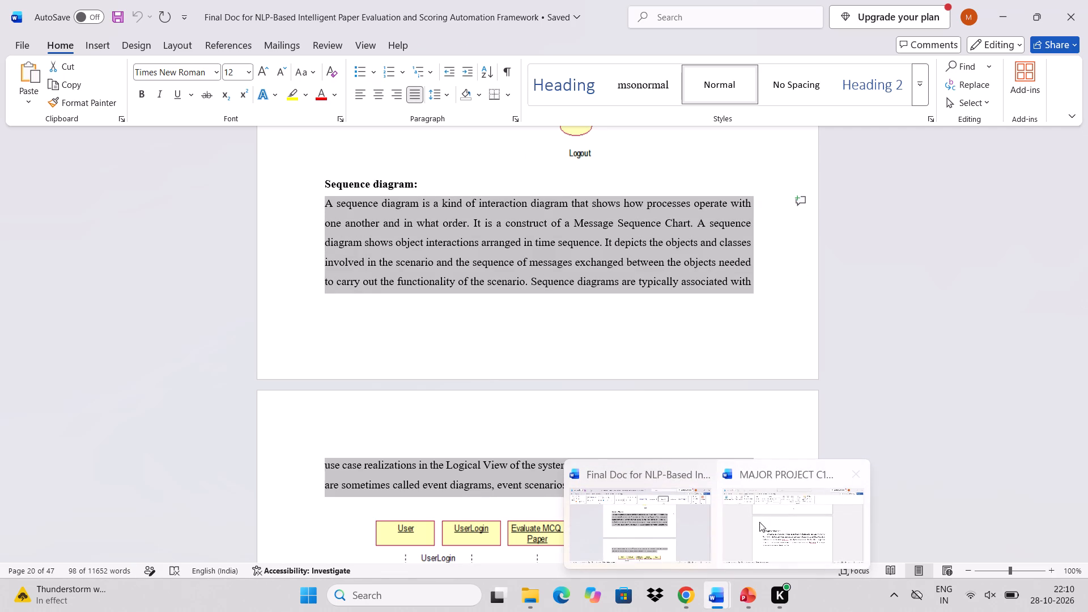
In MAJOR PROJECT C12, replace the description under the page 23 Sequence Diagram heading with the copied paragraph and remove its automatic numbering.
left_click(780, 515)
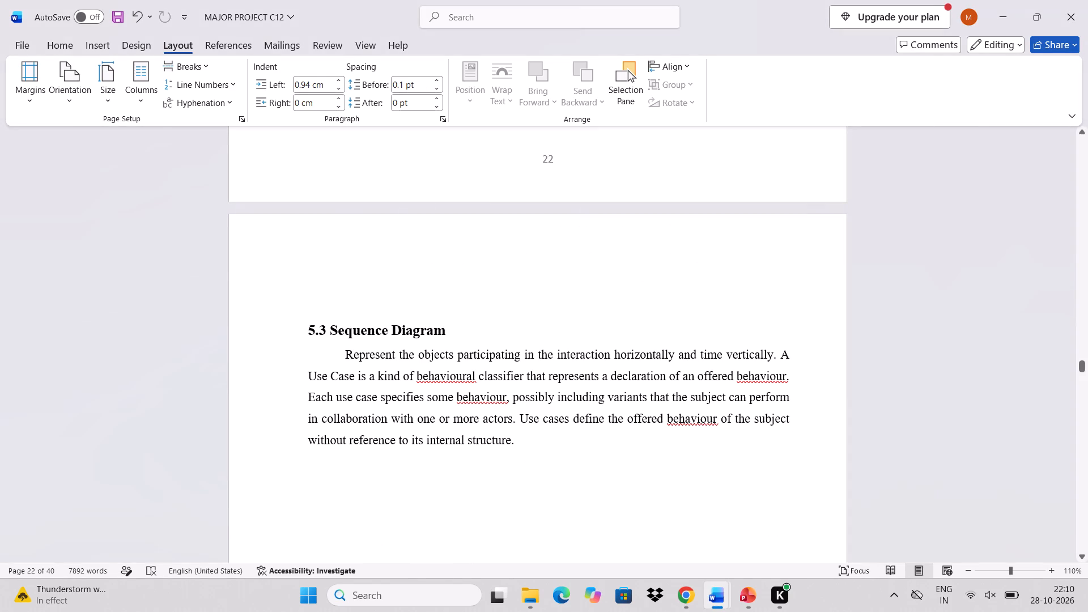
left_click_drag(530, 444, 339, 359)
key("ctrl+v")
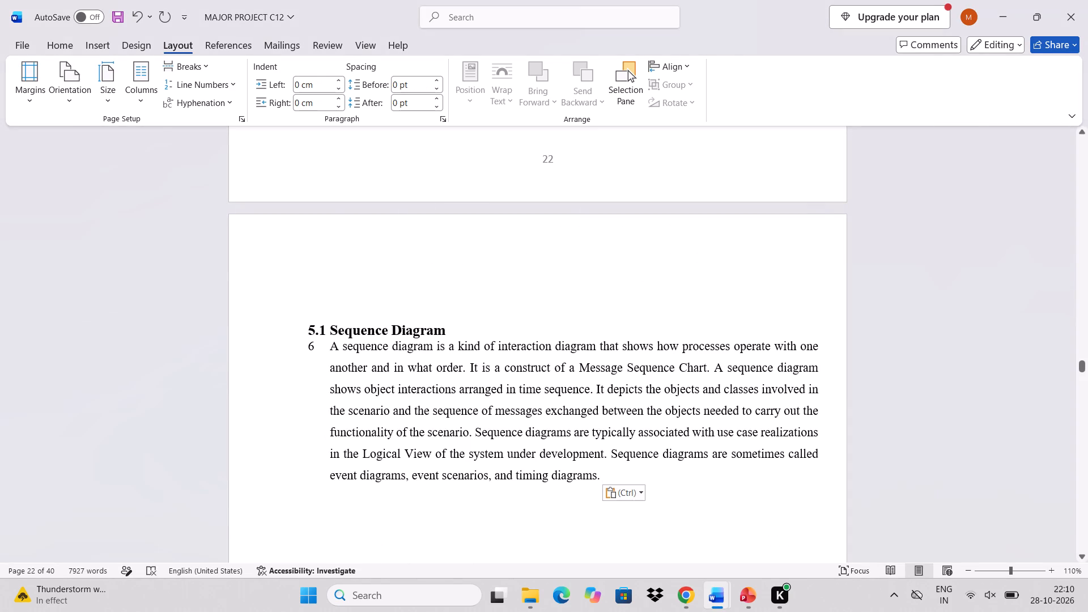
left_click(325, 345)
key("BackSpace")
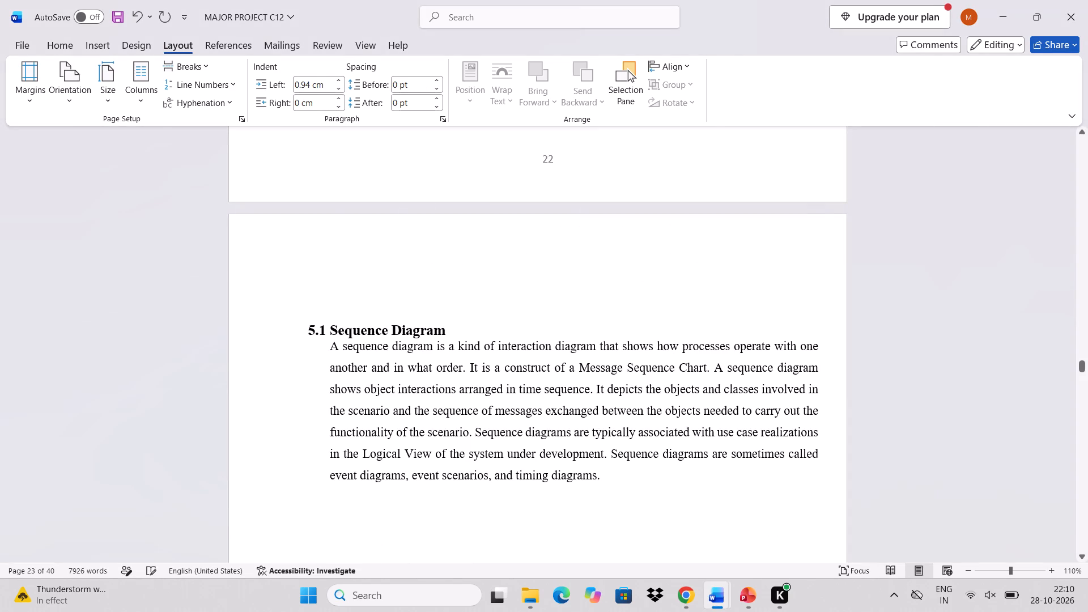
key("BackSpace")
Replace the automatic number of the page 23 Sequence Diagram heading with 5.3.
left_click(327, 331)
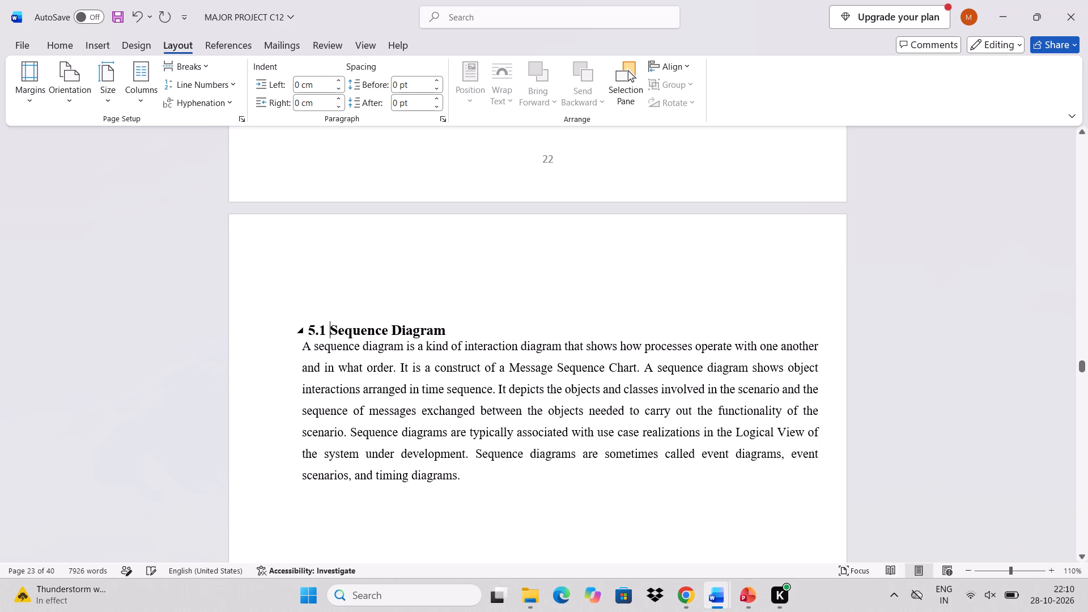
key("BackSpace")
type("3")
key("space")
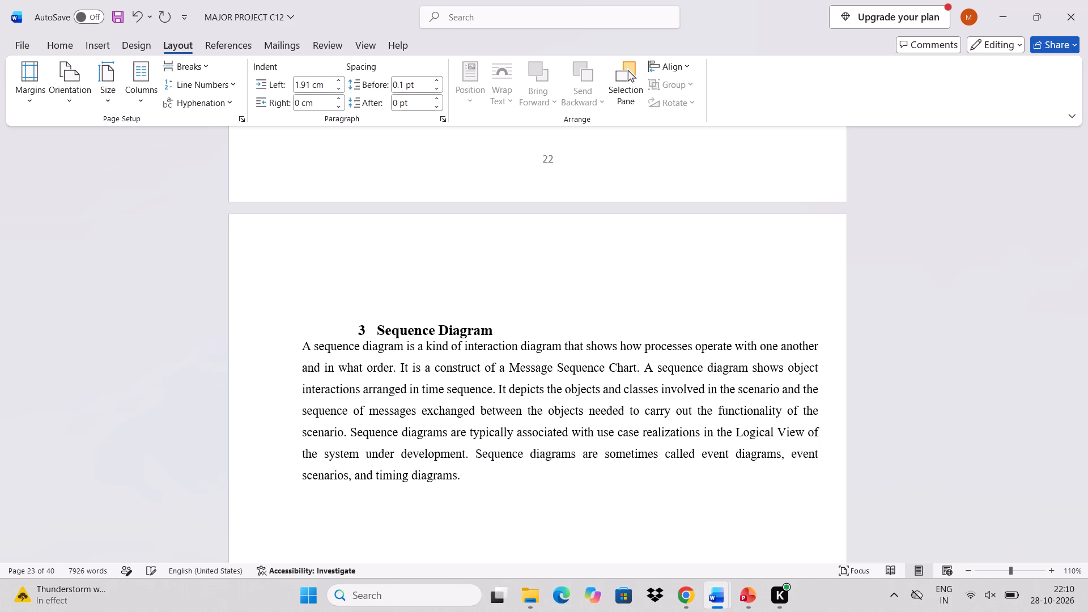
key("BackSpace")
key("BackSpace")
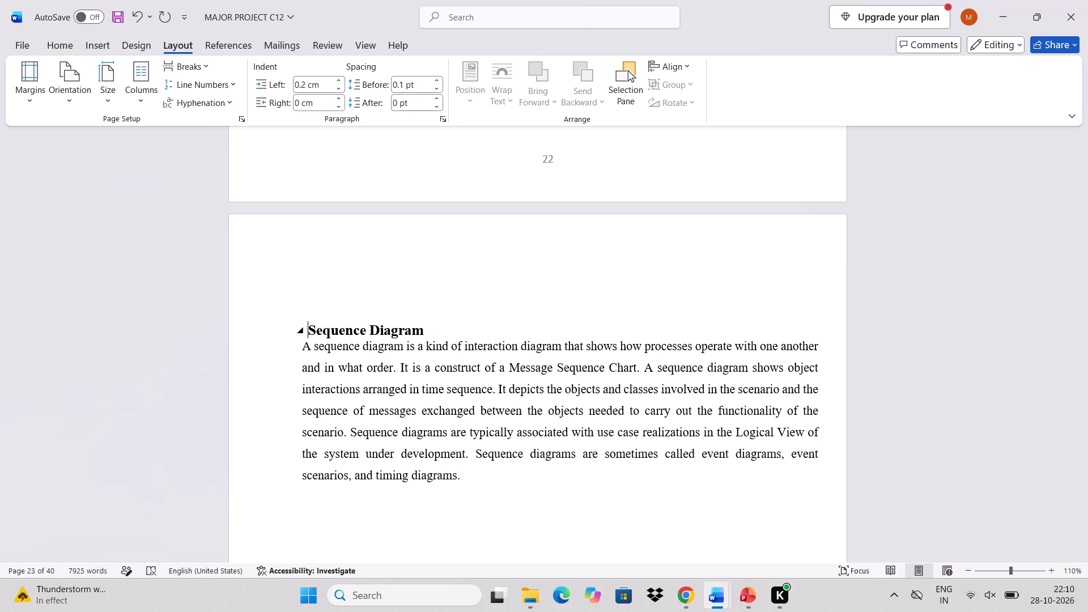
type("5.3")
key("space")
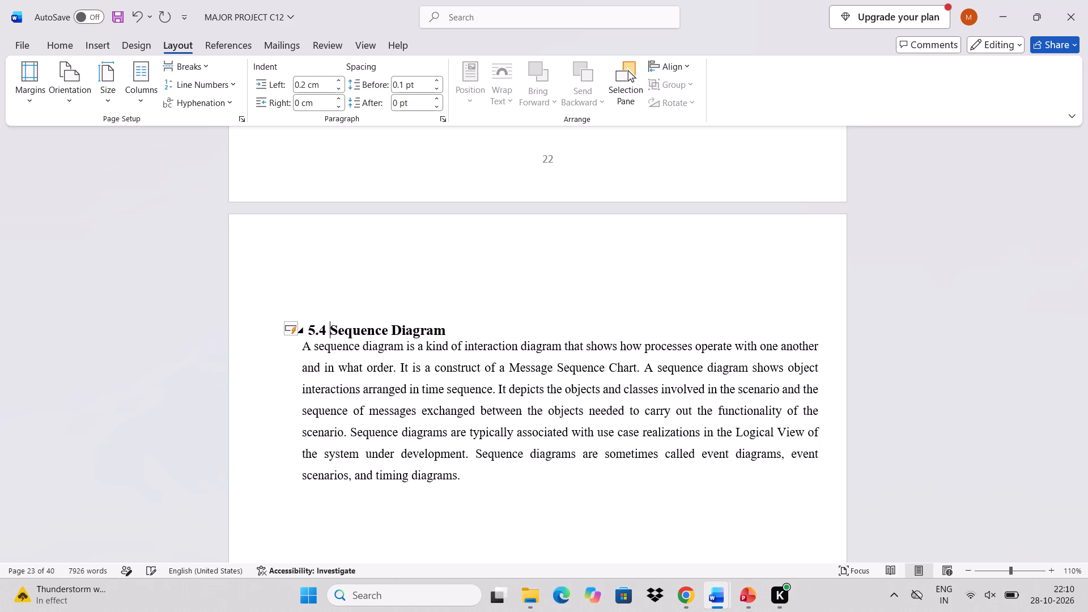
Paste the sequence diagram description on a new line below the page 22 "5.3 Sequence Diagram" heading, without automatic numbering.
scroll(327, 331, "up", 6)
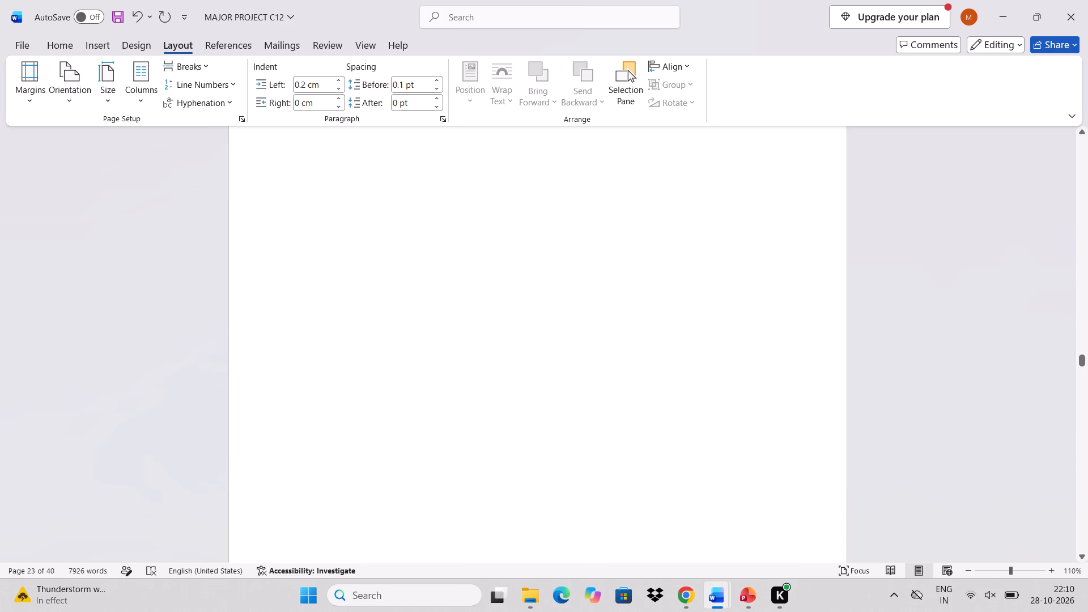
scroll(327, 331, "up", 4)
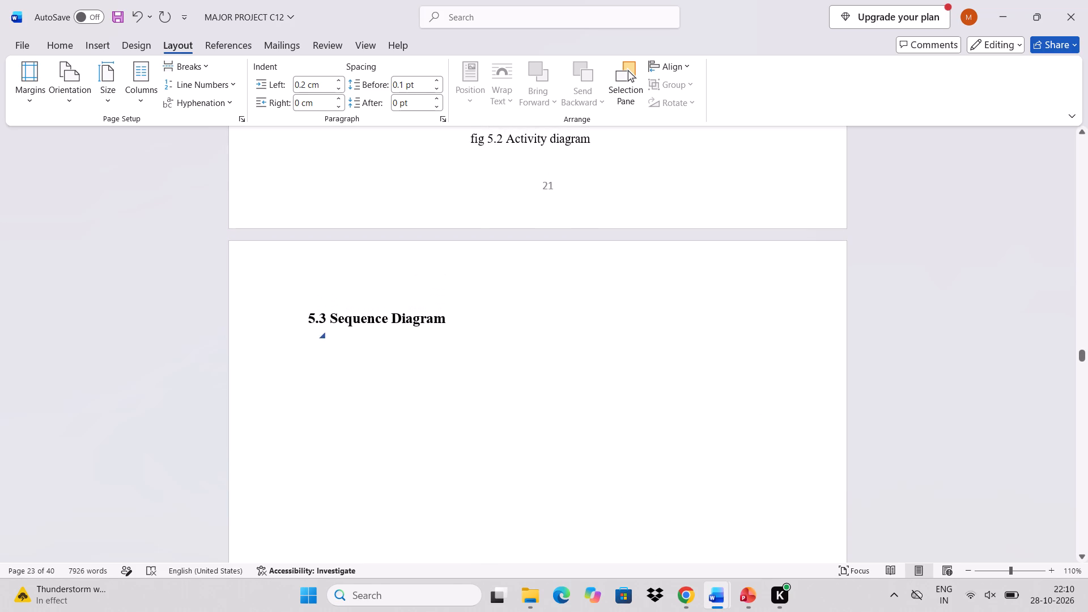
left_click(457, 321)
key("Return")
key("BackSpace")
key("BackSpace")
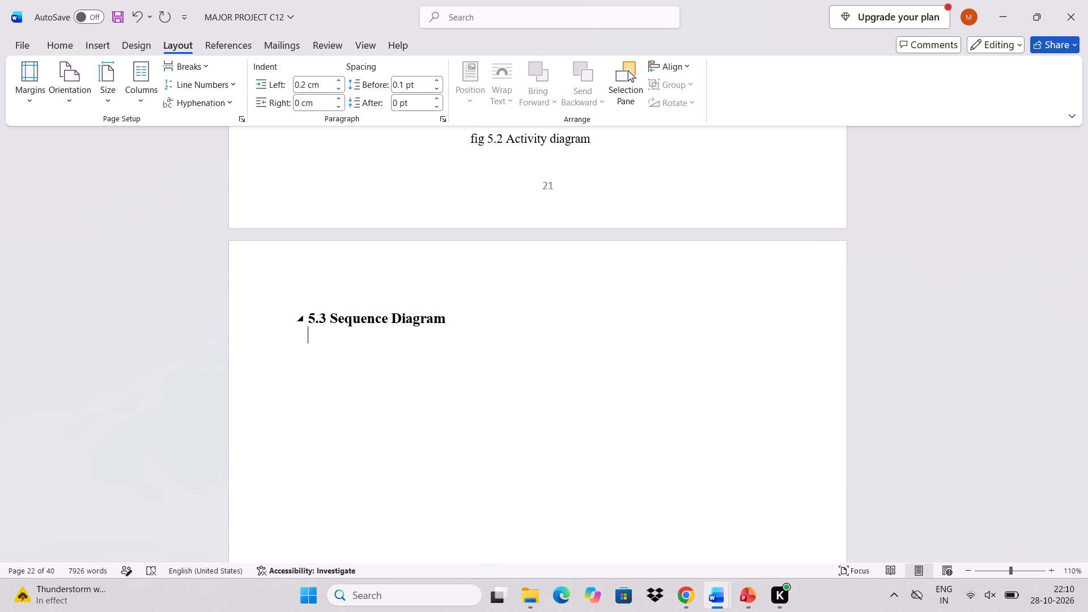
key("ctrl+v")
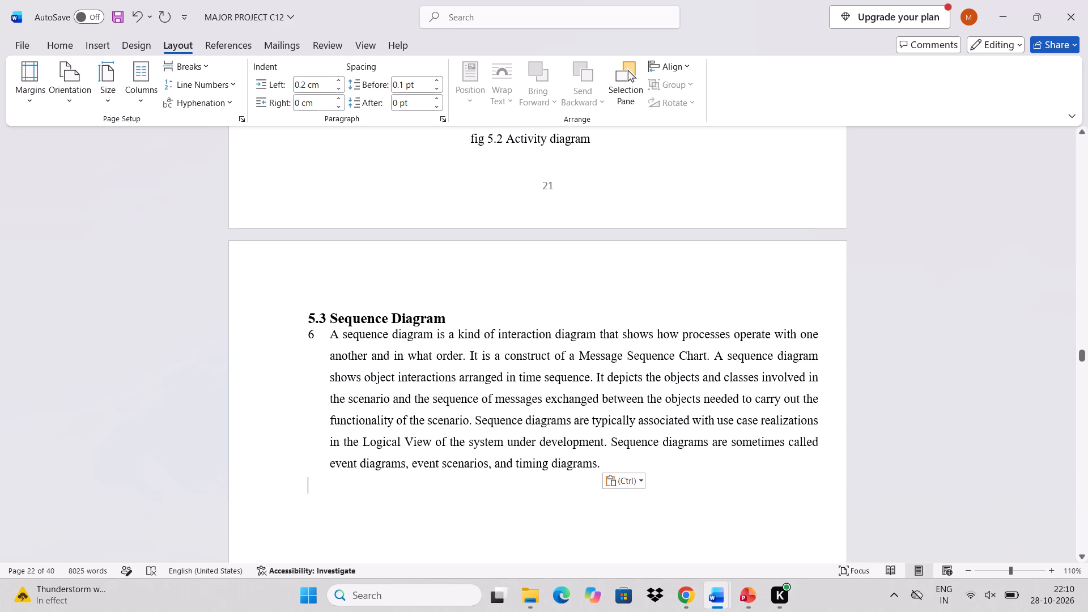
left_click(330, 334)
left_click(330, 334)
key("BackSpace")
key("BackSpace")
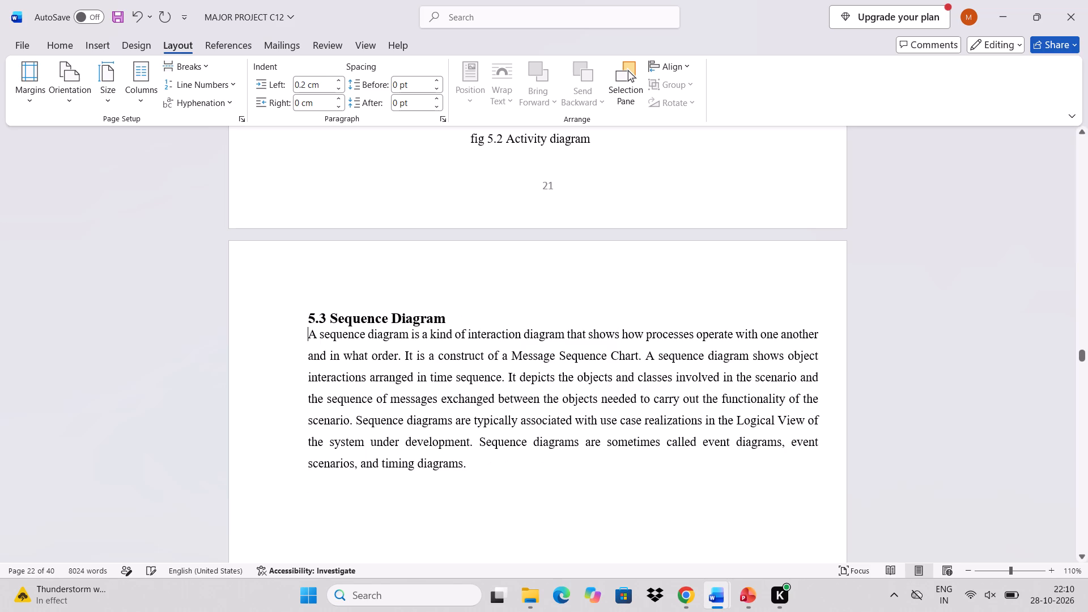
Set the right indent of the page 22 sequence diagram description to 1.1 cm.
left_click_drag(309, 337, 522, 467)
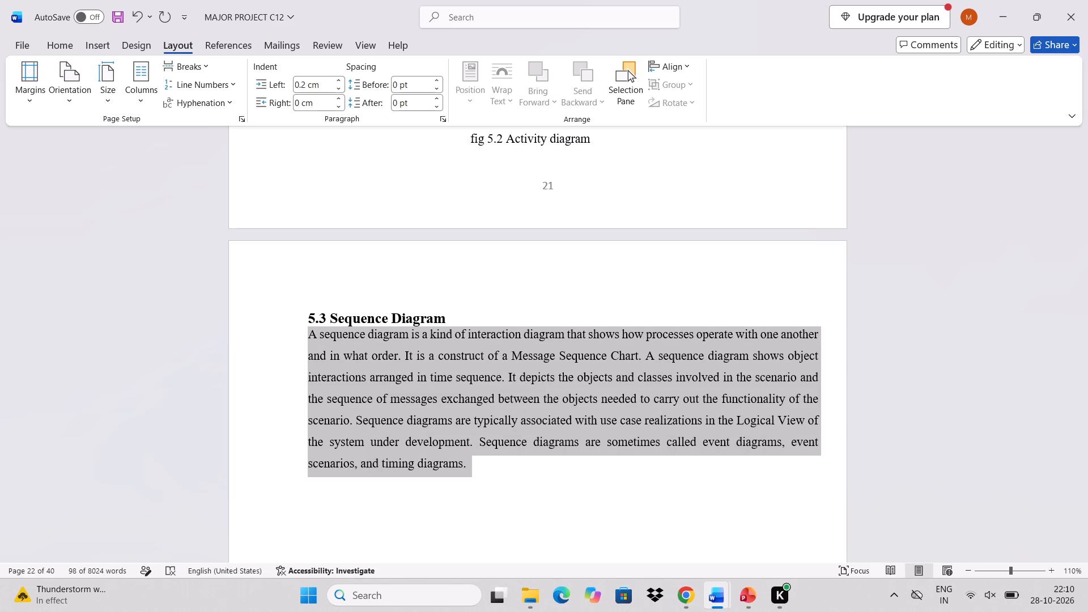
left_click(308, 104)
type("1.1")
key("Return")
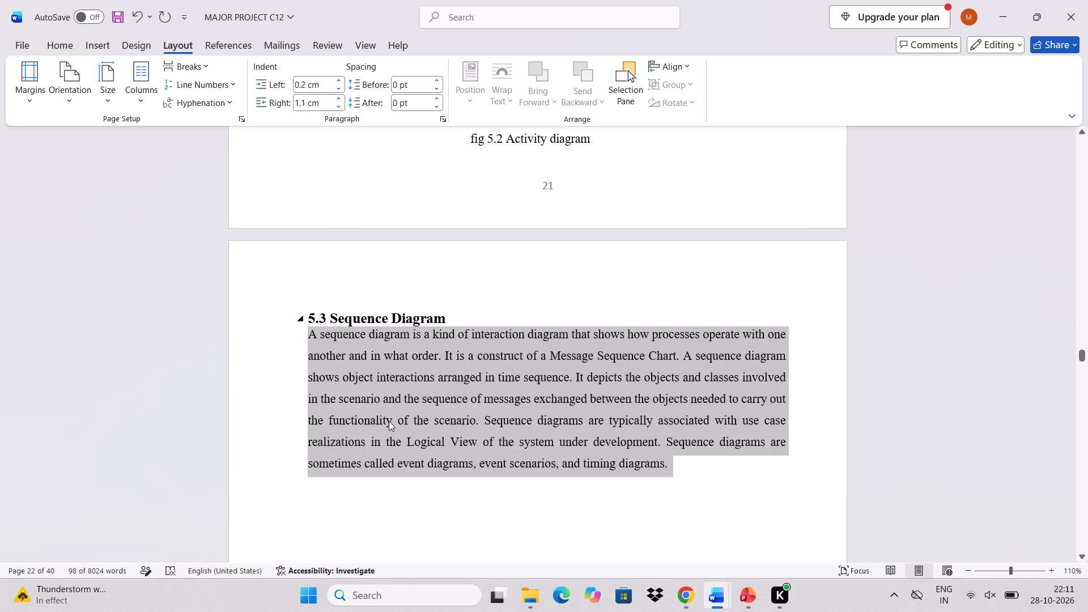
left_click(389, 421)
Add a blank unnumbered line between the page 22 "5.3 Sequence Diagram" heading and its description.
left_click(456, 317)
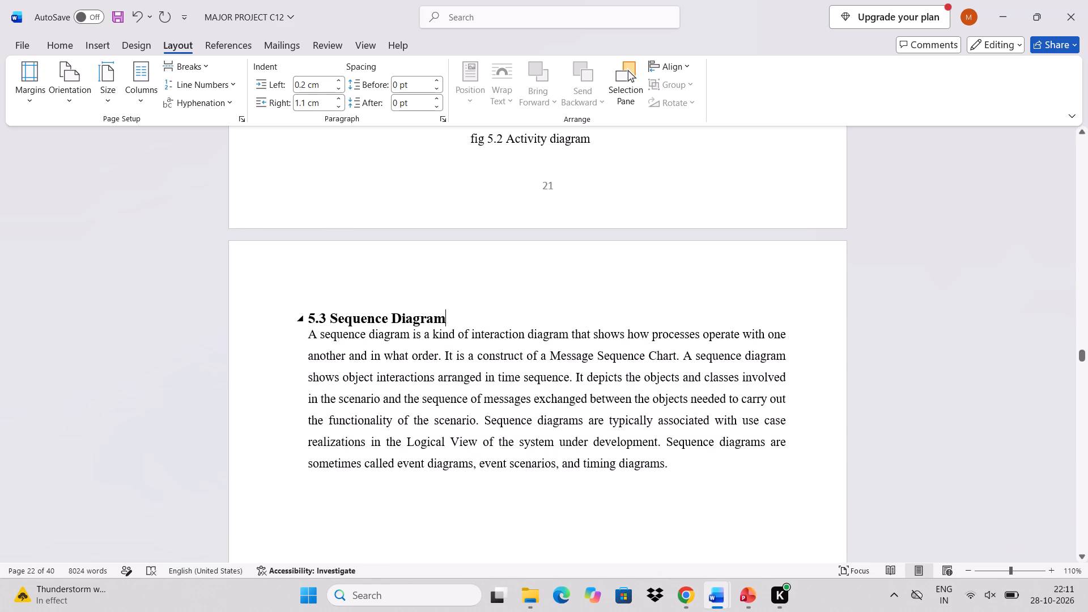
key("Return")
key("BackSpace")
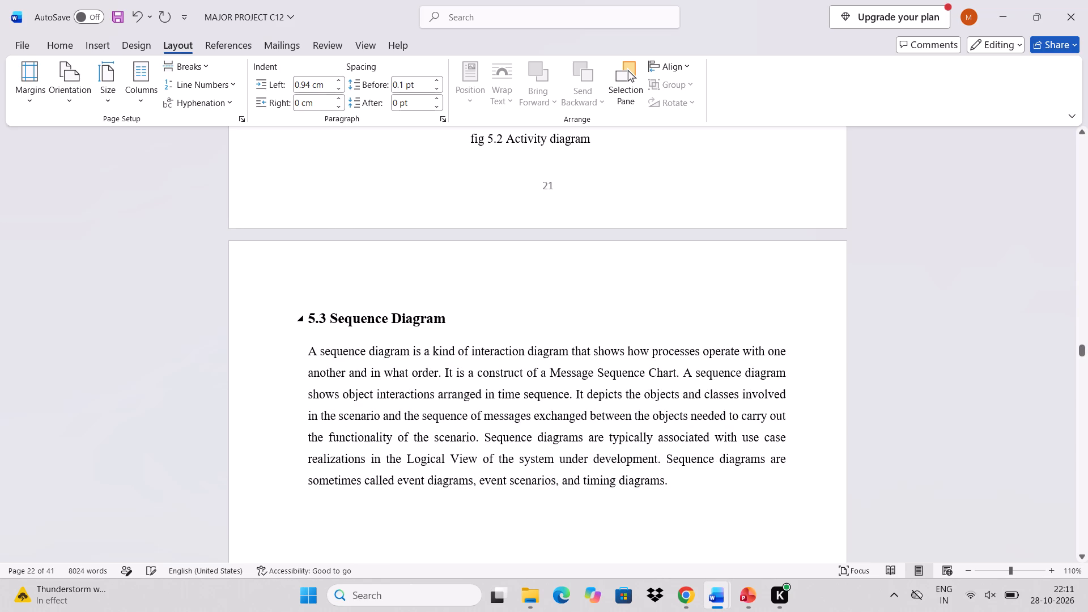
Copy the sequence diagram picture from the Final Doc and paste it on a new line below the page 22 description in MAJOR PROJECT C12.
scroll(456, 317, "down", 6)
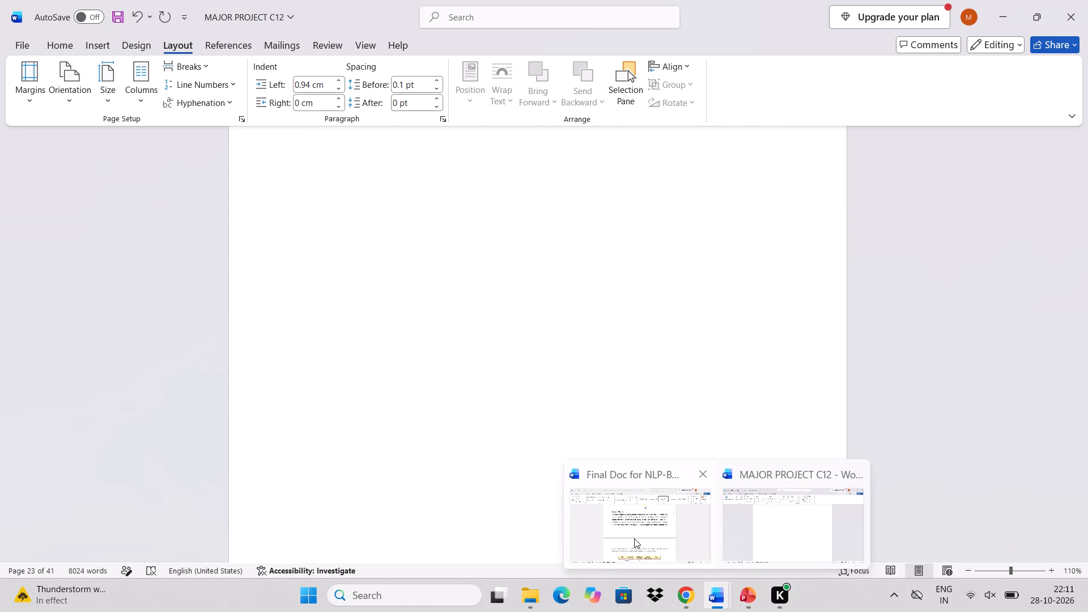
left_click(634, 538)
scroll(522, 389, "down", 2)
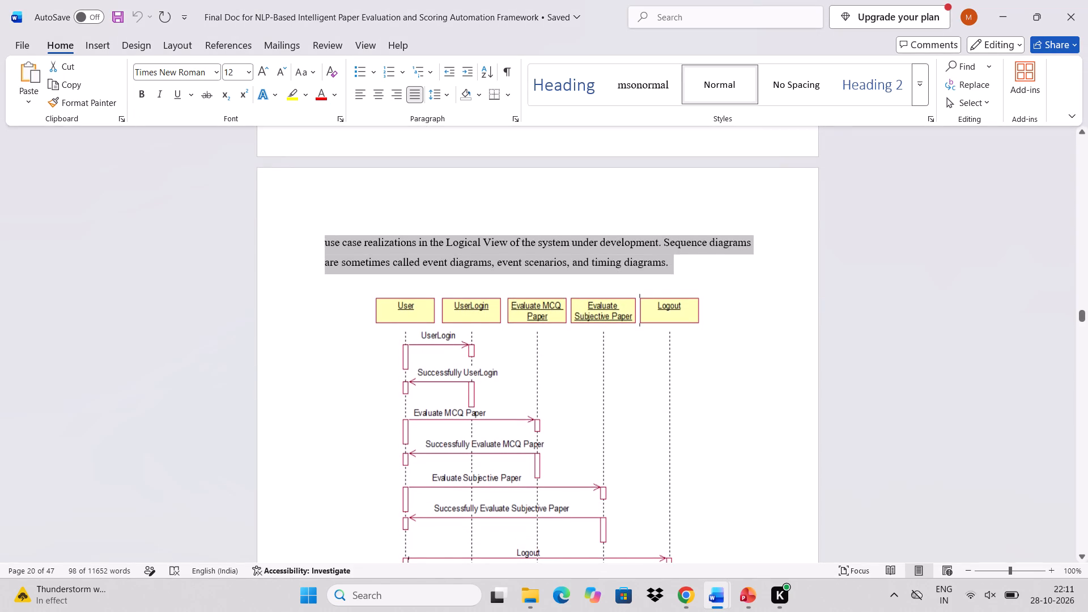
left_click(508, 404)
key("ctrl+c")
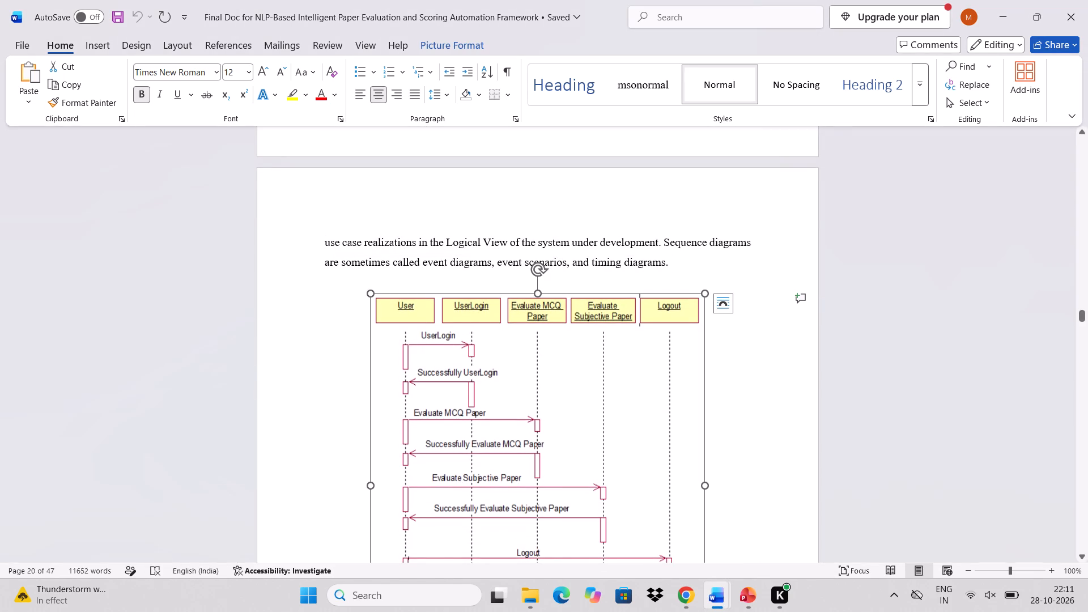
left_click(775, 536)
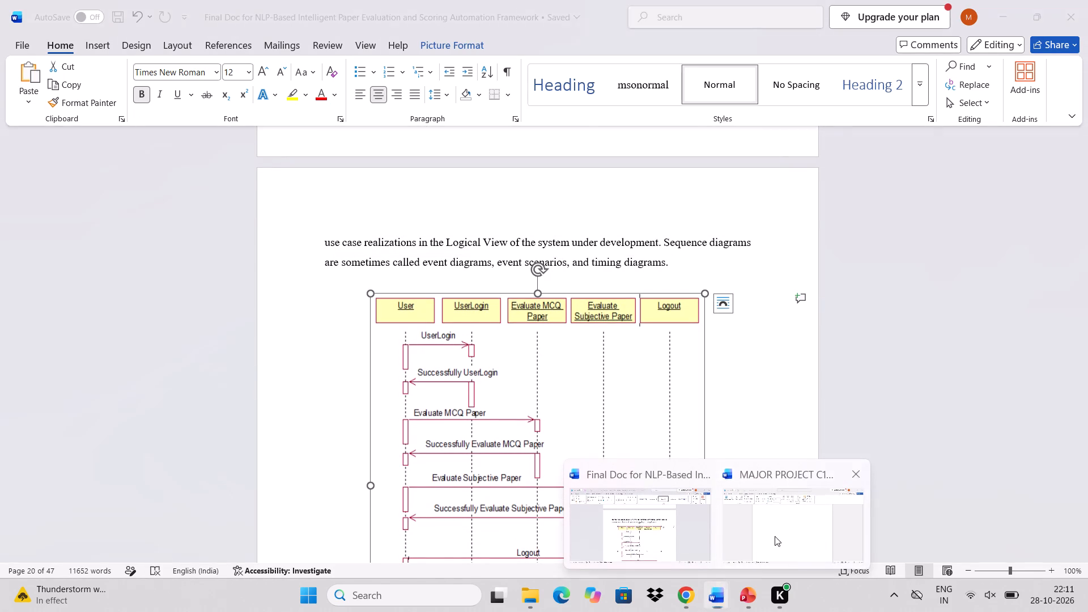
scroll(632, 359, "up", 7)
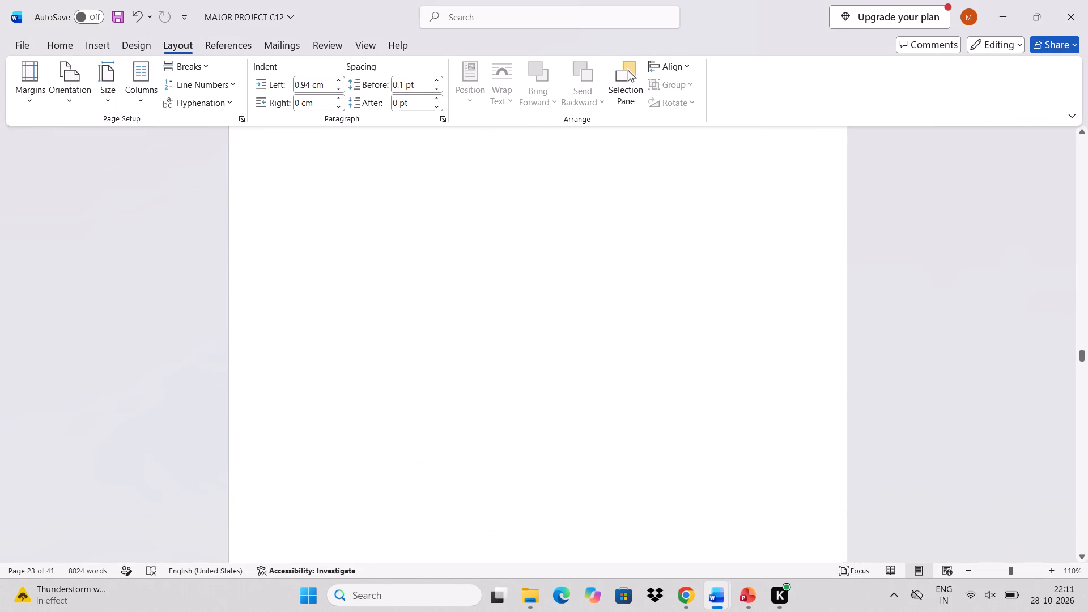
scroll(632, 359, "up", 1)
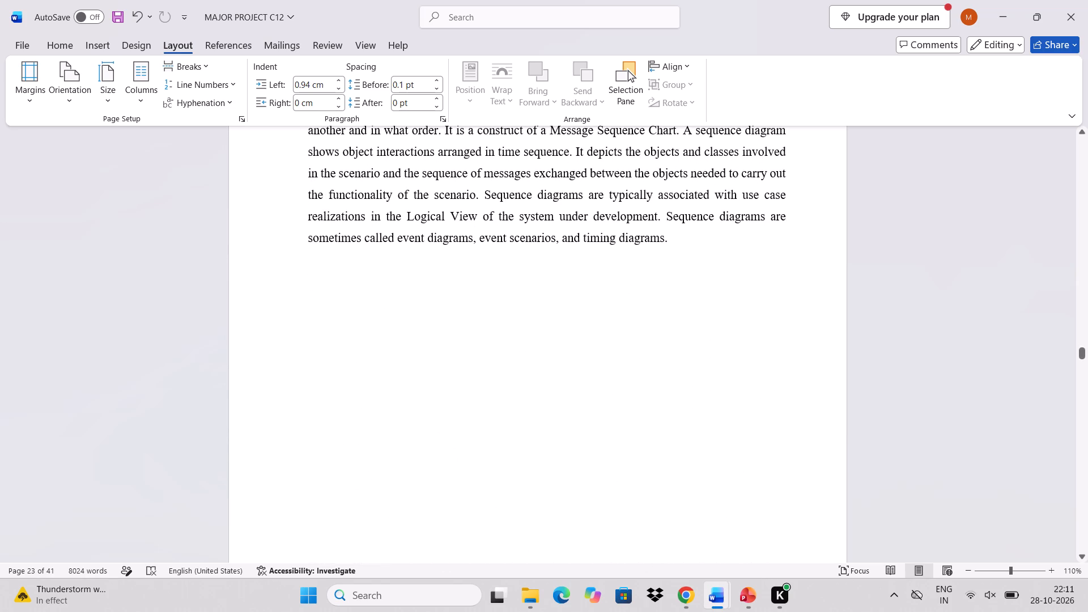
left_click(688, 239)
key("Return")
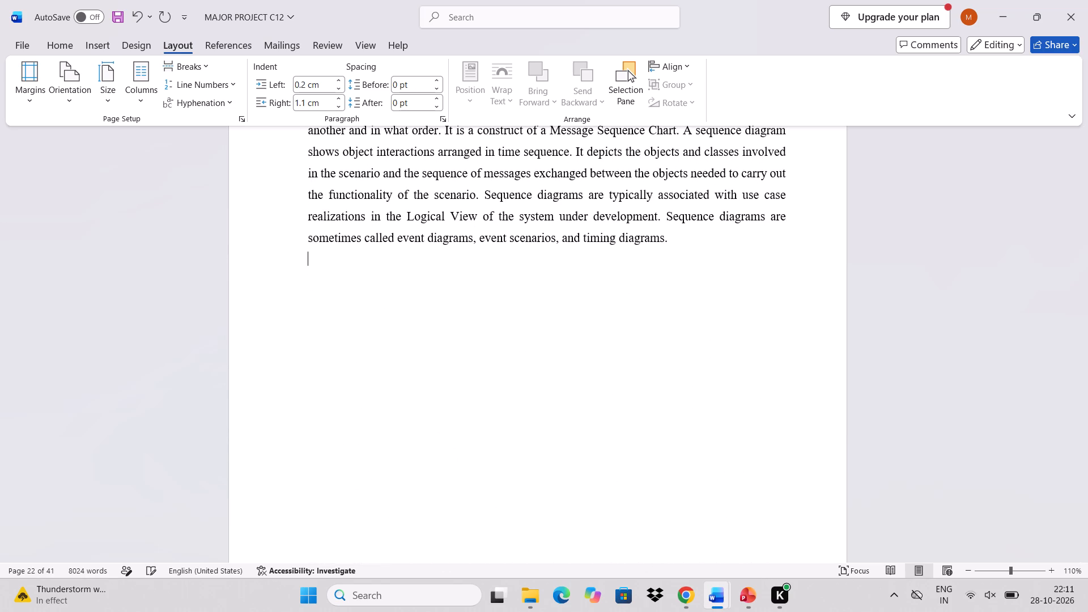
key("ctrl+v")
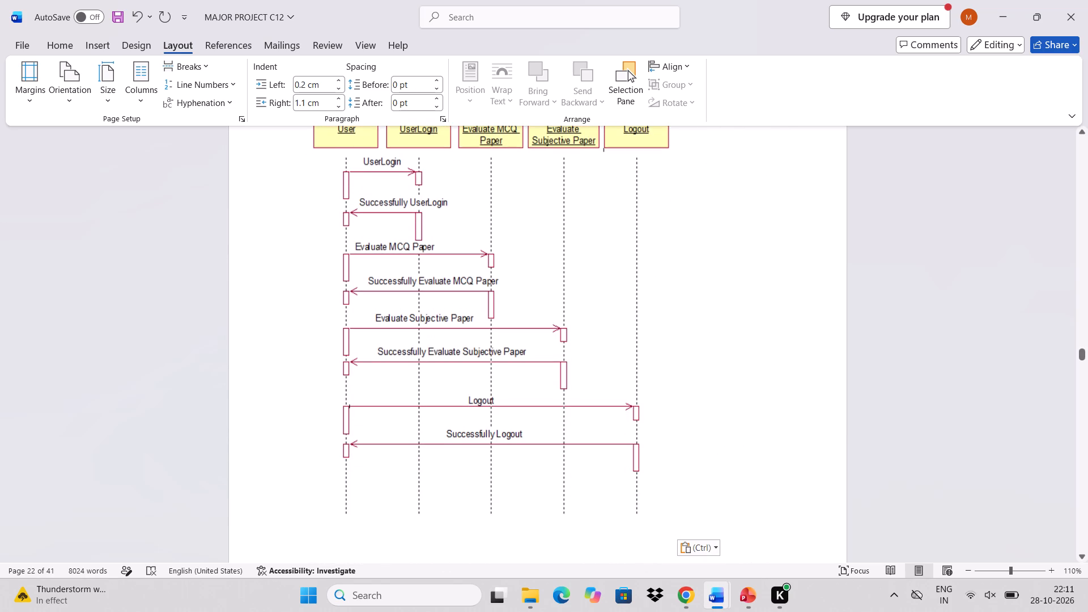
Shift the page 22 sequence diagram inward with nine leading spaces and add a new line below it.
left_click(303, 486)
key("space")
key("space")
key("space")
key("space")
key("space")
key("space")
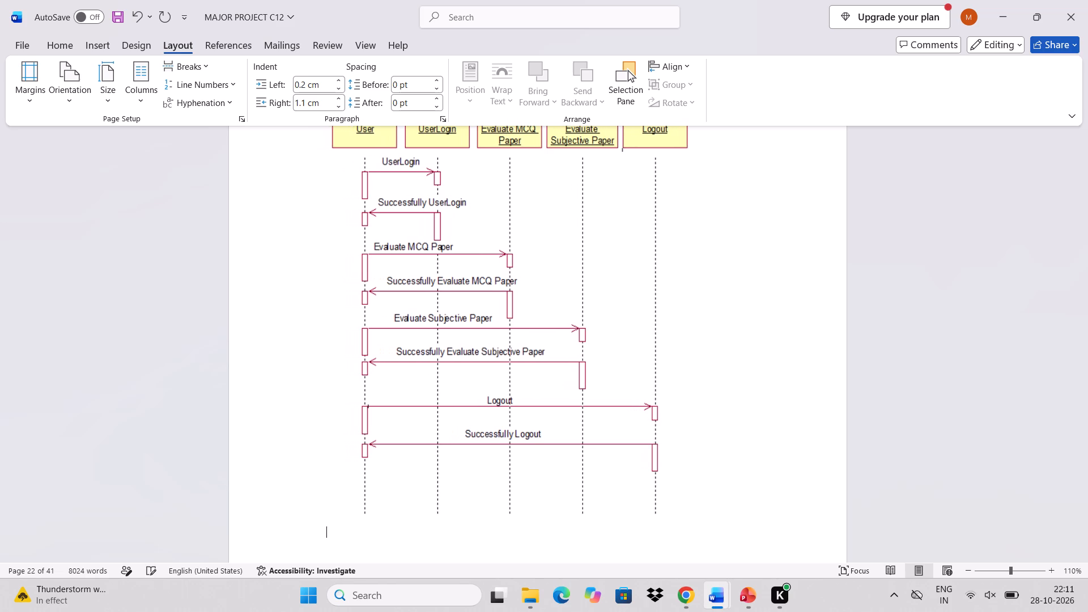
key("space")
key("space")
key("space")
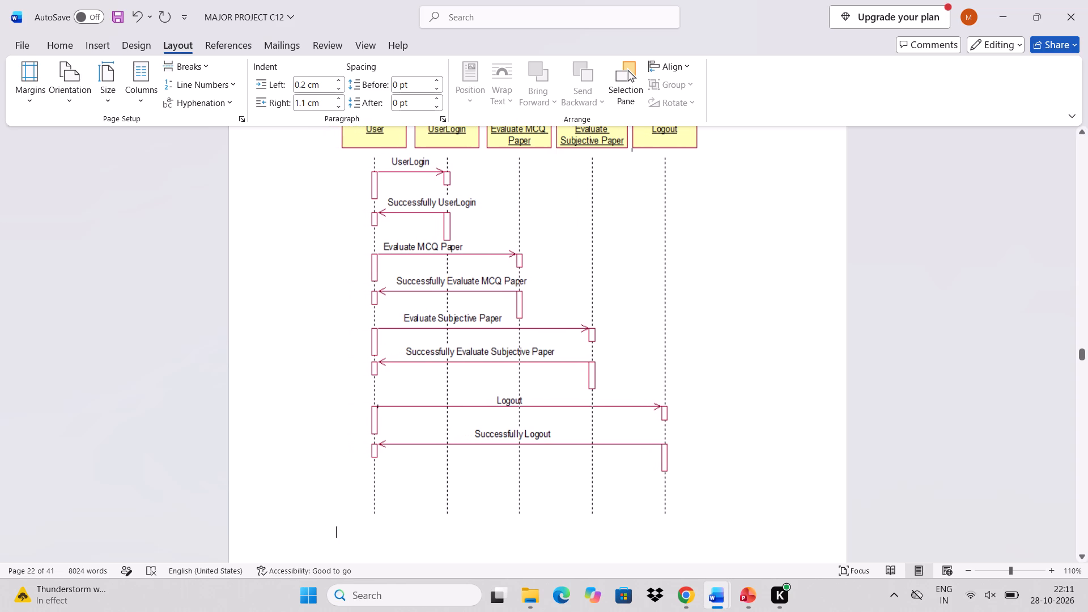
left_click(730, 509)
key("Return")
Copy the "fig 5.3 Sequence diagram" caption from page 25 and paste it beside the new sequence diagram on page 22.
scroll(730, 509, "down", 3)
scroll(783, 585, "down", 1)
scroll(665, 504, "down", 3)
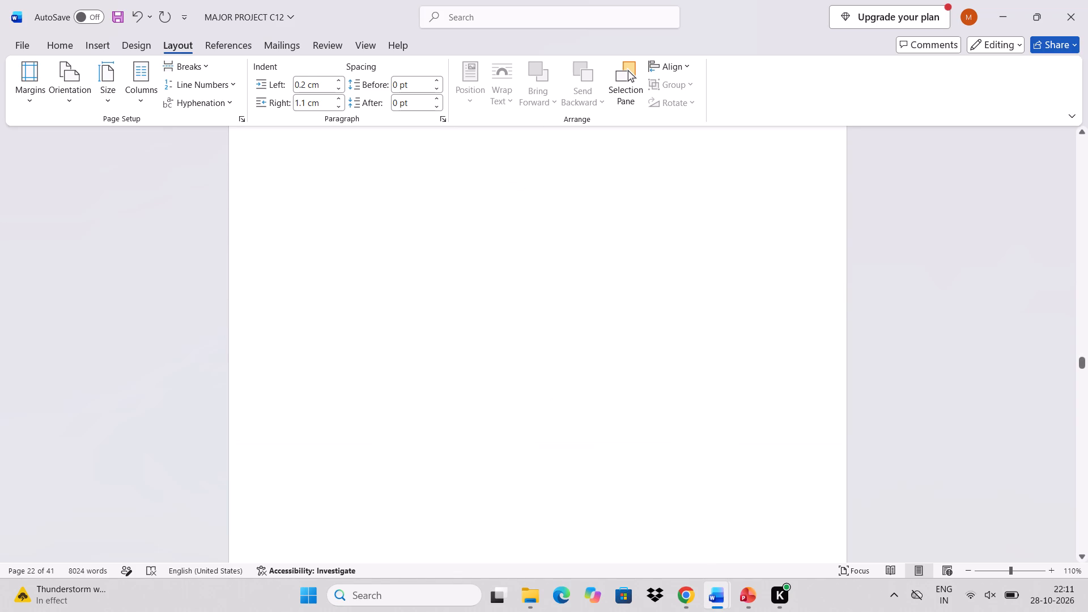
scroll(665, 504, "down", 6)
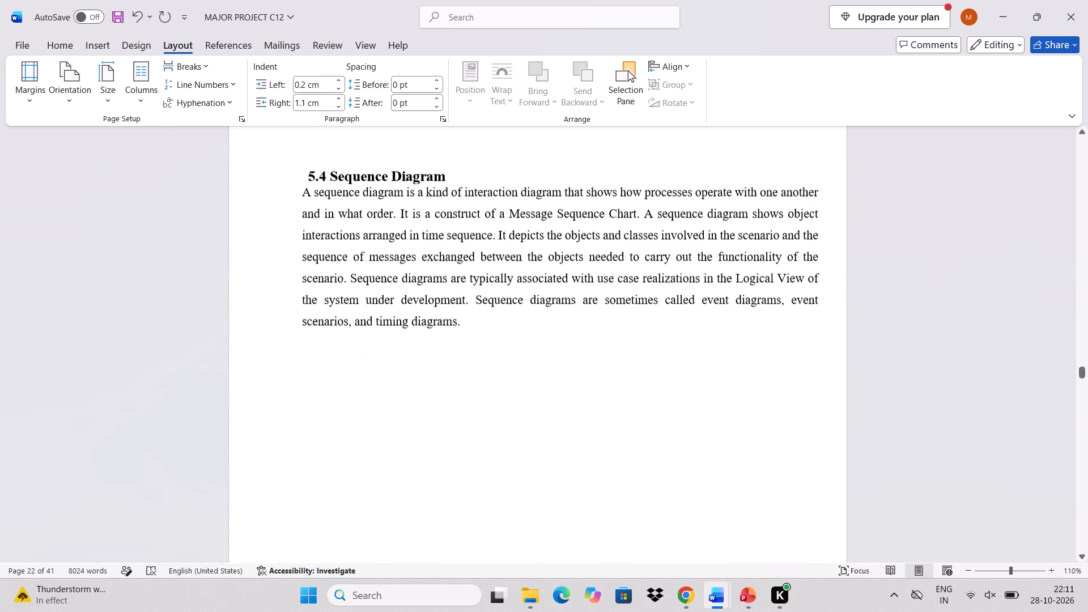
scroll(665, 504, "down", 5)
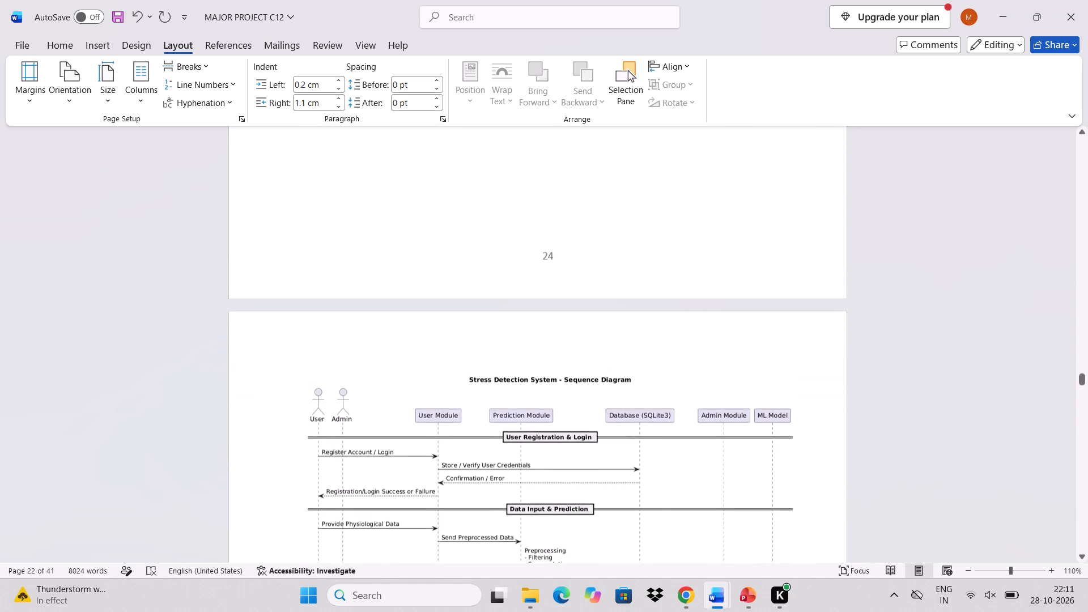
scroll(665, 504, "down", 4)
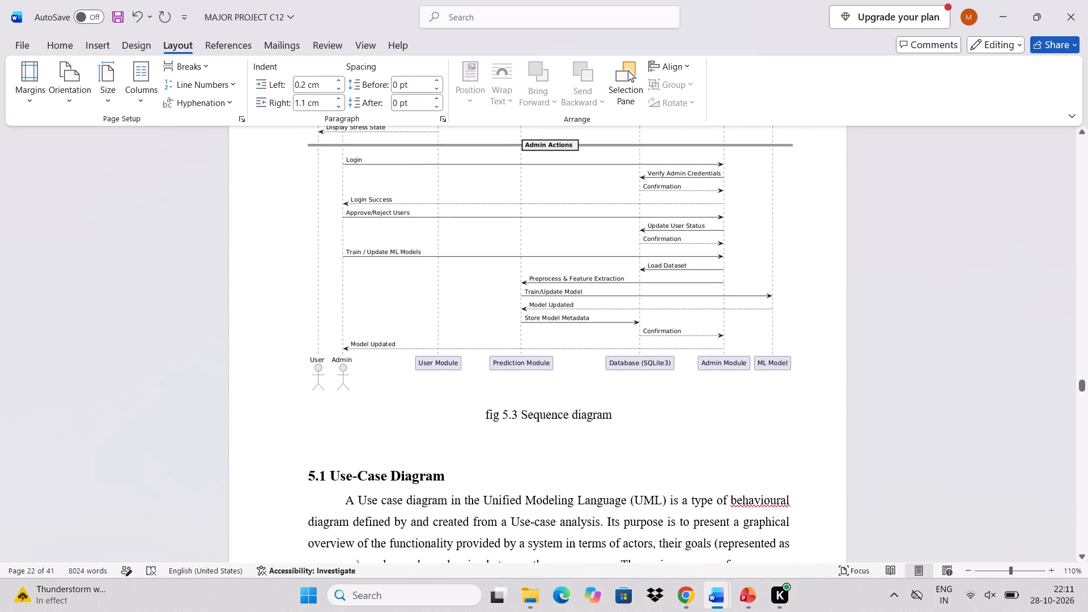
left_click_drag(619, 414, 487, 413)
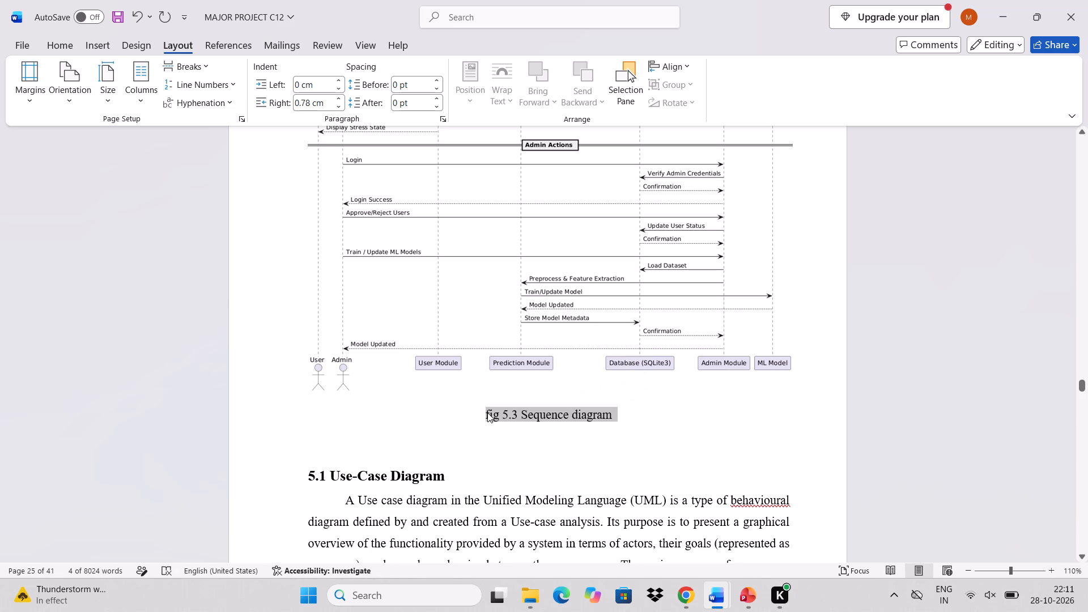
key("ctrl+c")
scroll(487, 413, "up", 6)
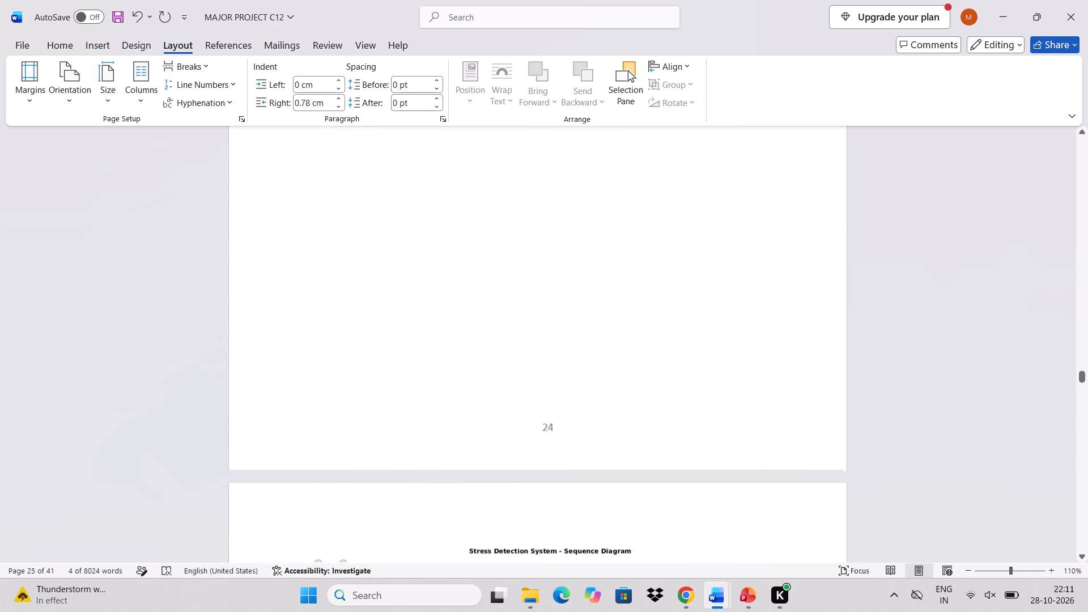
scroll(487, 413, "up", 3)
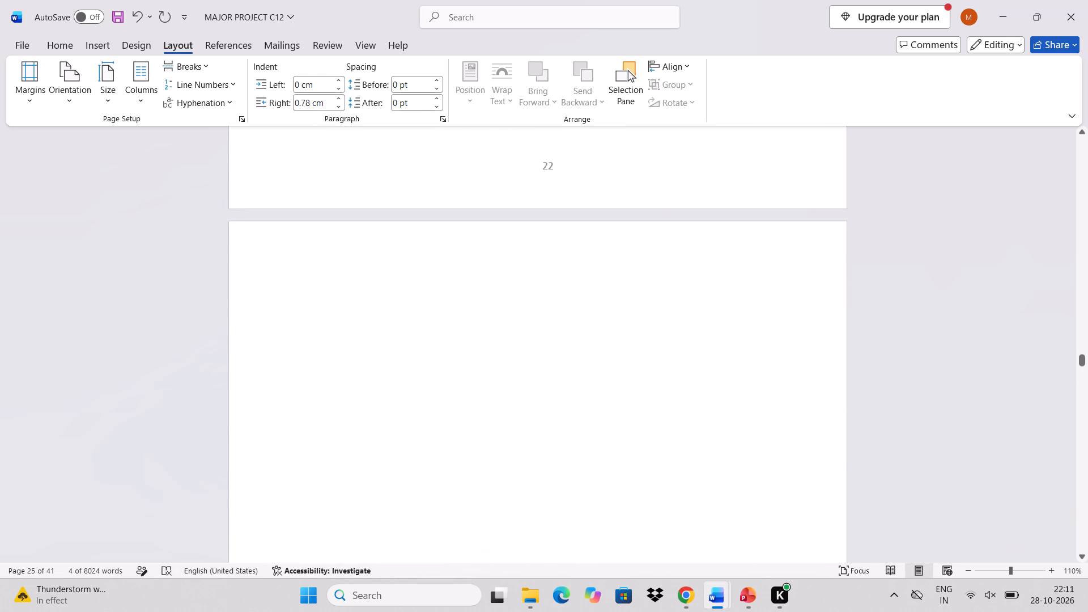
scroll(487, 413, "up", 2)
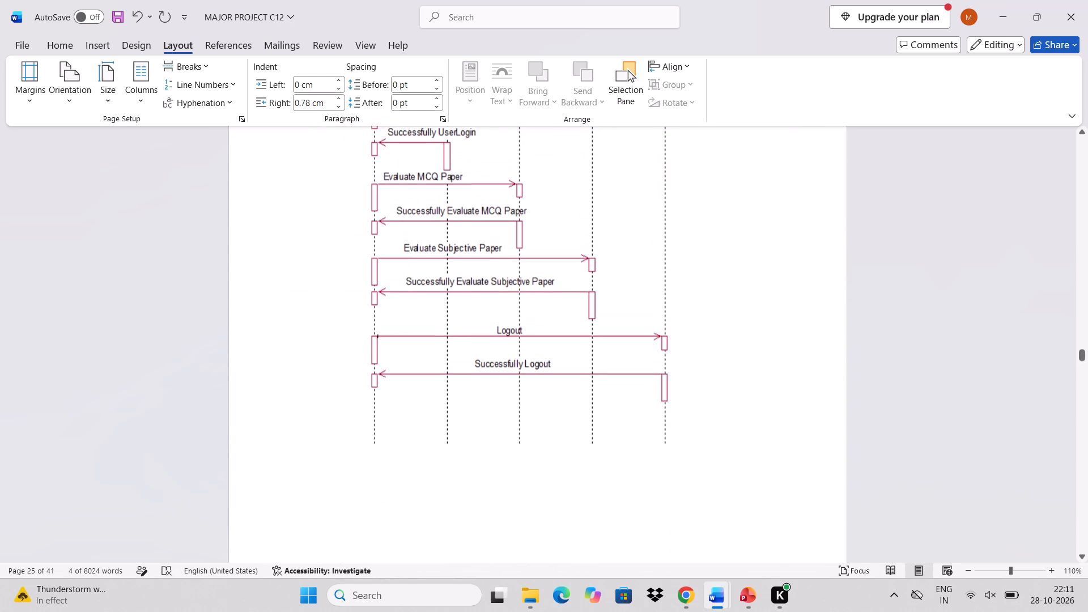
left_click(446, 486)
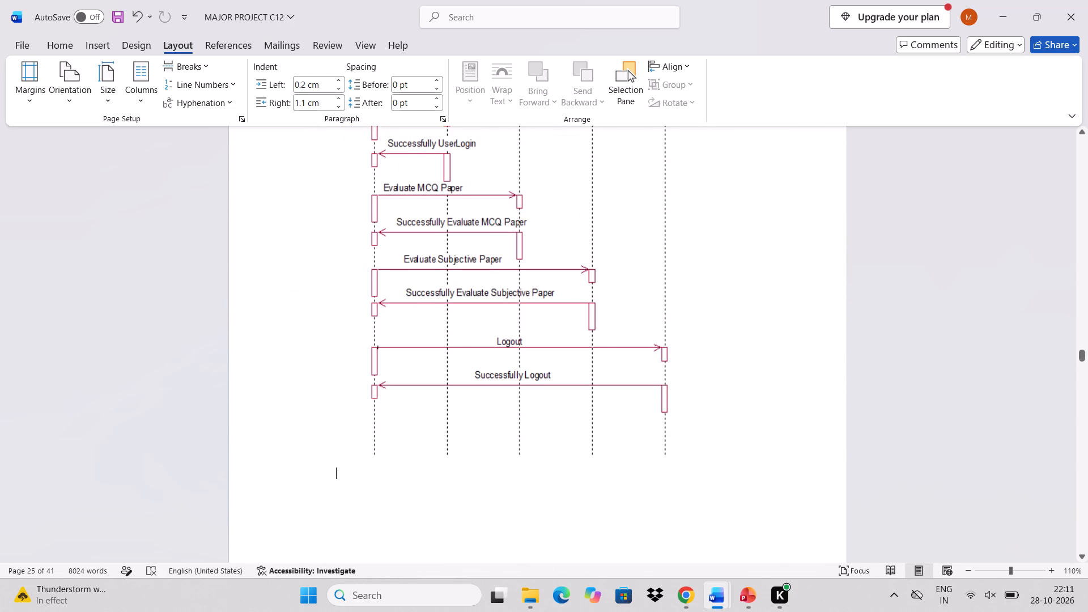
key("ctrl+v")
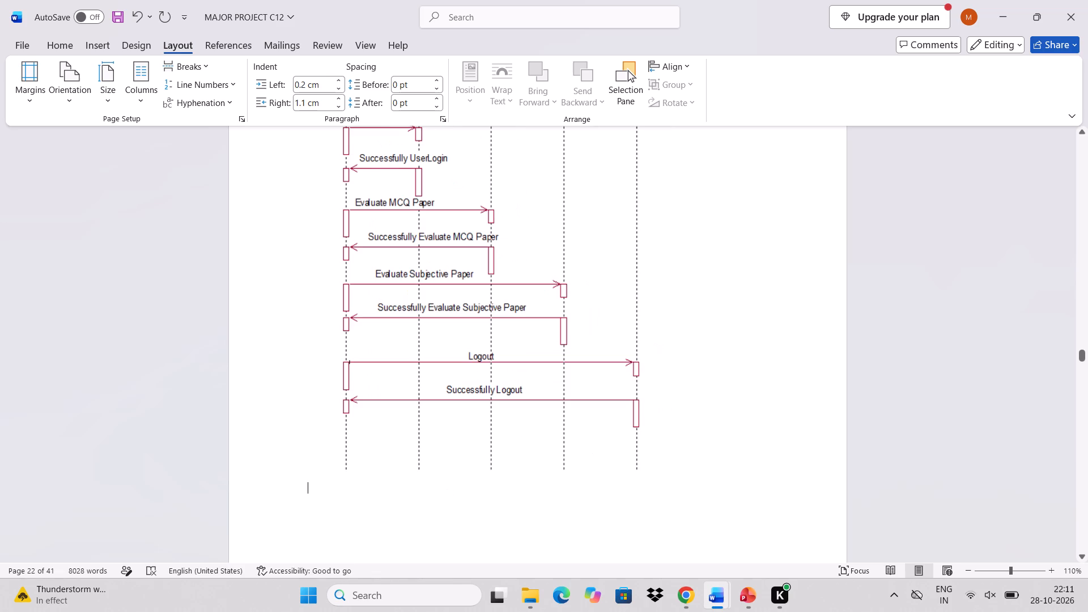
Copy the misplaced "fig 5.3 Sequence diagram" caption above the page 22 diagram and delete it from there.
scroll(446, 486, "up", 2)
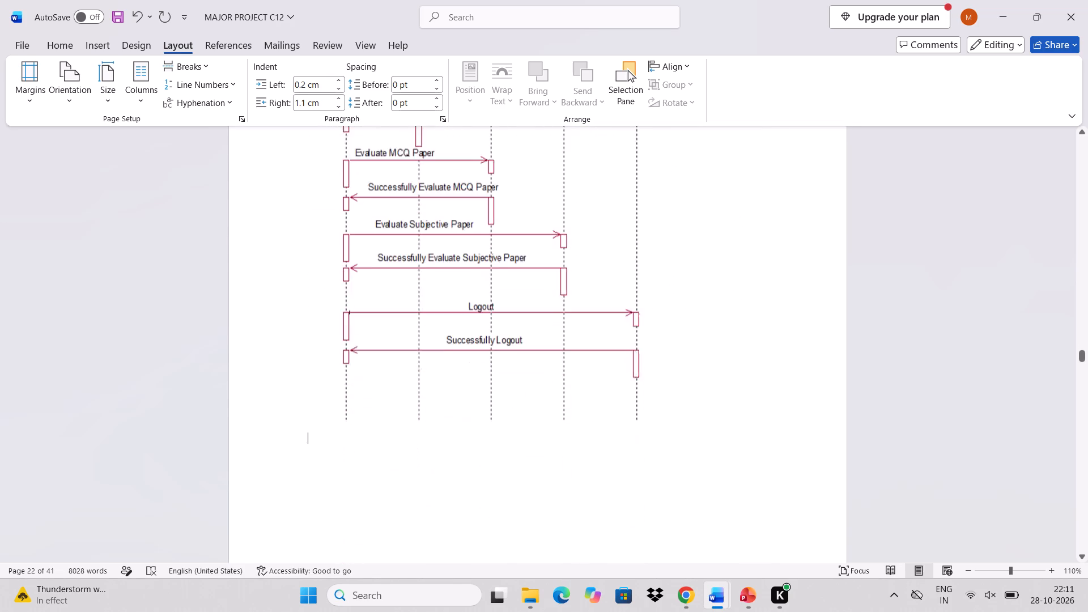
scroll(446, 486, "up", 2)
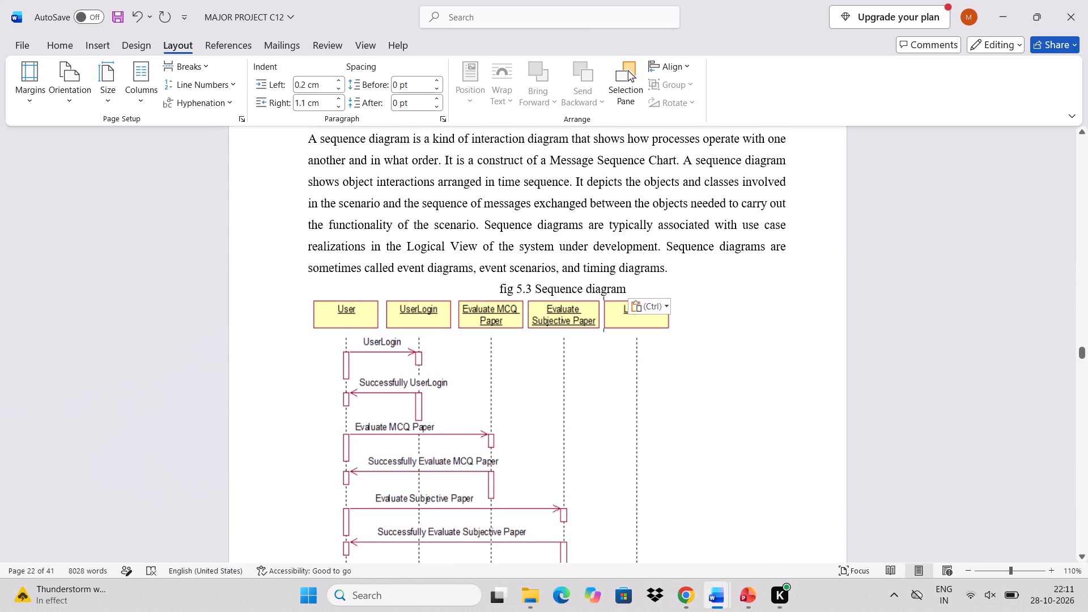
left_click_drag(624, 292, 495, 288)
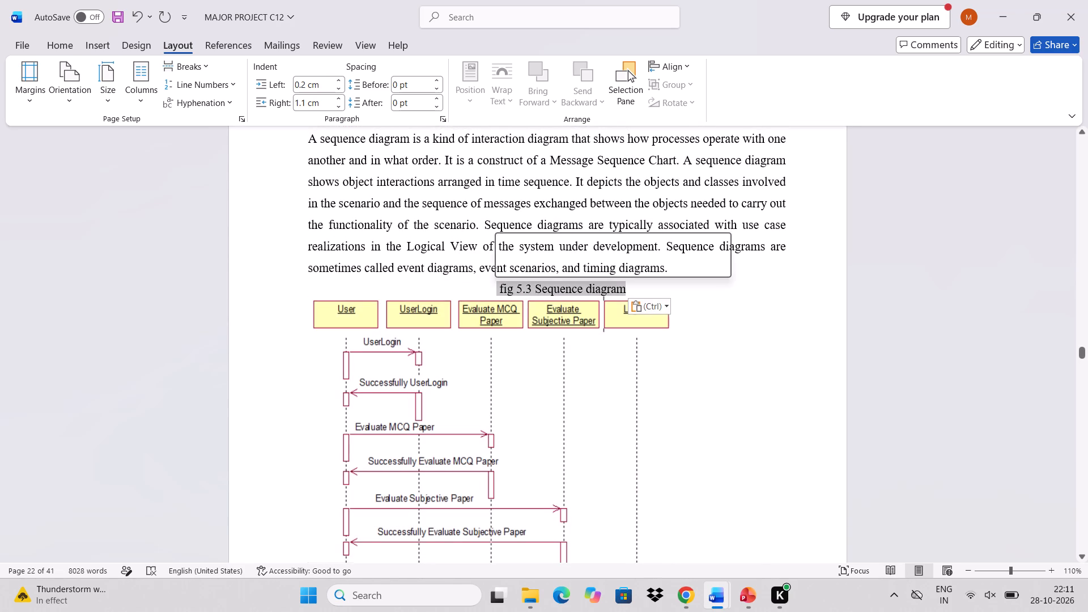
key("ctrl+c")
key("BackSpace")
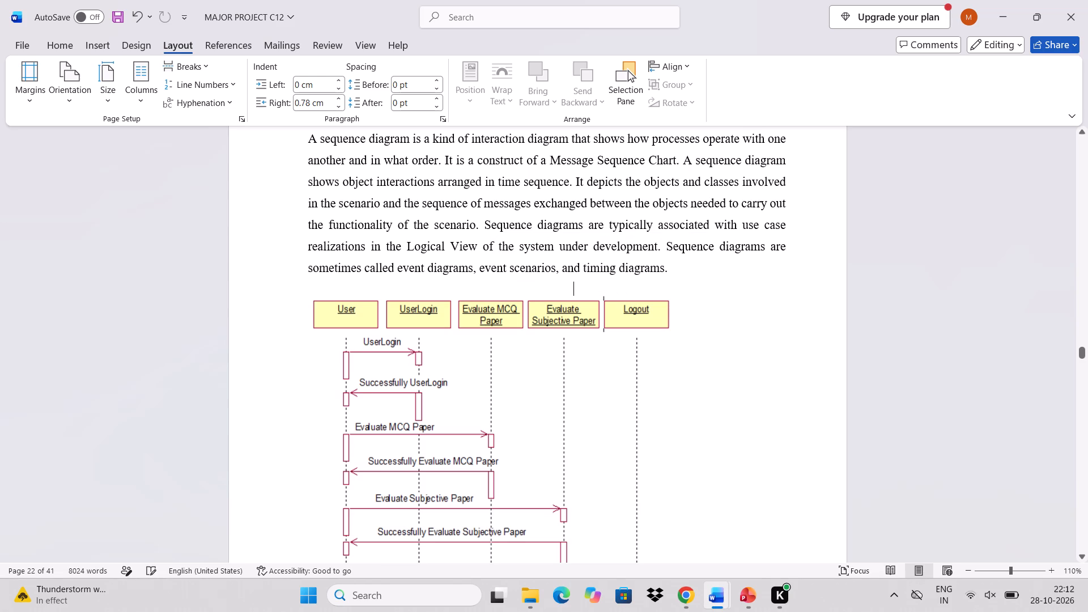
Shift the page 22 sequence diagram toward the page centre with ten leading spaces.
scroll(326, 446, "down", 2)
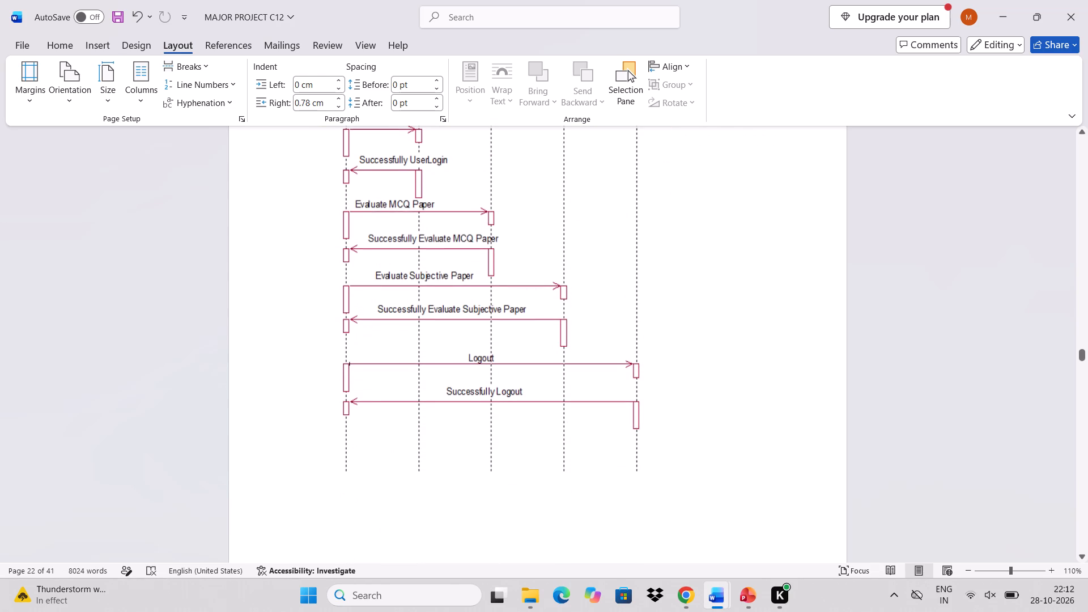
left_click(301, 462)
key("space")
key("space")
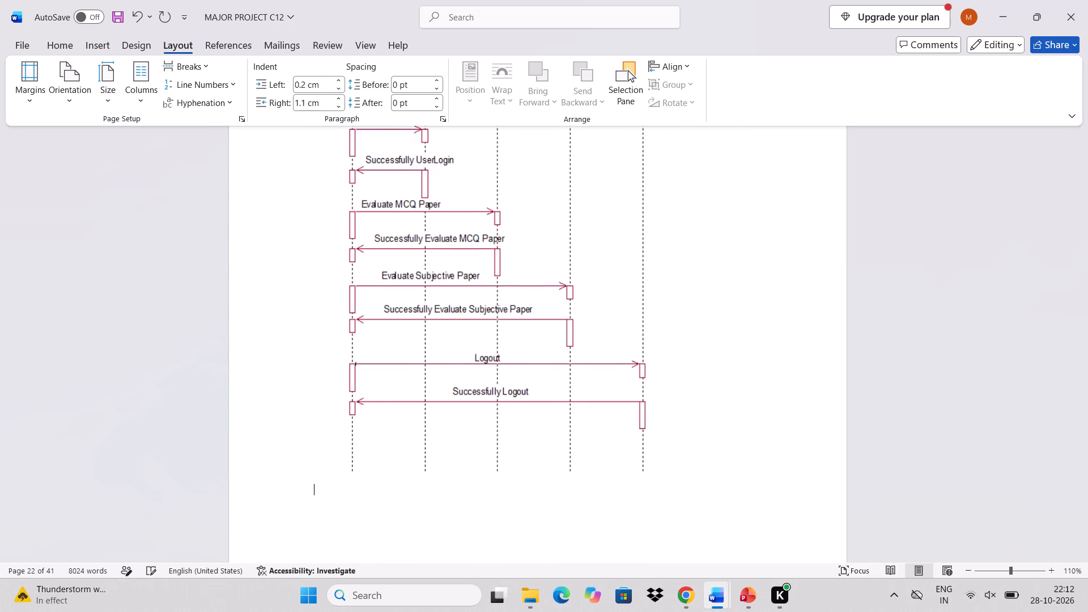
key("space")
key("space")
key("space")
key("space")
key("space")
key("space")
key("space")
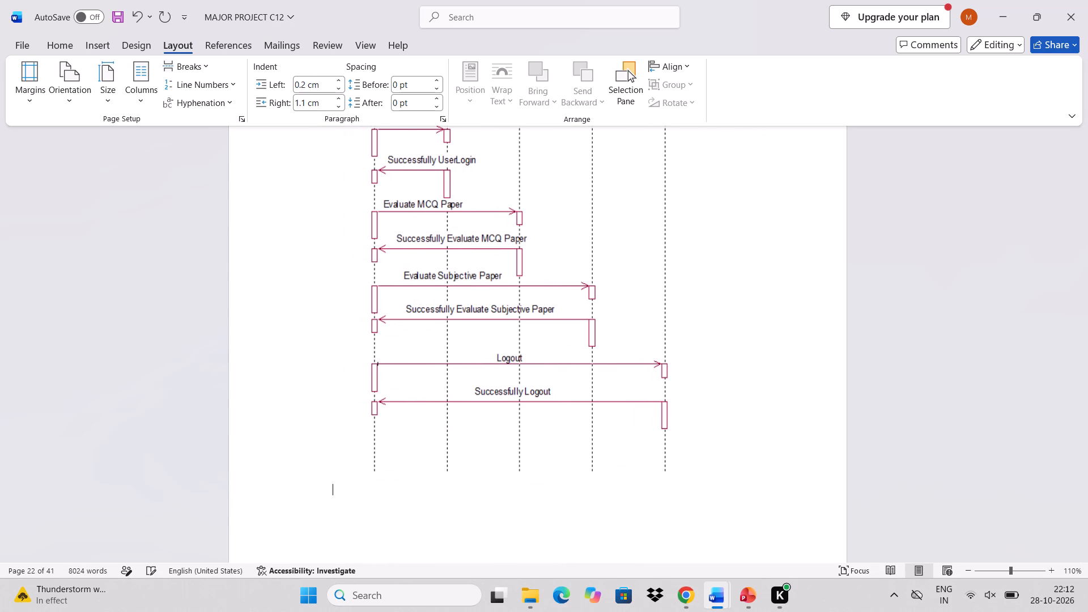
key("space")
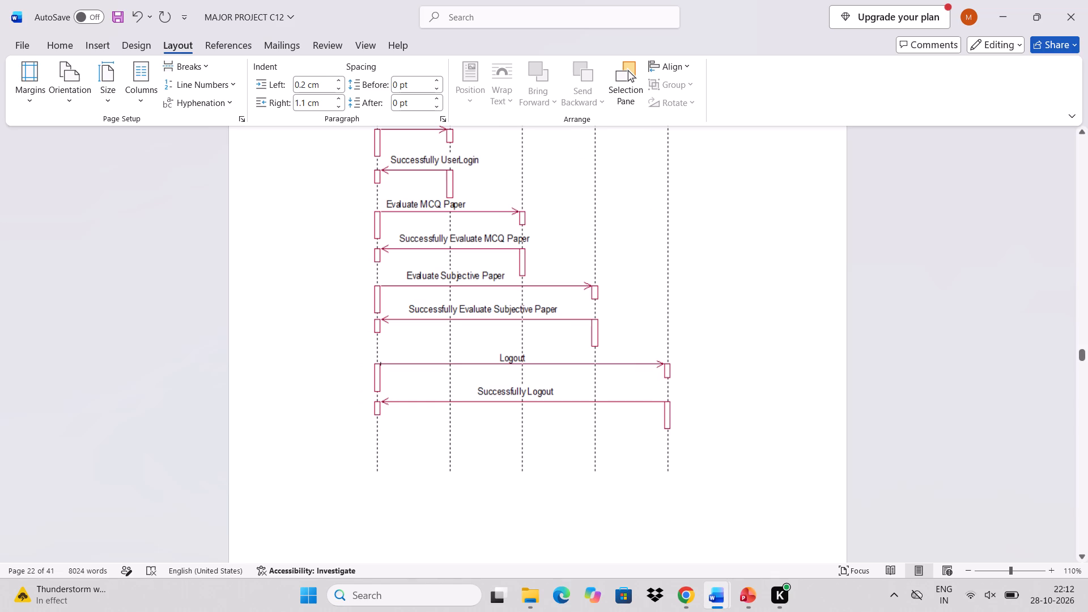
Paste the "fig 5.3 Sequence diagram" caption on a new line below the page 22 sequence diagram.
left_click(712, 473)
key("Return")
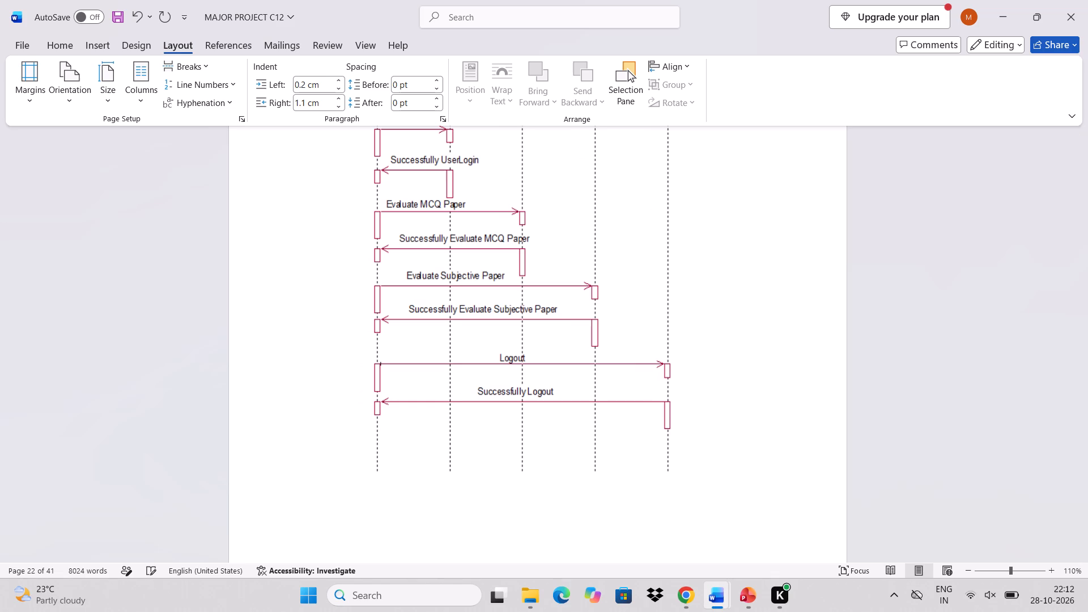
key("ctrl+v")
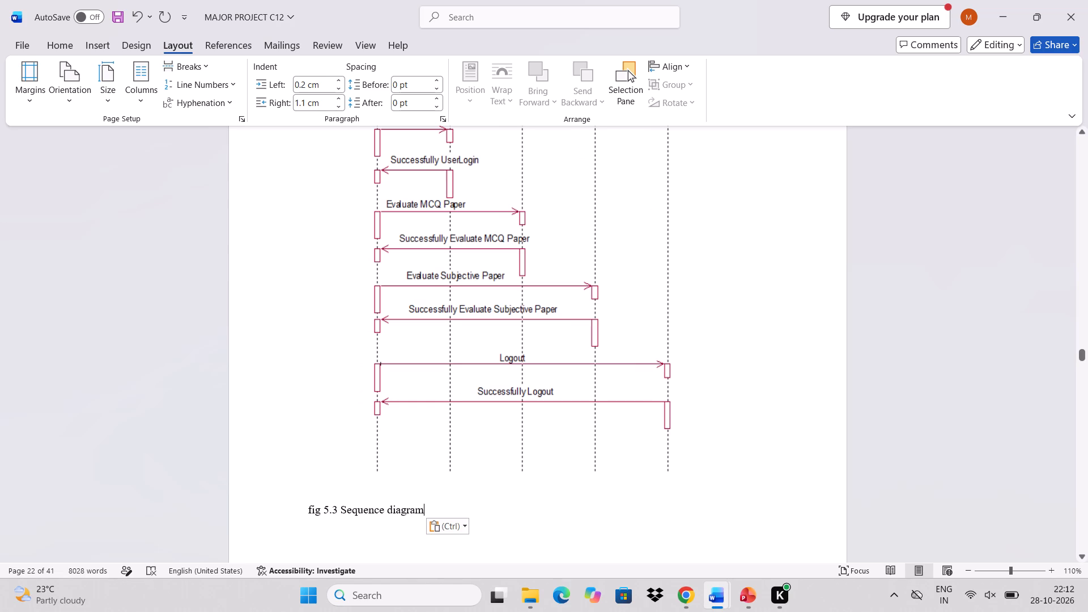
Shift the "fig 5.3 Sequence diagram" caption with 26 leading spaces so it sits centred under the page 22 diagram.
left_click(309, 507)
key("space")
key("space")
key("space")
key("space")
key("space")
key("space")
key("space")
key("space")
key("space")
key("space")
key("space")
key("space")
key("space")
key("space")
key("space")
key("space")
key("space")
key("space")
key("space")
key("space")
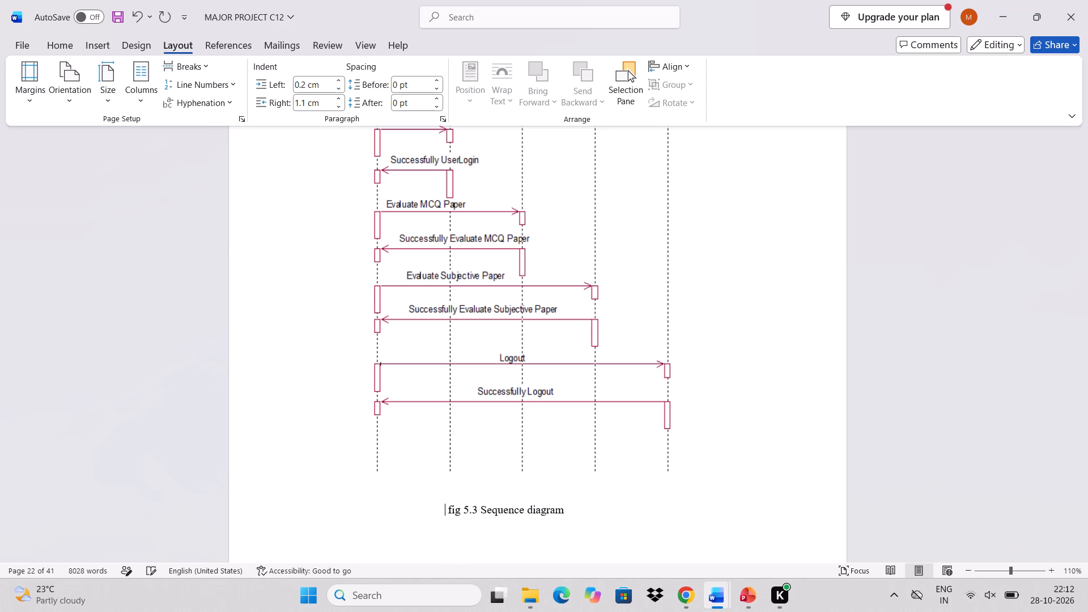
key("space")
key("space")
key("space")
key("space")
key("space")
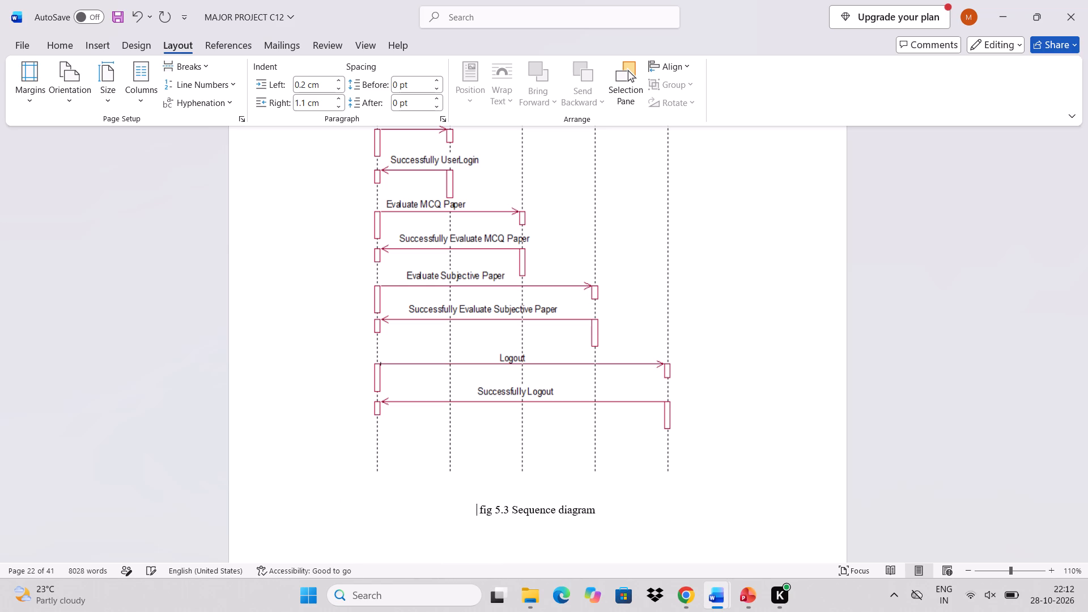
key("space")
Review the pages after page 22, from the old sequence and use-case diagram sections to the start of the SOFTWARE ENVIRONMENT chapter.
scroll(309, 507, "down", 1)
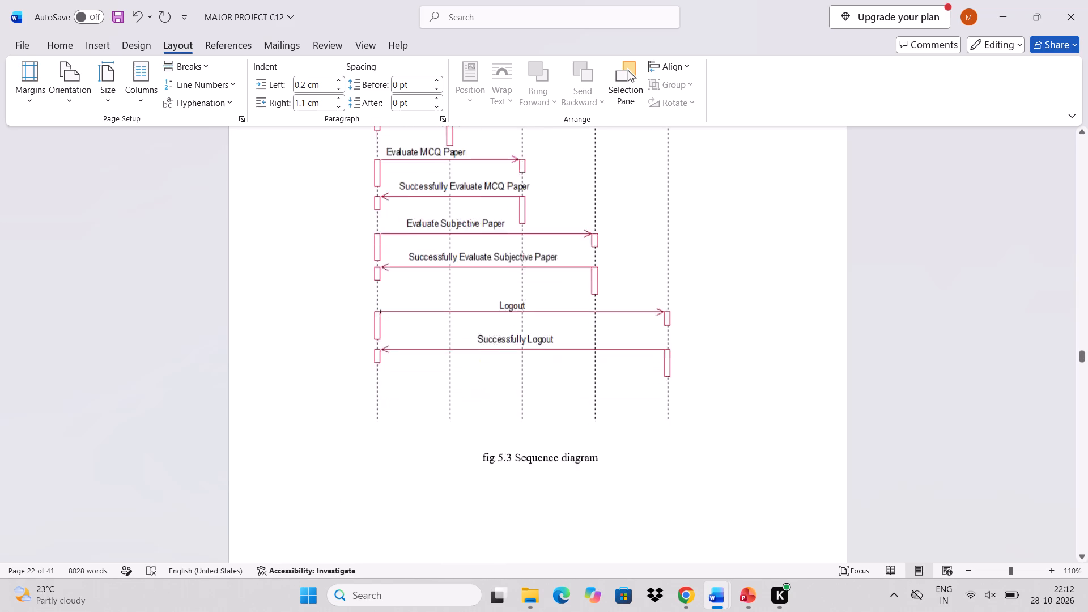
scroll(309, 507, "down", 3)
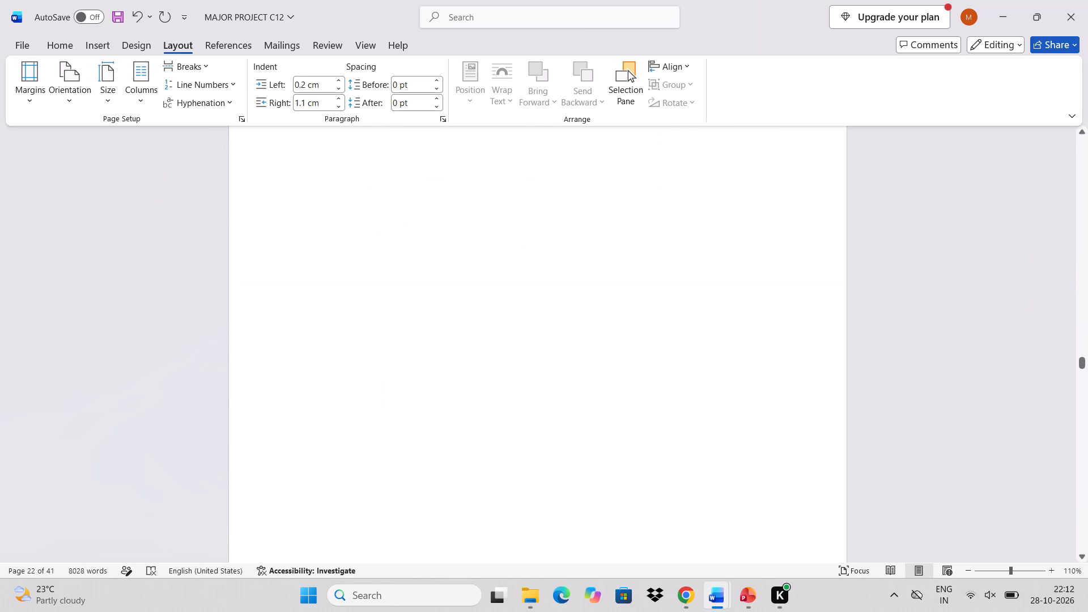
scroll(309, 507, "down", 4)
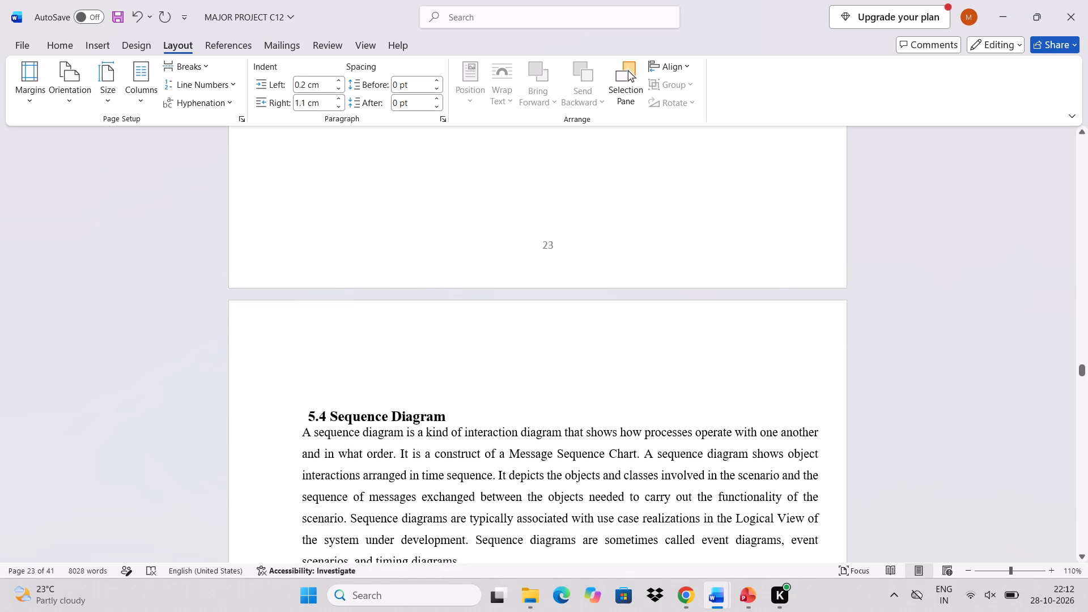
scroll(309, 507, "down", 4)
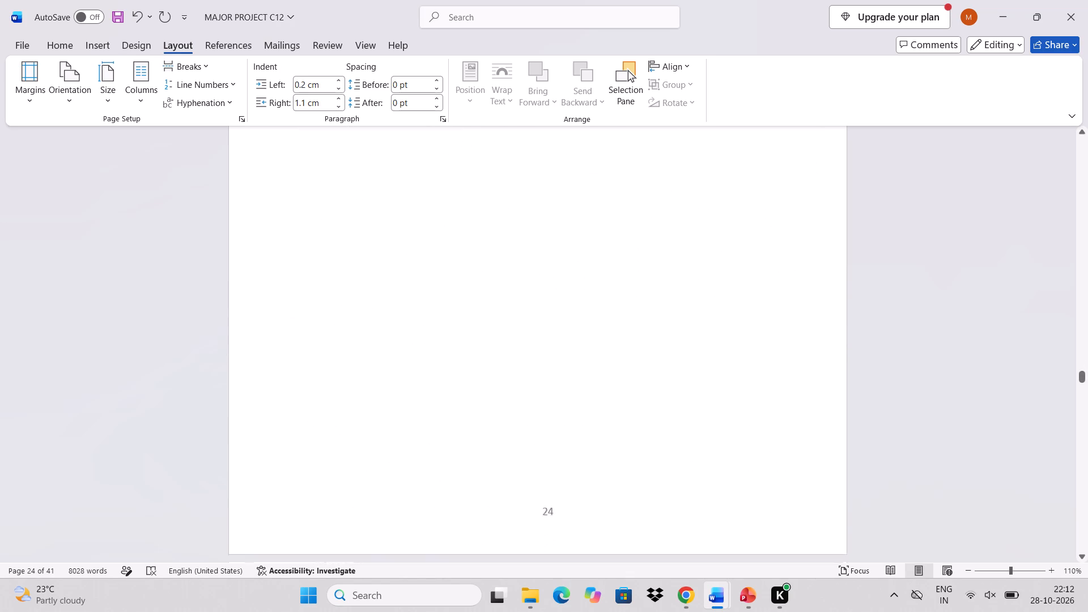
scroll(309, 507, "down", 4)
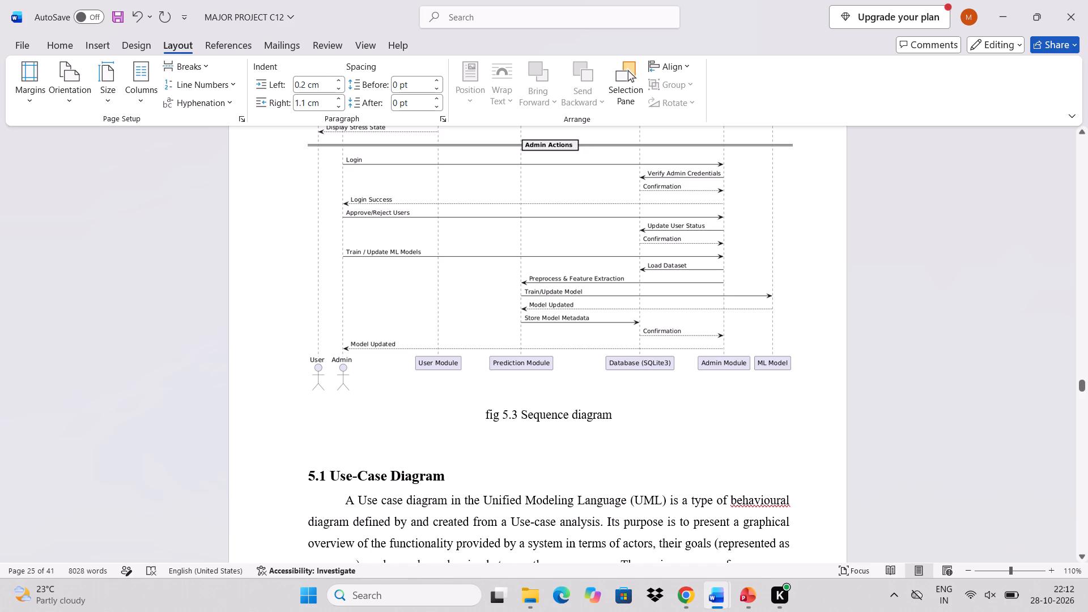
scroll(554, 445, "down", 4)
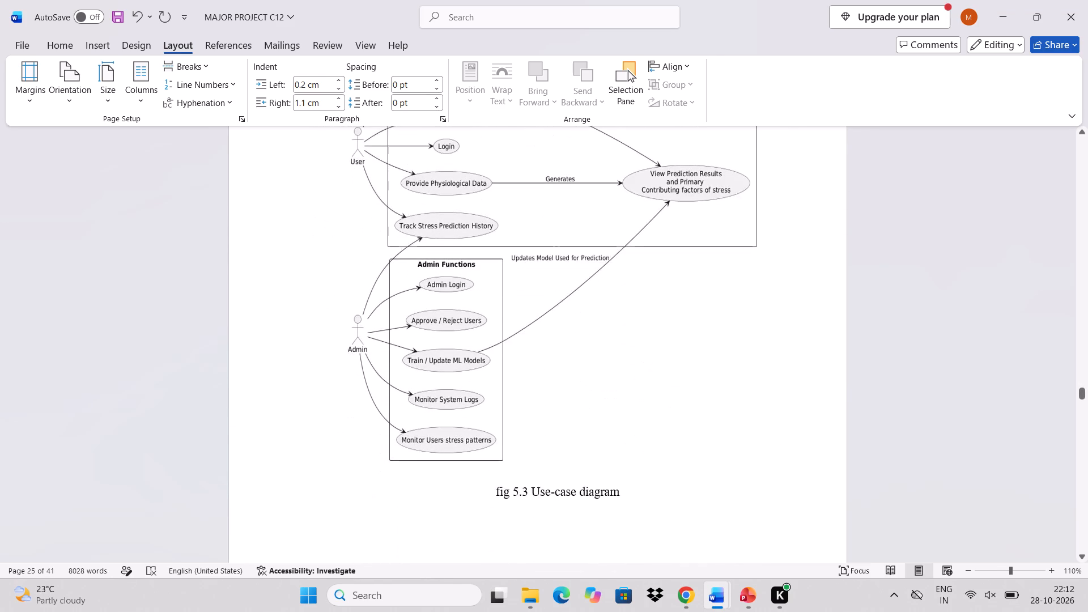
scroll(554, 445, "down", 1)
scroll(554, 445, "up", 1, "ctrl")
scroll(554, 445, "down", 3, "ctrl")
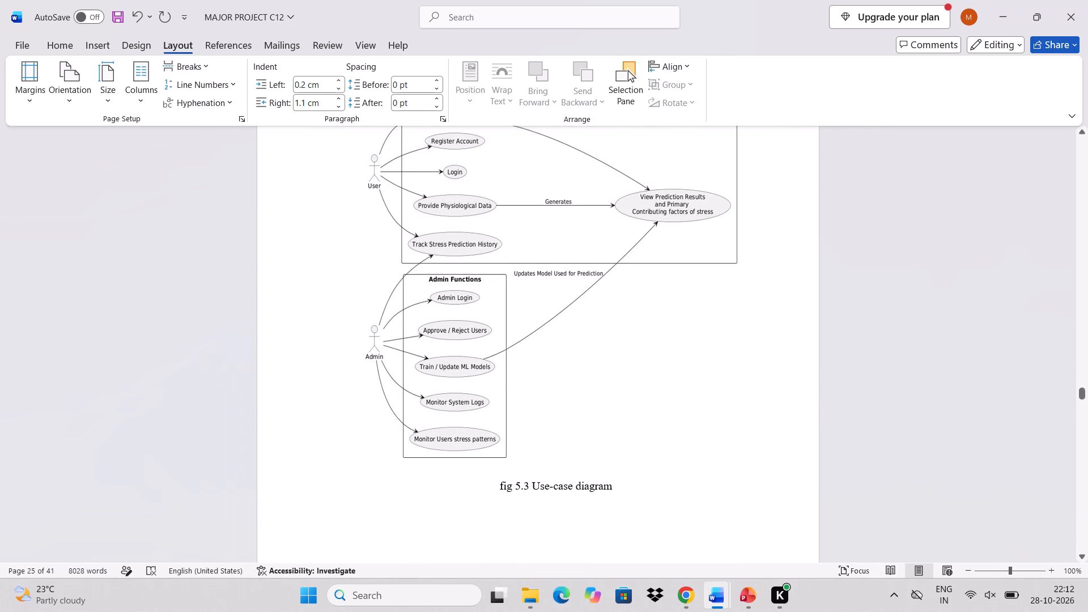
scroll(554, 445, "down", 3)
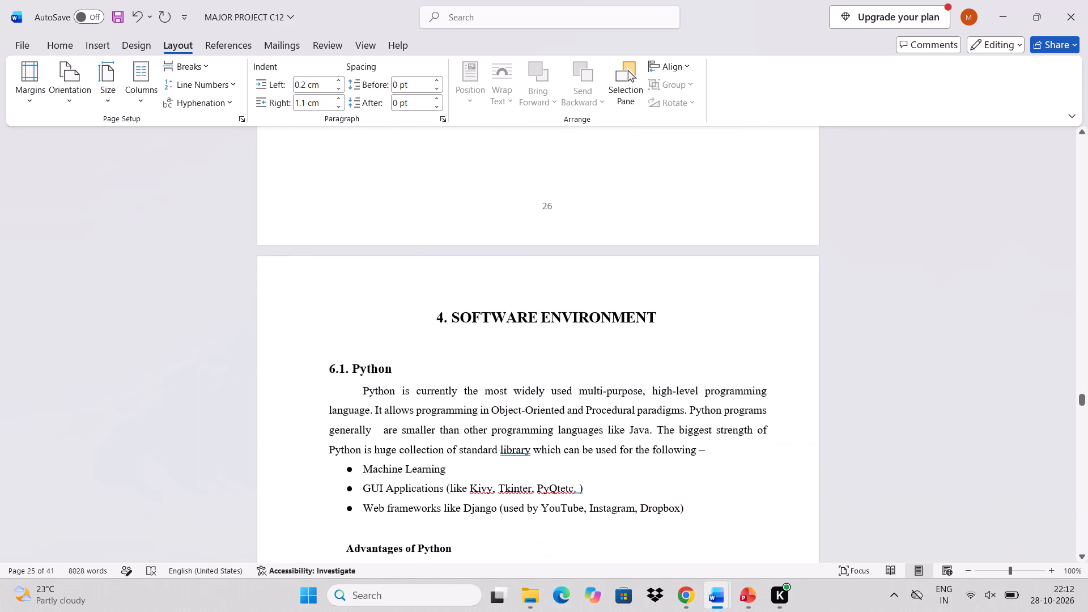
scroll(554, 445, "up", 2)
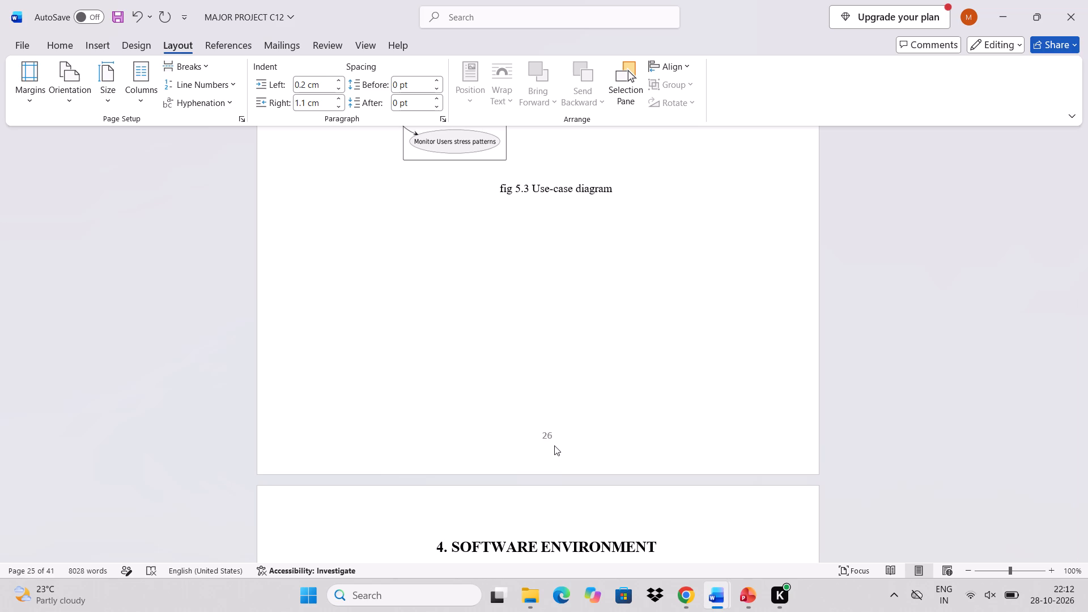
Check the section numbering and order of the UML DIAGRAMS chapter in the CONTENTS table near the document's start.
scroll(554, 445, "up", 1)
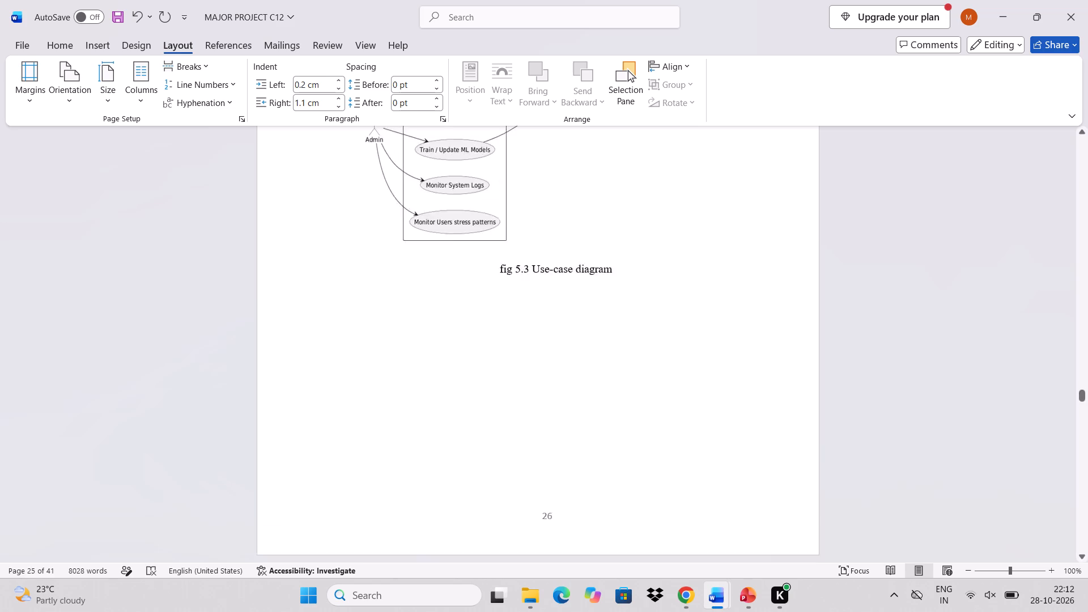
scroll(554, 445, "up", 3)
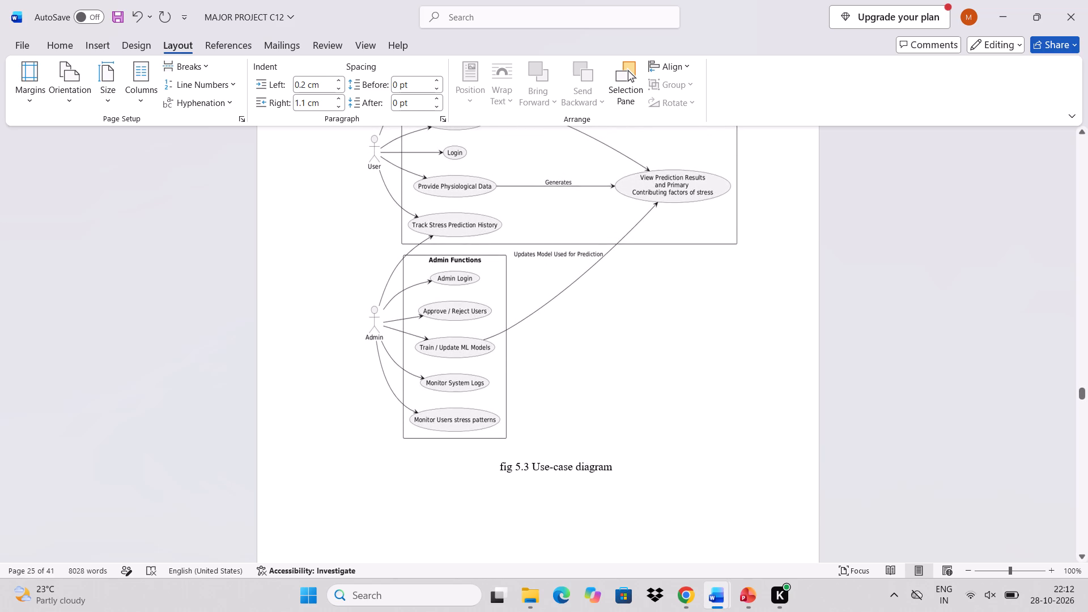
scroll(643, 481, "up", 20)
scroll(643, 481, "up", 8)
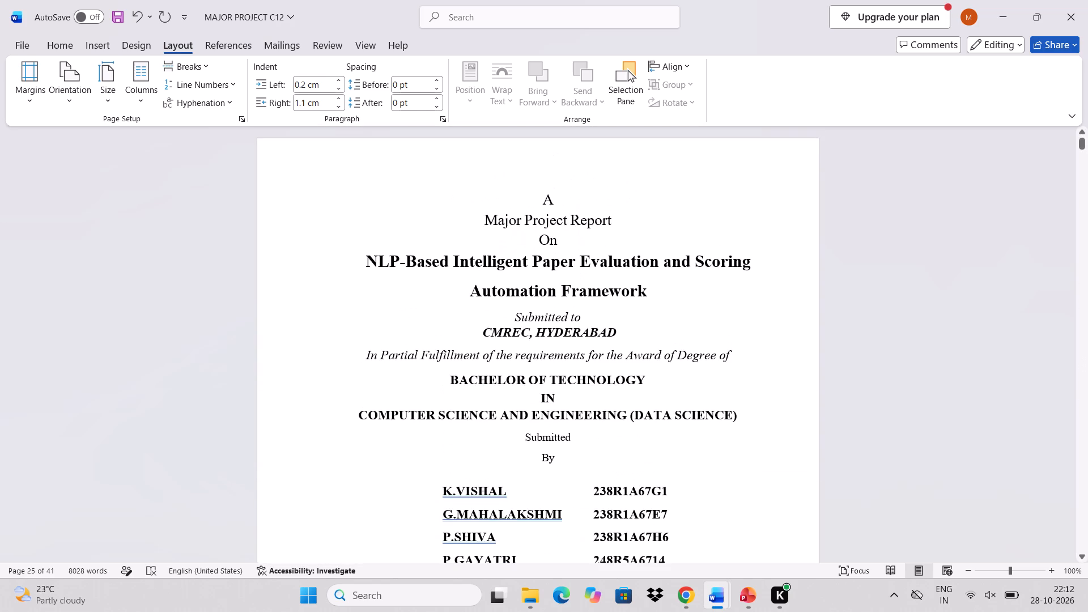
scroll(643, 481, "down", 9)
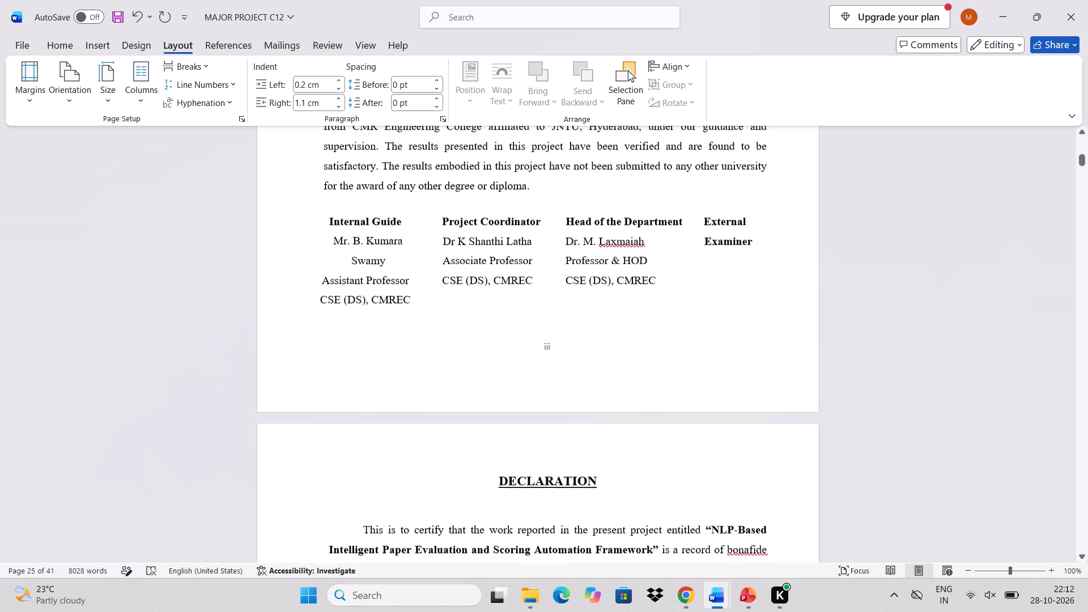
scroll(643, 481, "down", 7)
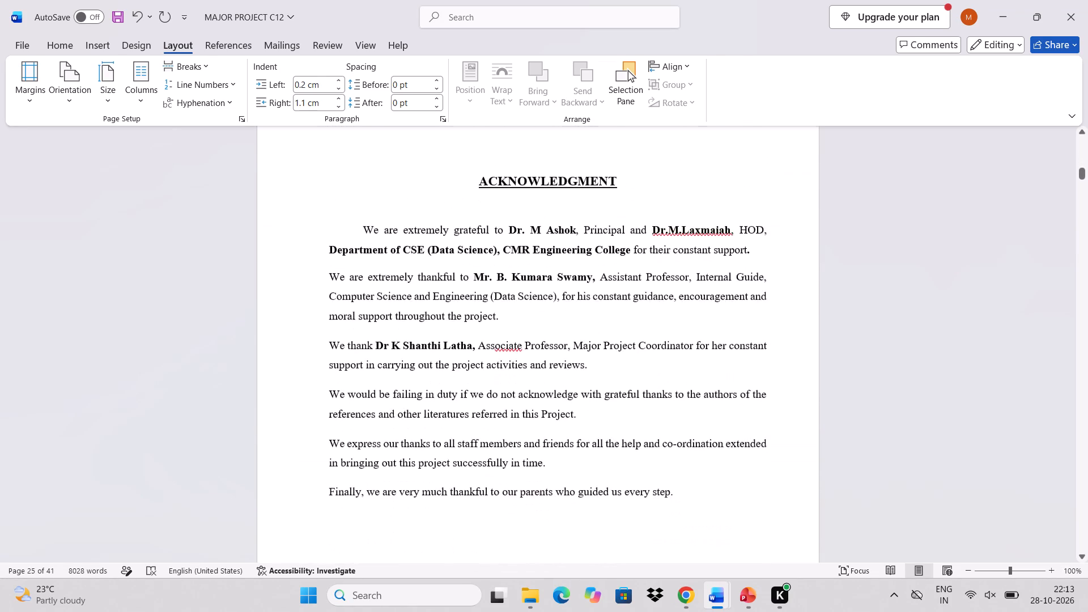
scroll(643, 481, "down", 7)
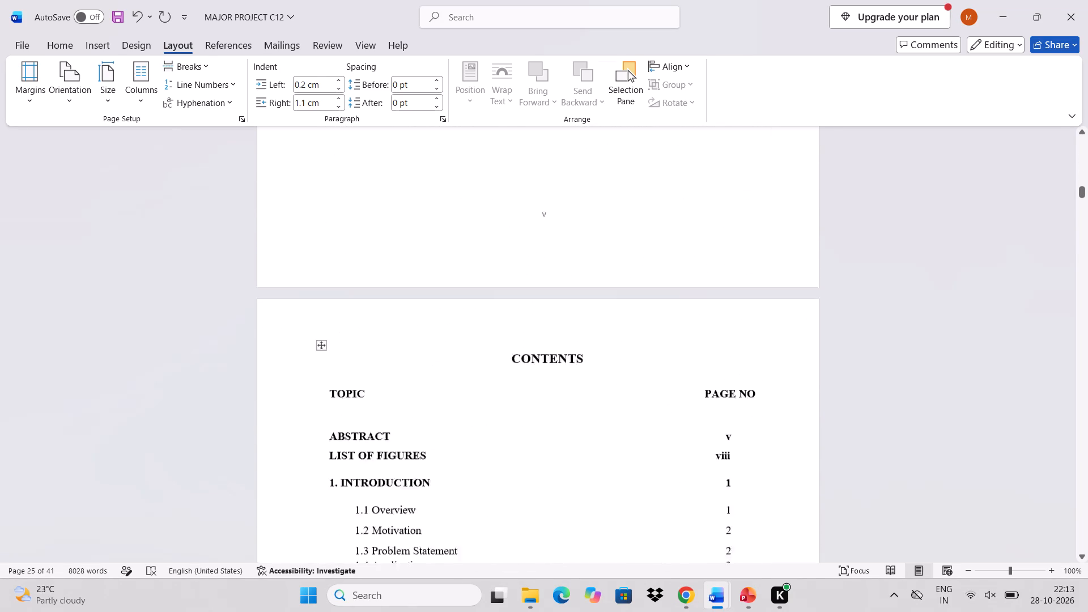
scroll(643, 481, "down", 7)
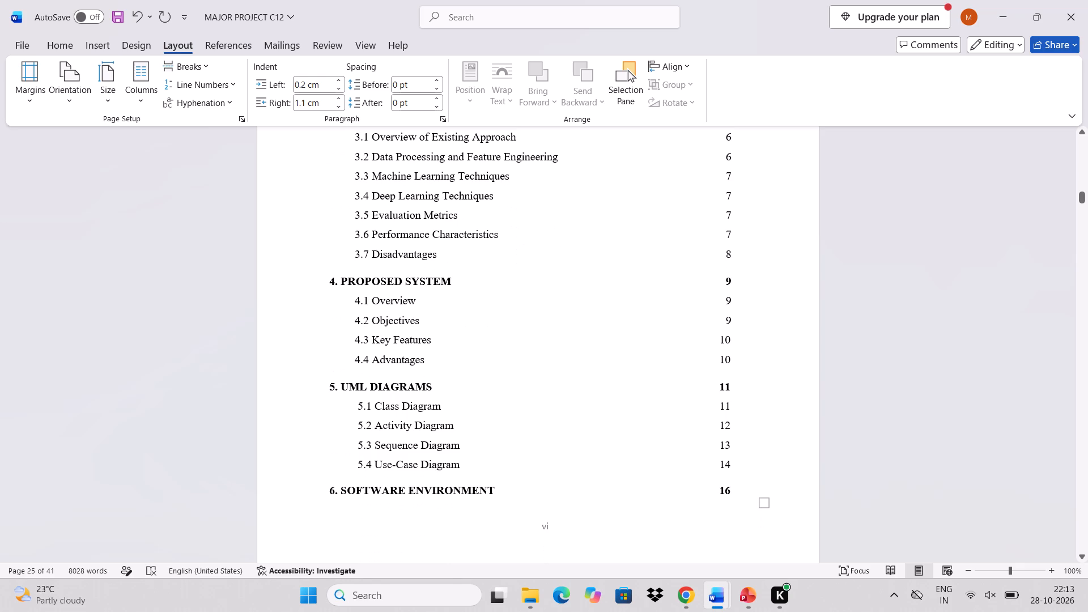
Review the chapters after the contents, from the introduction through the rebuilt class, activity and sequence diagram sections to page 24.
scroll(643, 481, "down", 20)
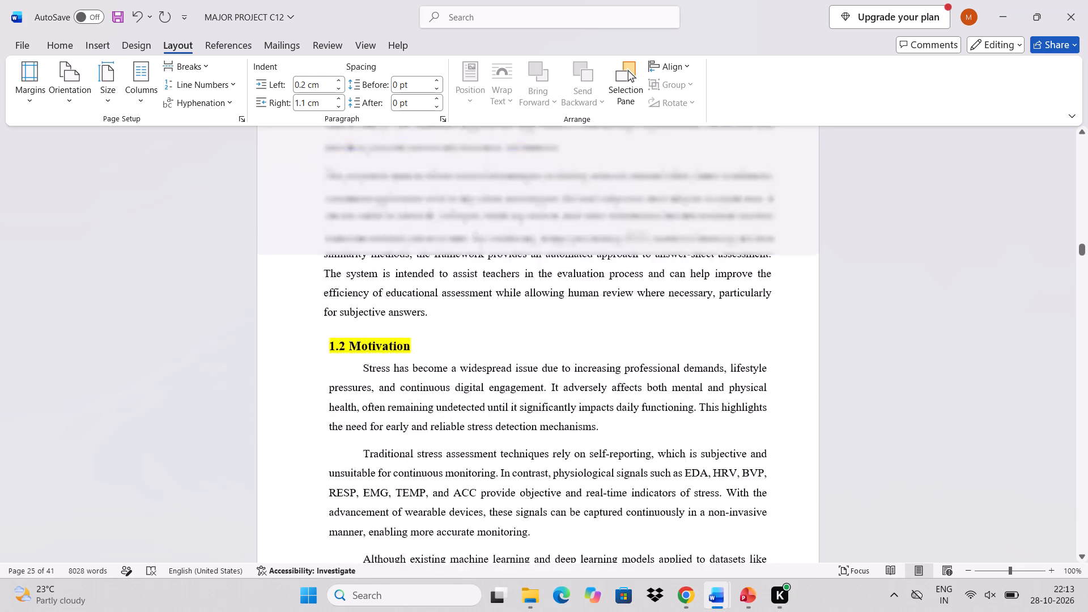
scroll(643, 481, "down", 12)
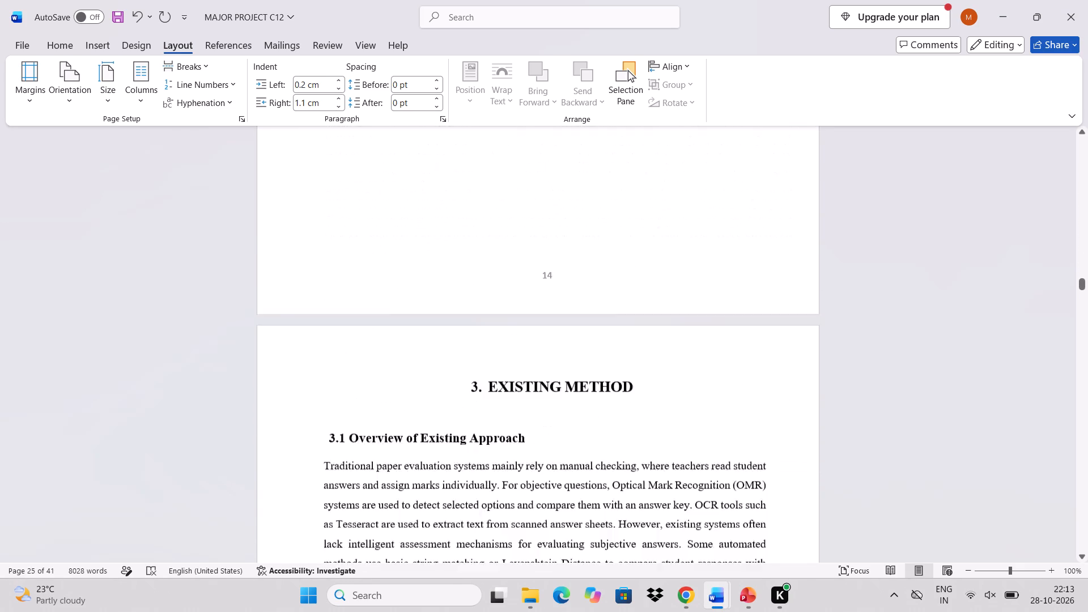
scroll(643, 481, "down", 13)
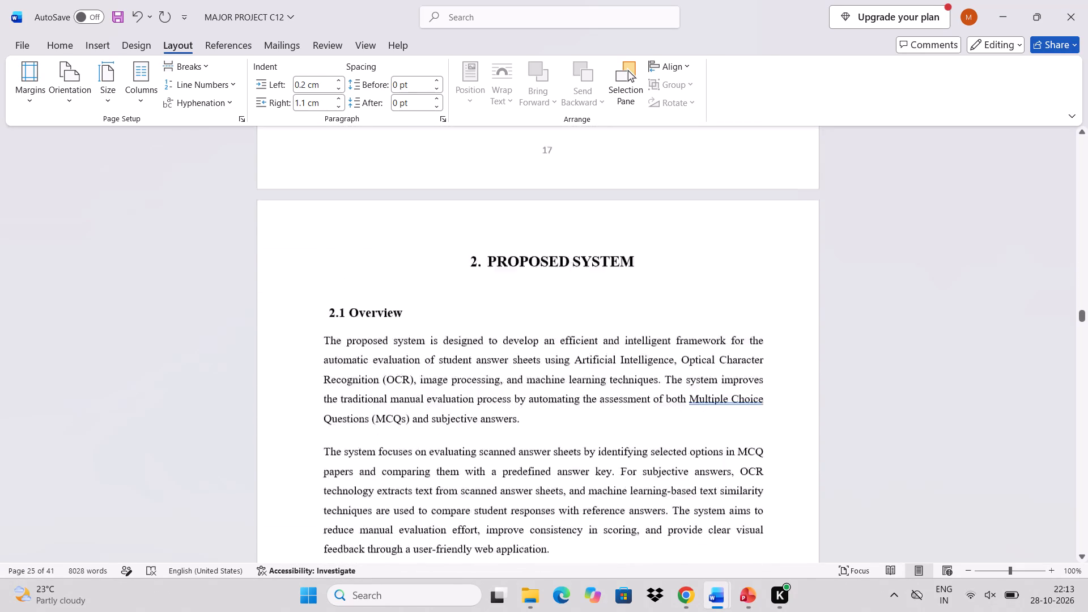
scroll(643, 481, "down", 6)
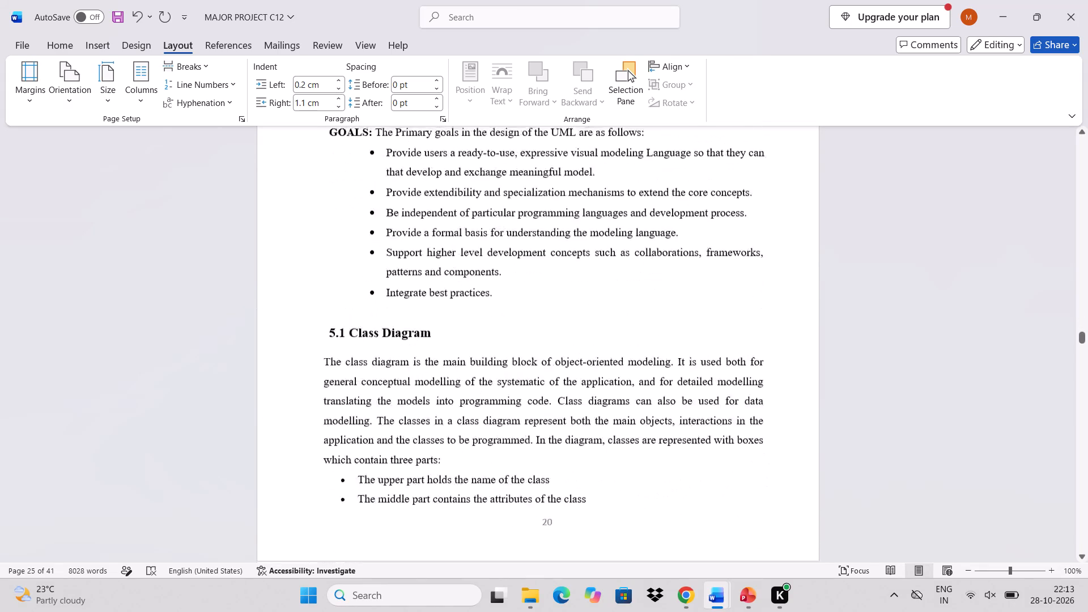
scroll(643, 481, "down", 2)
scroll(643, 481, "up", 2)
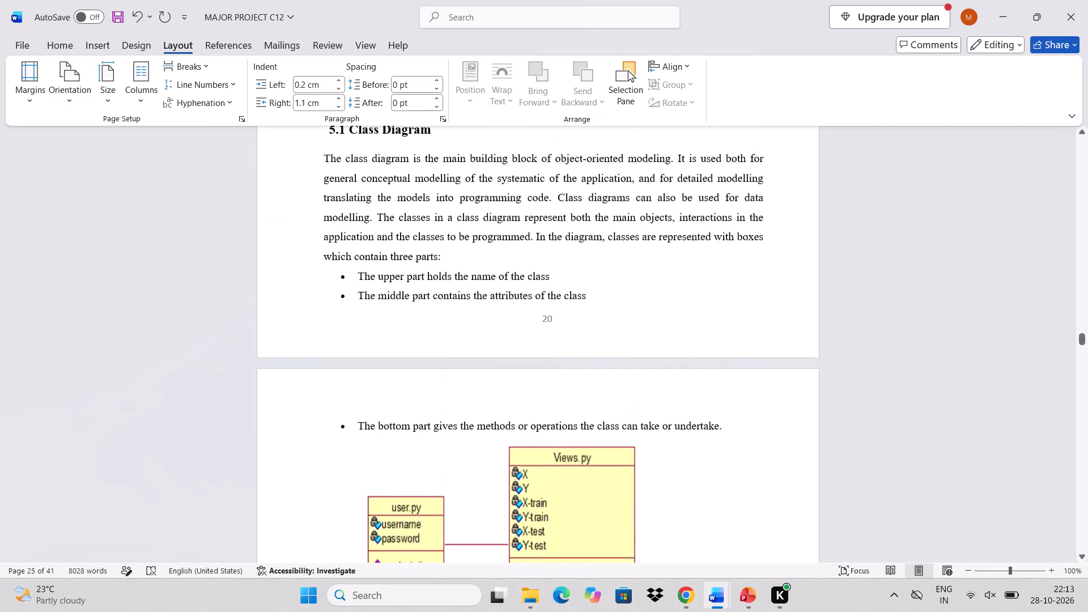
scroll(643, 481, "up", 2)
scroll(643, 481, "down", 4)
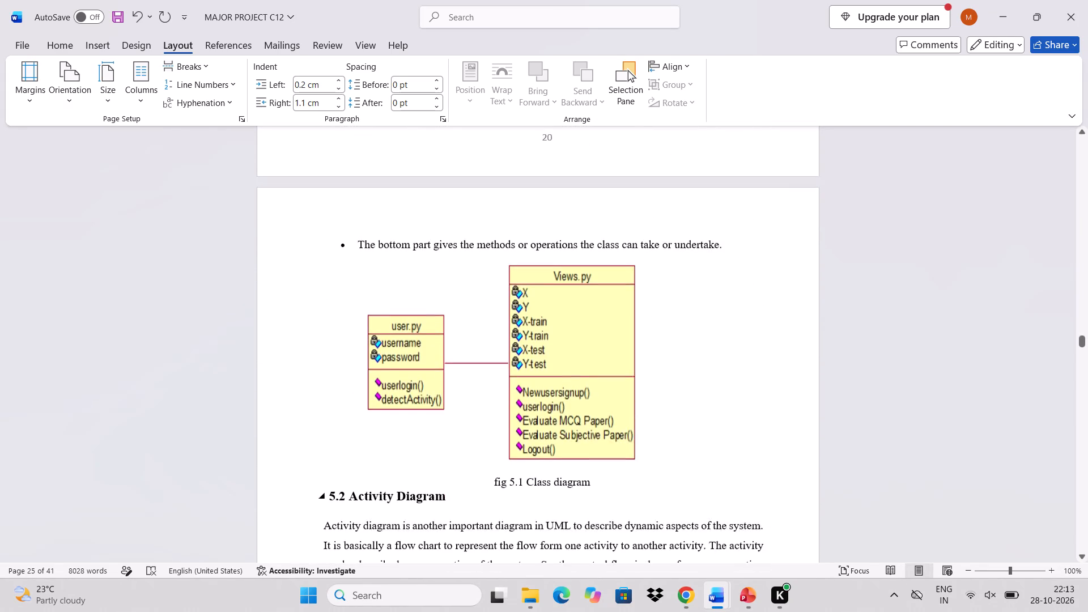
scroll(643, 481, "down", 4)
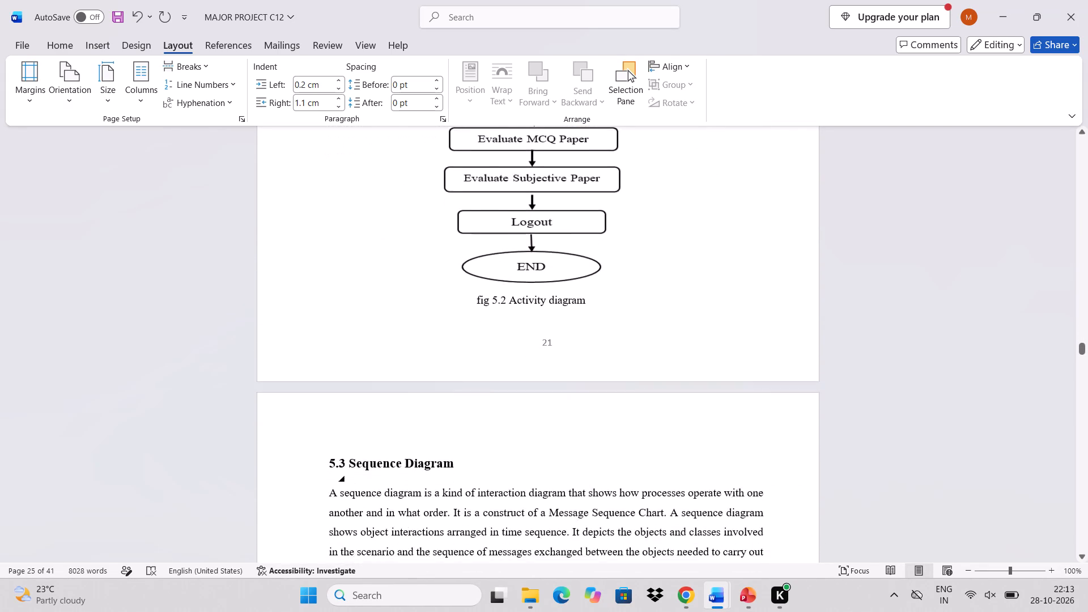
scroll(643, 481, "down", 5)
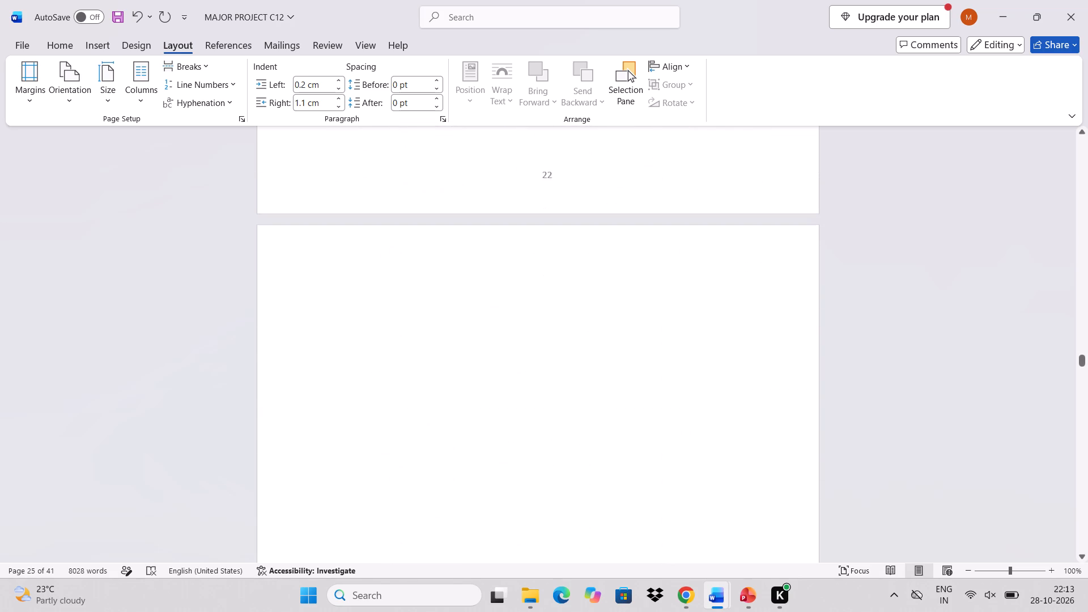
scroll(643, 481, "down", 5)
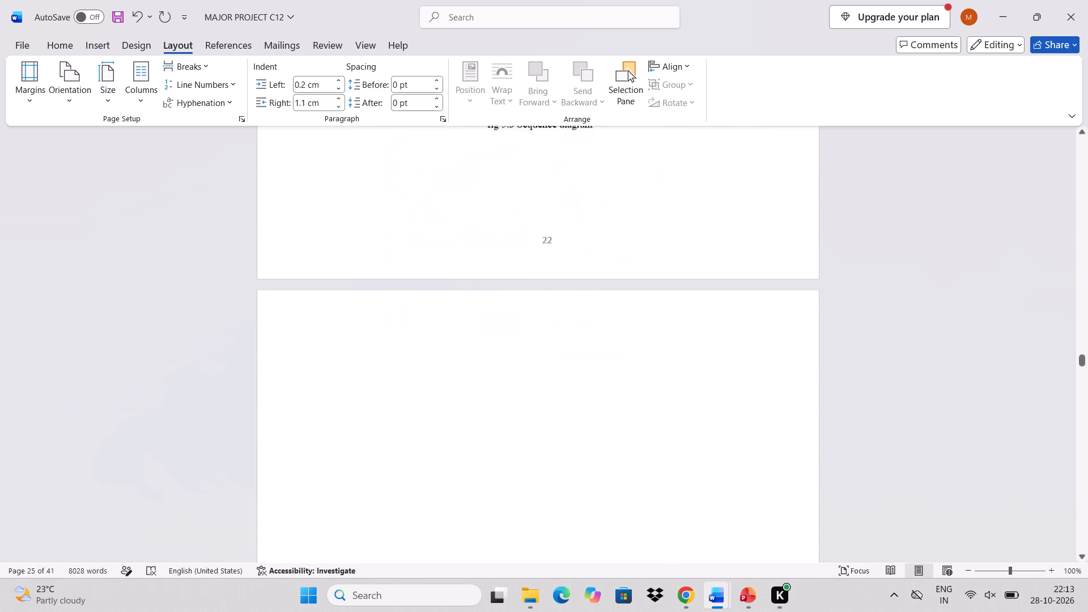
scroll(643, 481, "down", 4)
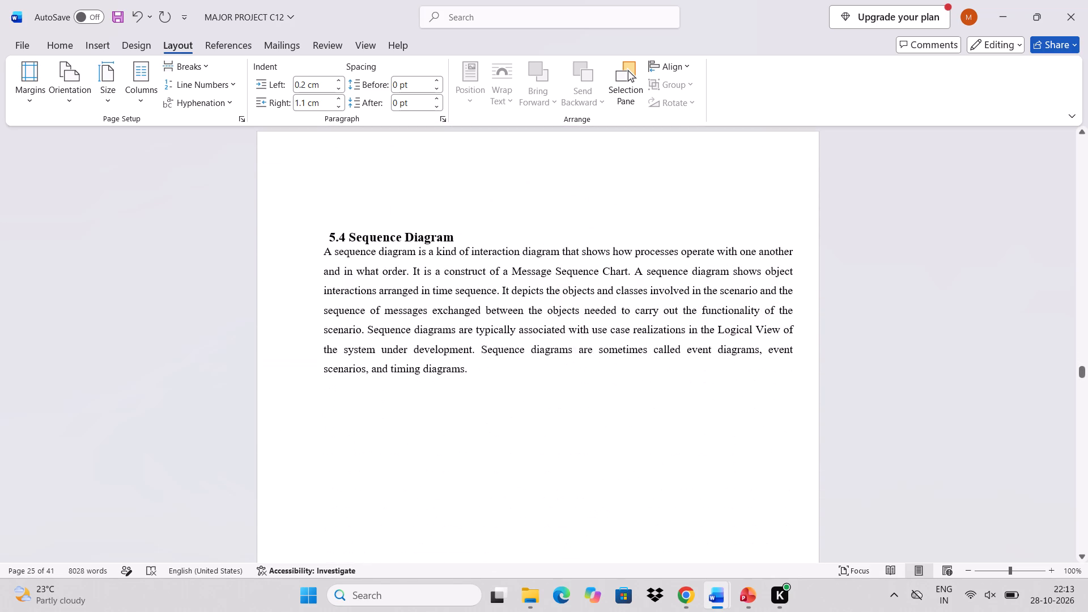
scroll(643, 481, "down", 3)
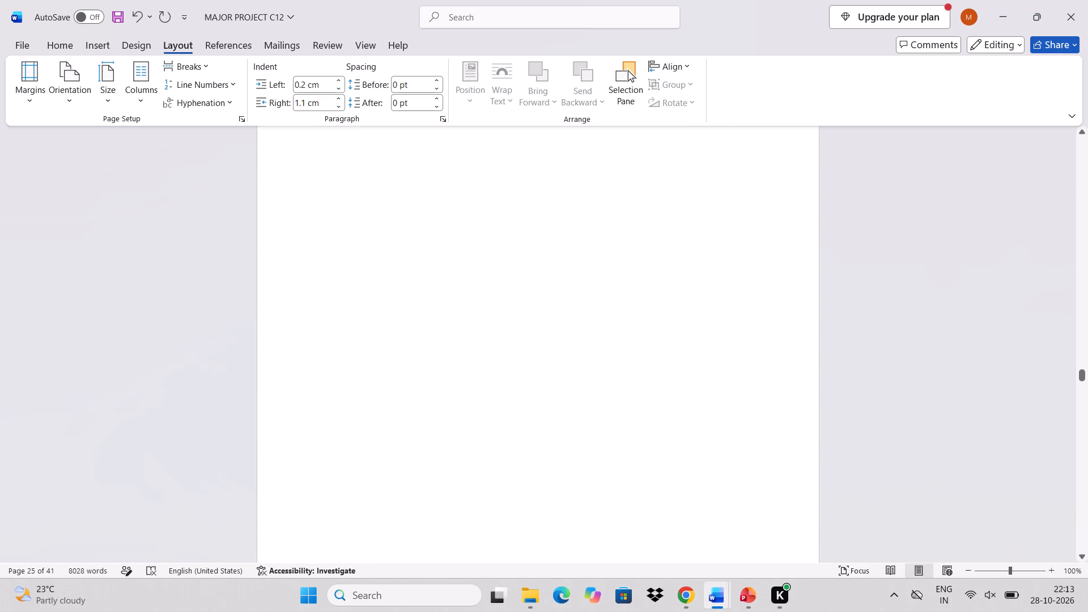
scroll(643, 481, "down", 1)
Copy the text "Use-Case Diagram" from the old use-case section heading on page 25.
scroll(643, 481, "down", 6)
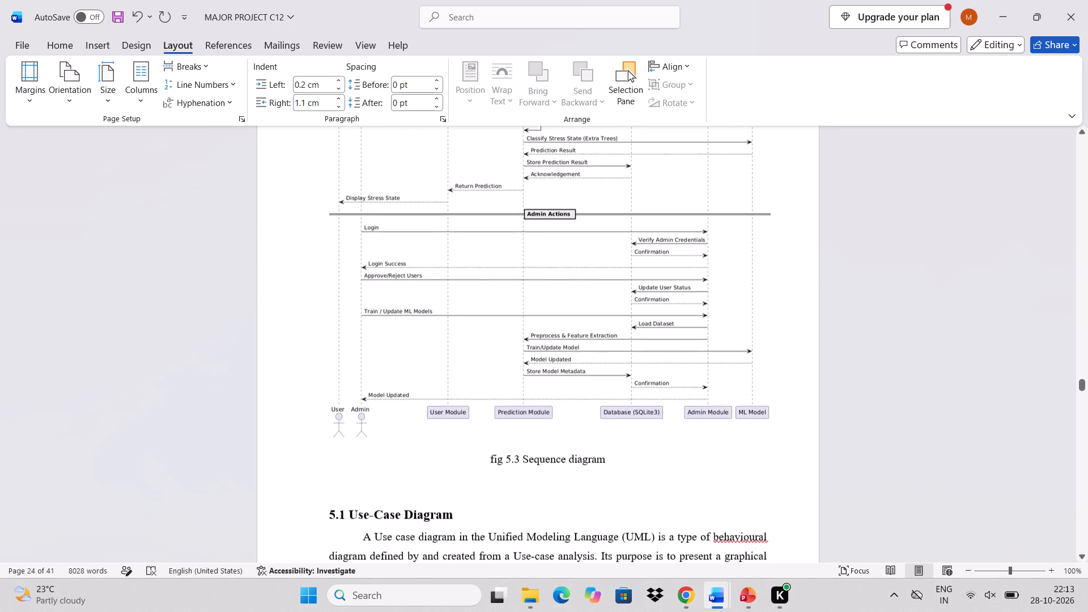
scroll(643, 481, "down", 3)
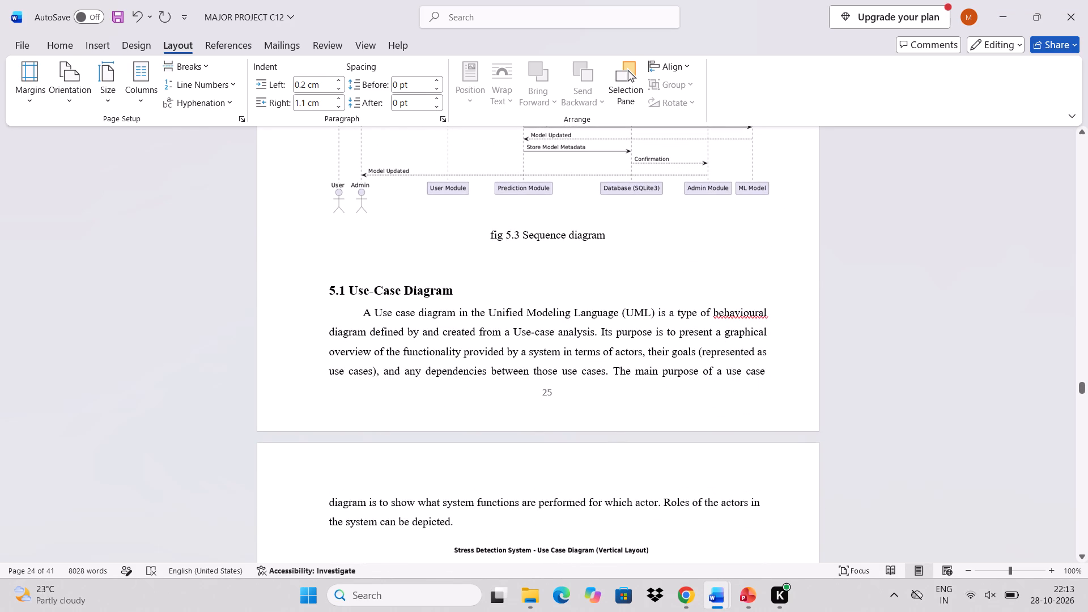
left_click_drag(455, 286, 339, 288)
key("ctrl+c")
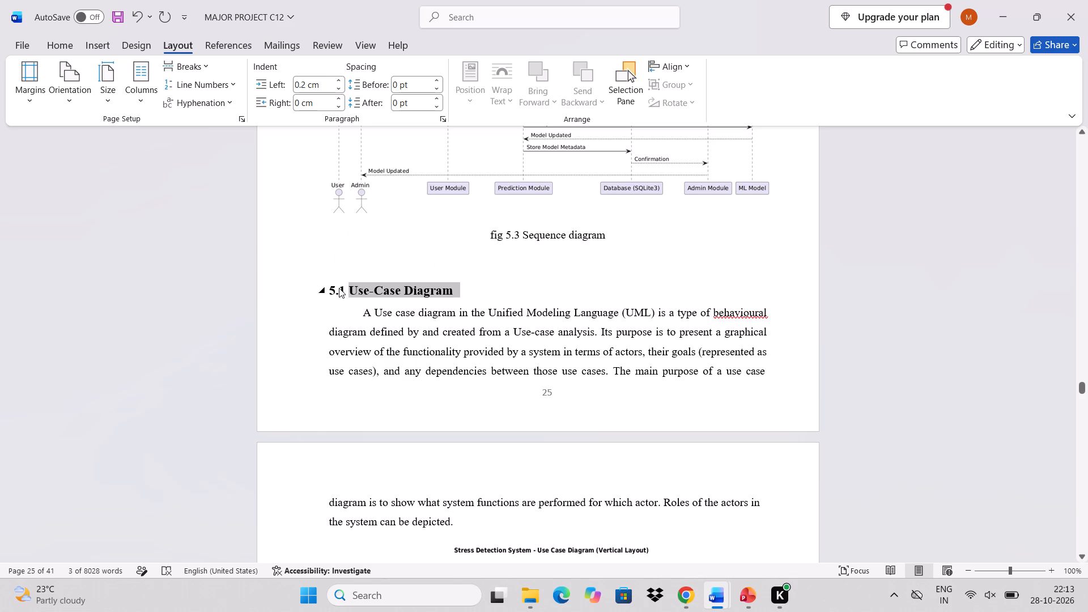
Add blank lines below the page 22 "fig 5.3 Sequence diagram" caption and enter "5.4" plus the copied "Use-Case Diagram" heading atop page 23.
scroll(528, 339, "up", 7)
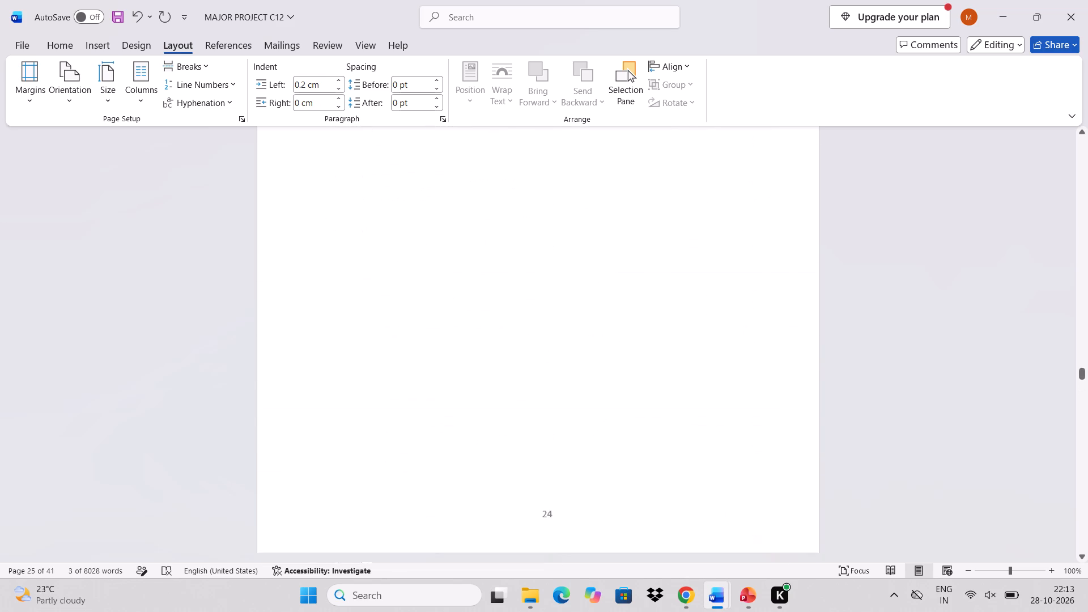
scroll(528, 339, "up", 4)
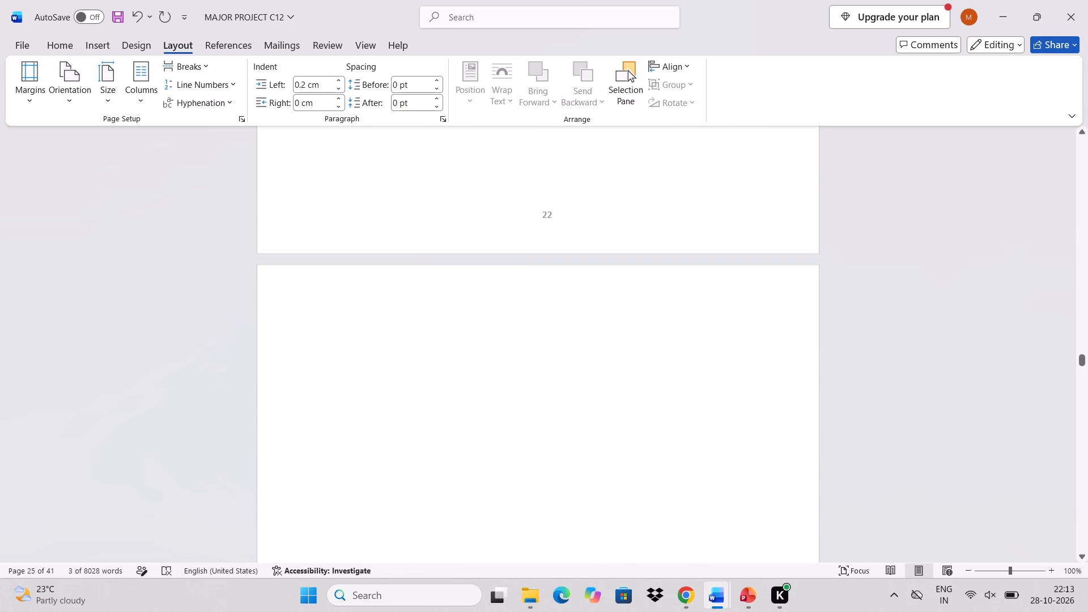
scroll(528, 339, "up", 3)
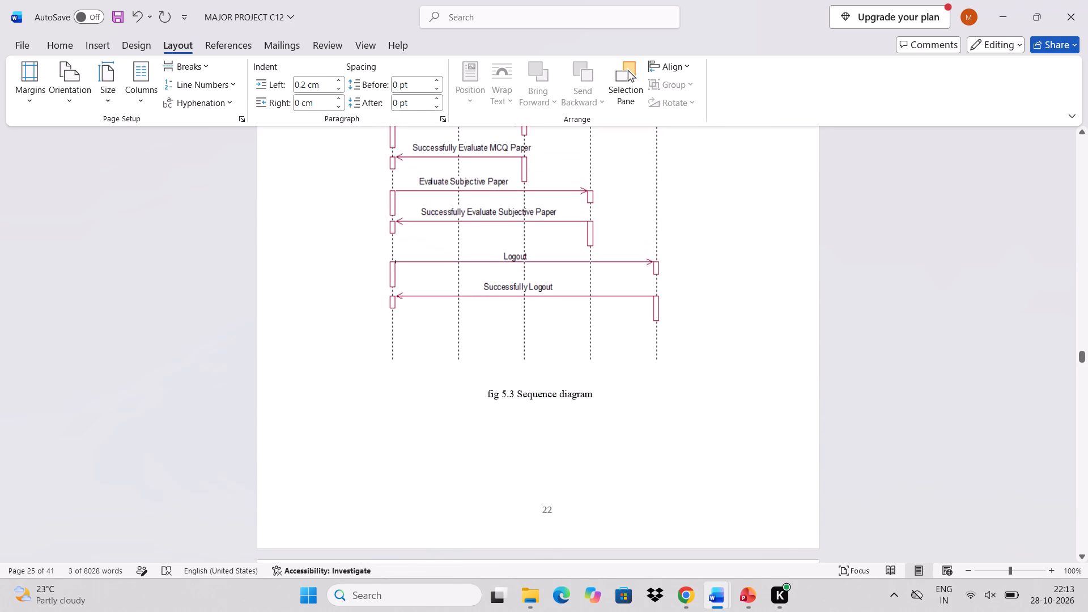
left_click(612, 399)
key("Return")
key("Return")
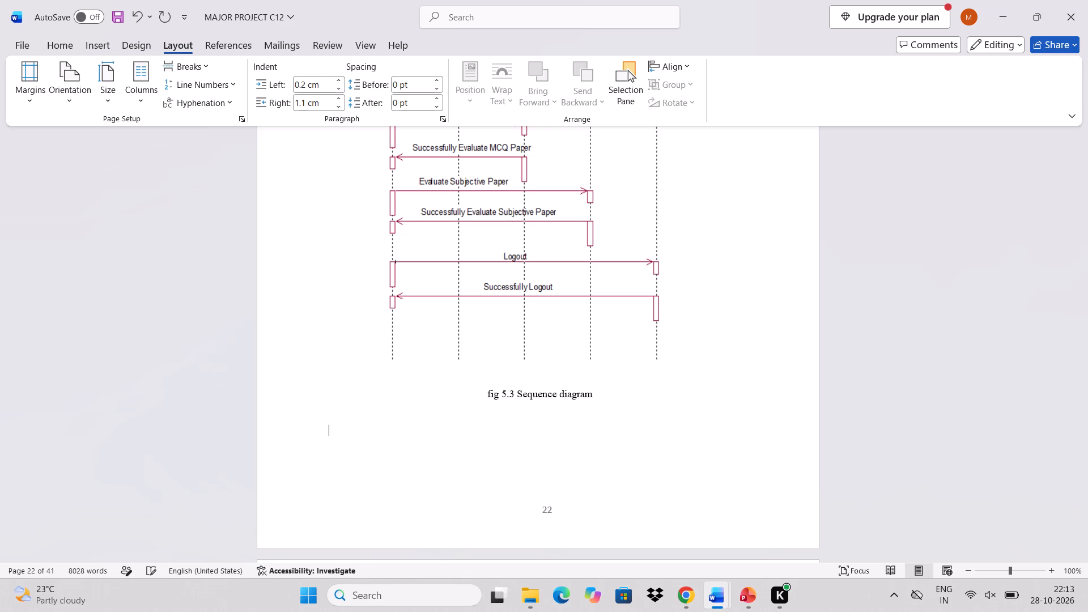
key("Return")
key("Return")
key("Return")
key("Return")
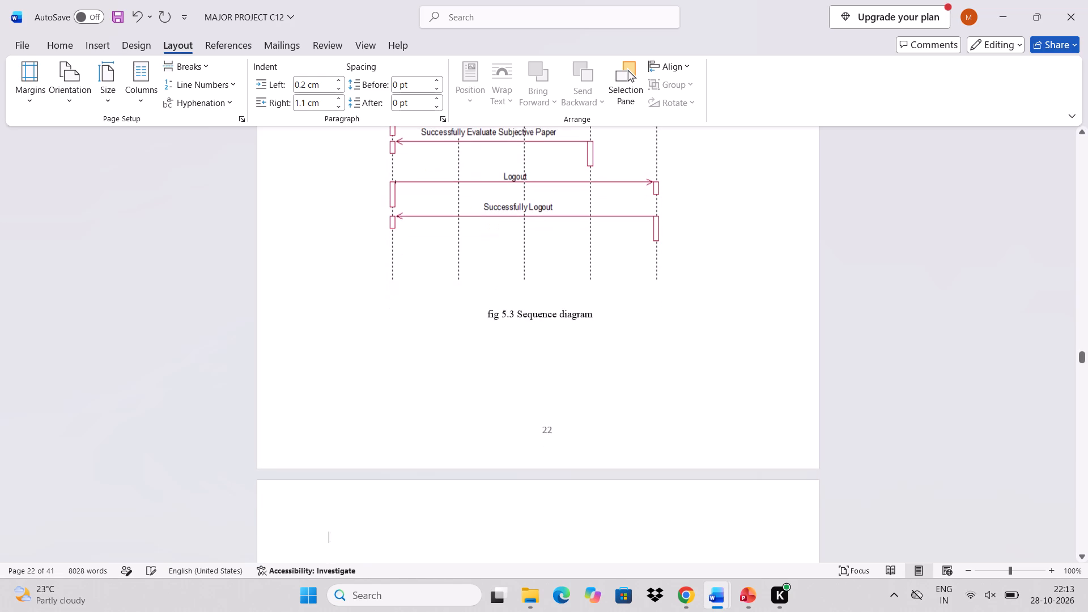
type("5.4")
key("space")
key("ctrl+v")
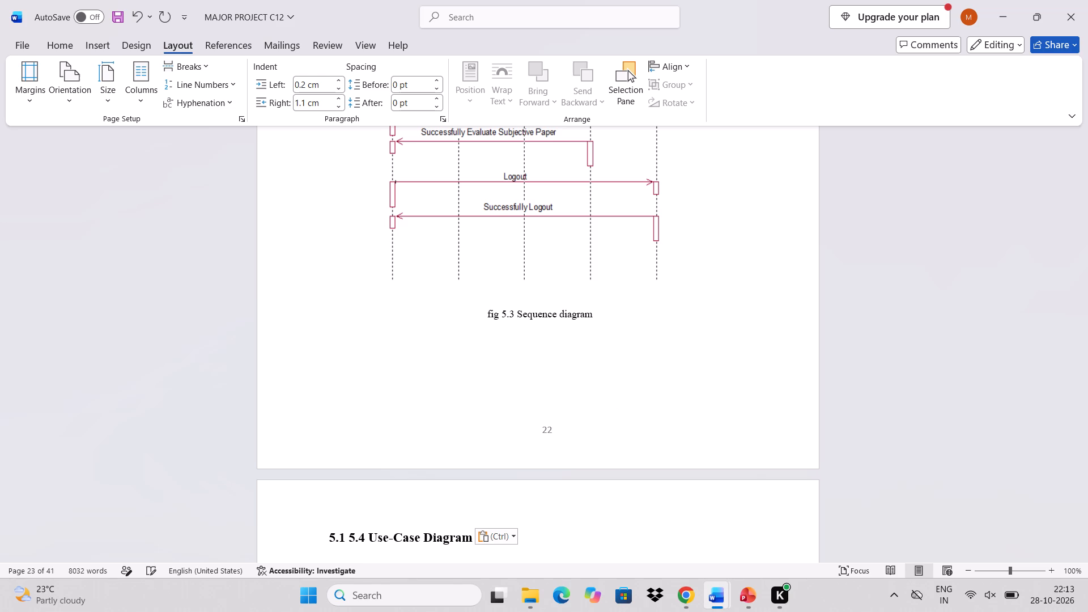
Remove the extra automatic number and its indent before "5.4 Use-Case Diagram" so the heading aligns with the text margin.
left_click(348, 540)
key("BackSpace")
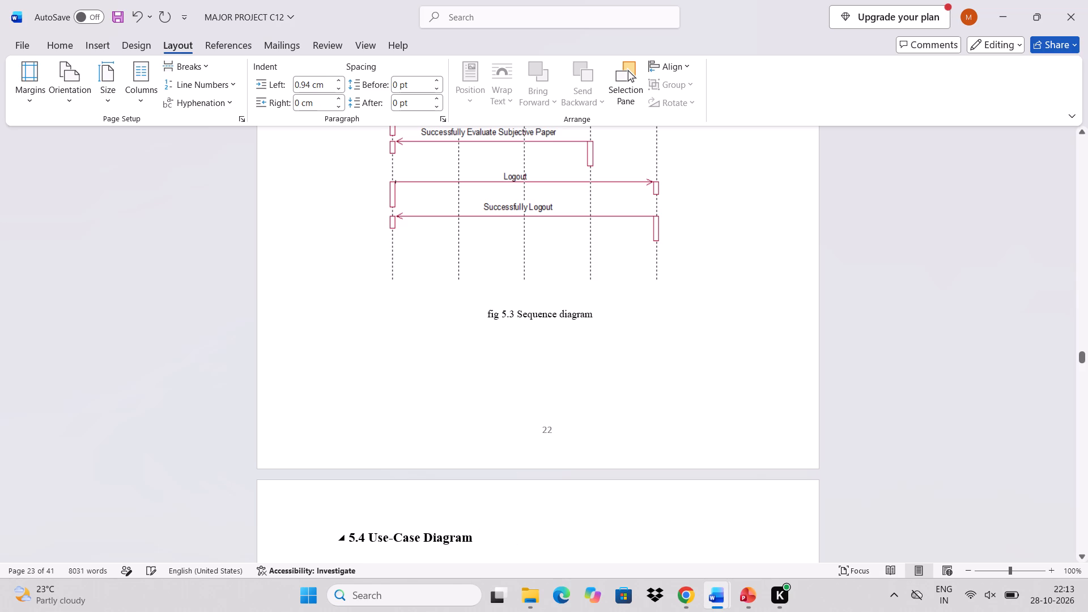
key("BackSpace")
Start an unnumbered, unindented line directly below the "5.4 Use-Case Diagram" heading on page 23.
left_click(484, 545)
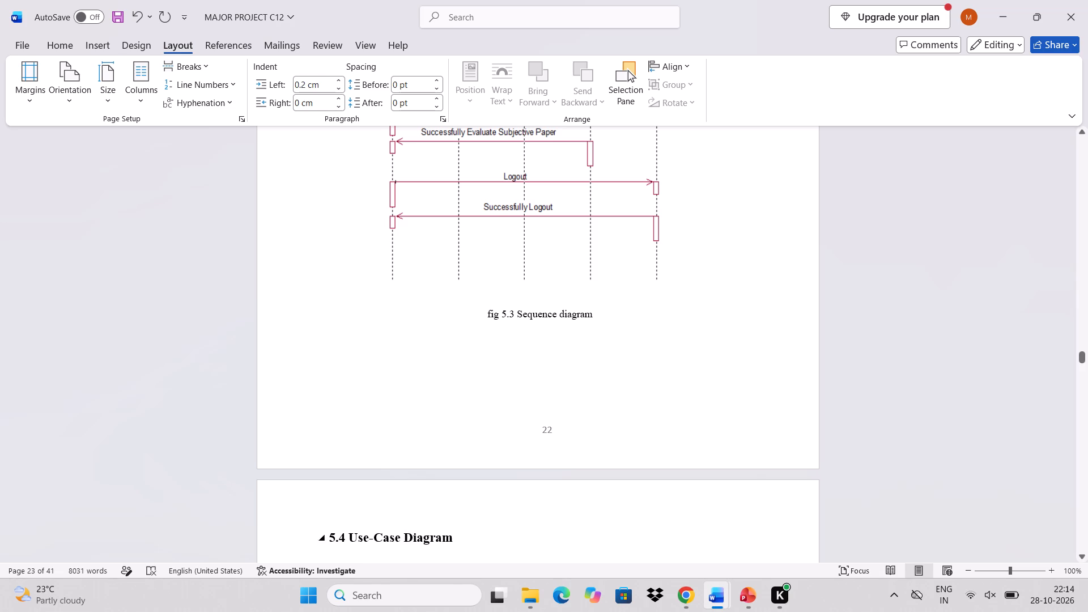
left_click(471, 539)
key("Return")
key("BackSpace")
key("BackSpace")
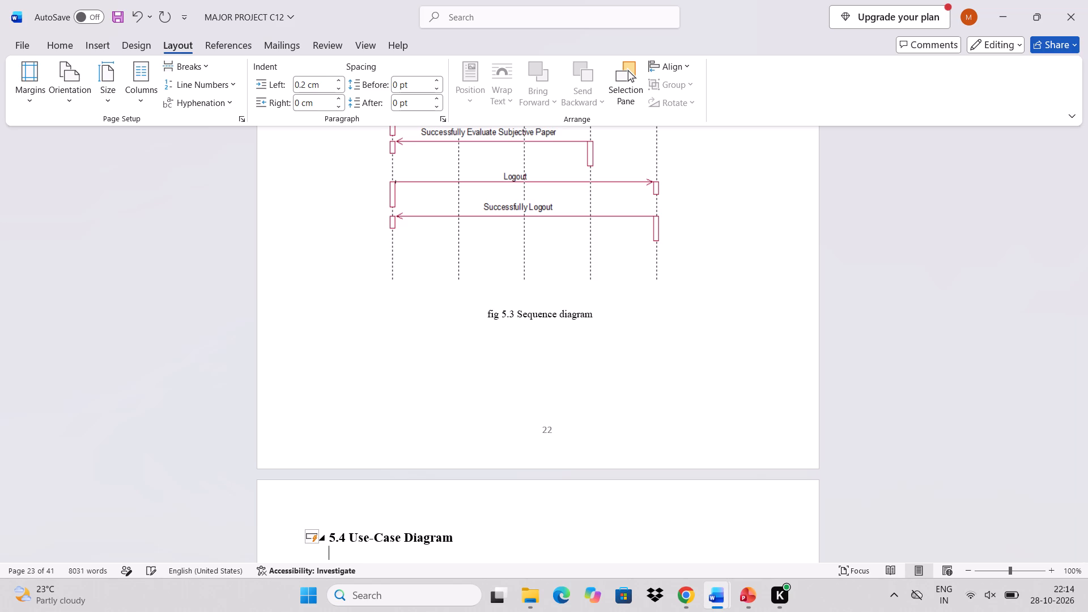
scroll(471, 539, "down", 1)
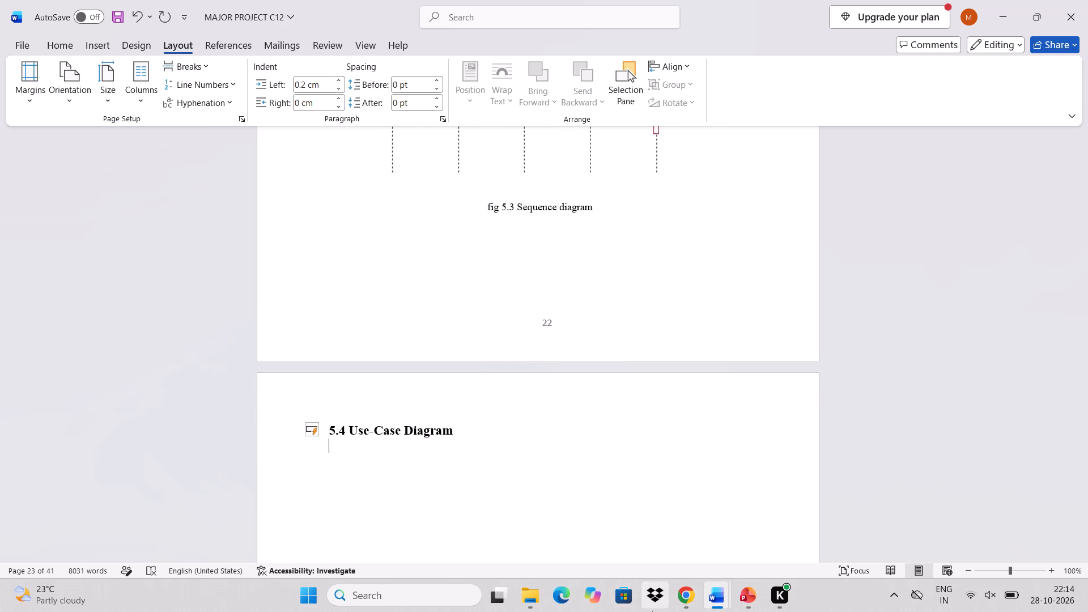
Switch to the Final Doc and copy the three-line description under its "Use case Diagram:" heading.
left_click(691, 594)
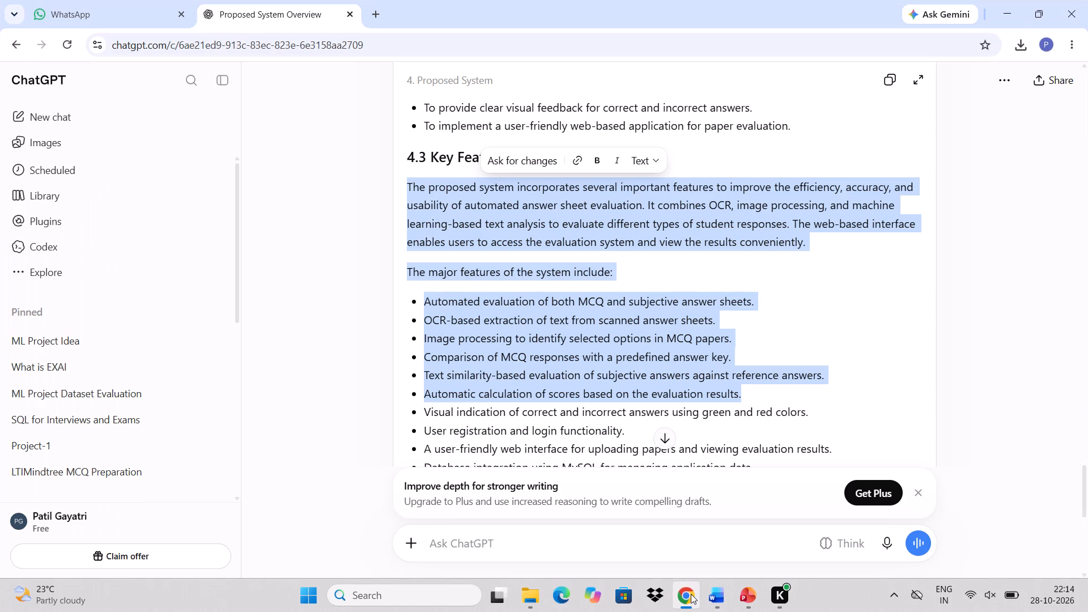
left_click(711, 596)
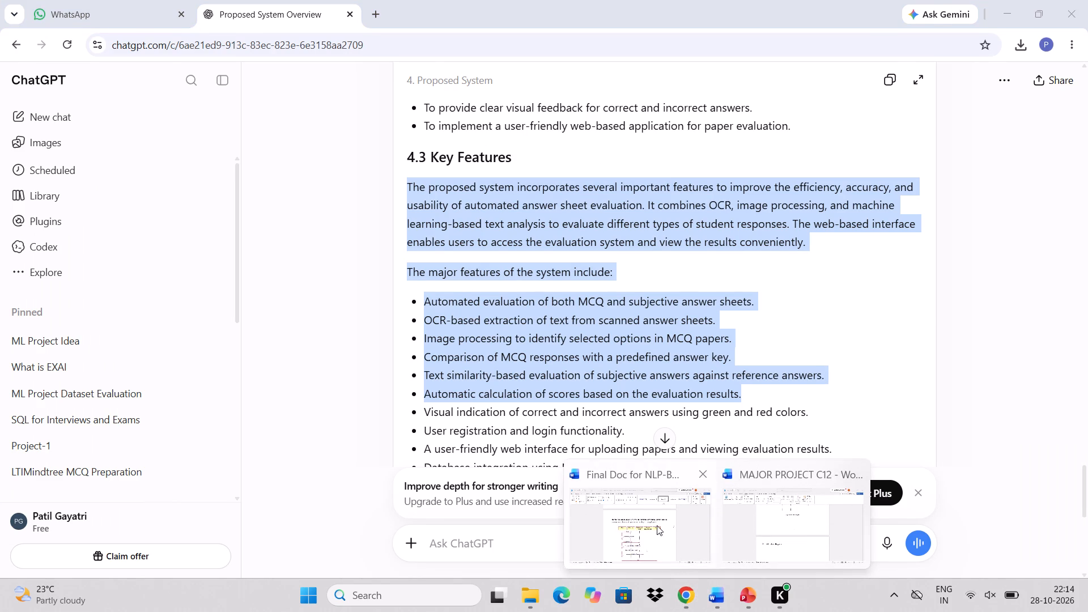
left_click(657, 525)
scroll(556, 442, "down", 3)
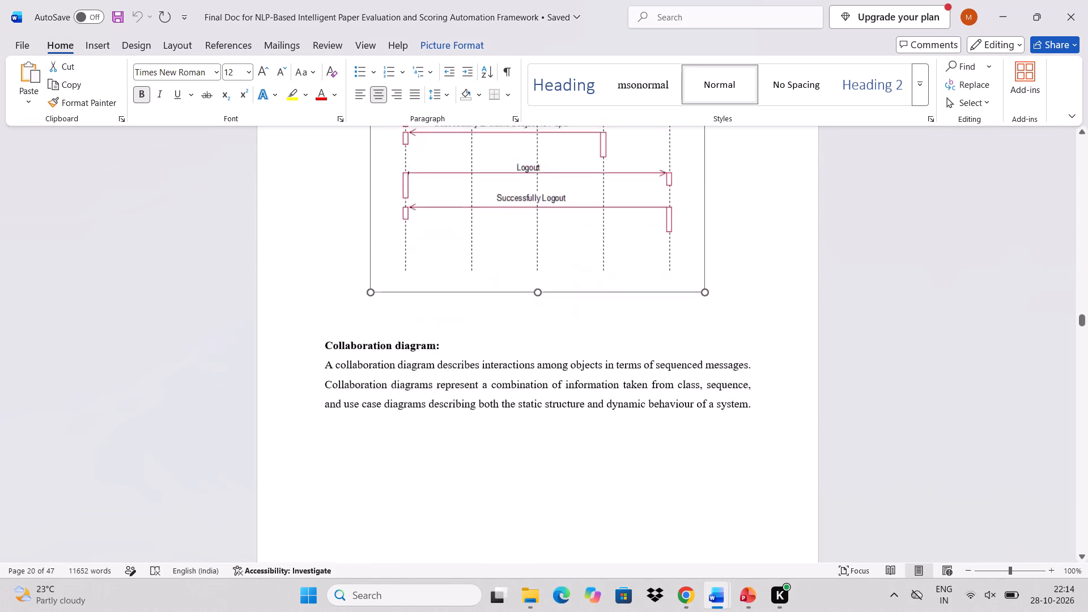
scroll(556, 442, "down", 6)
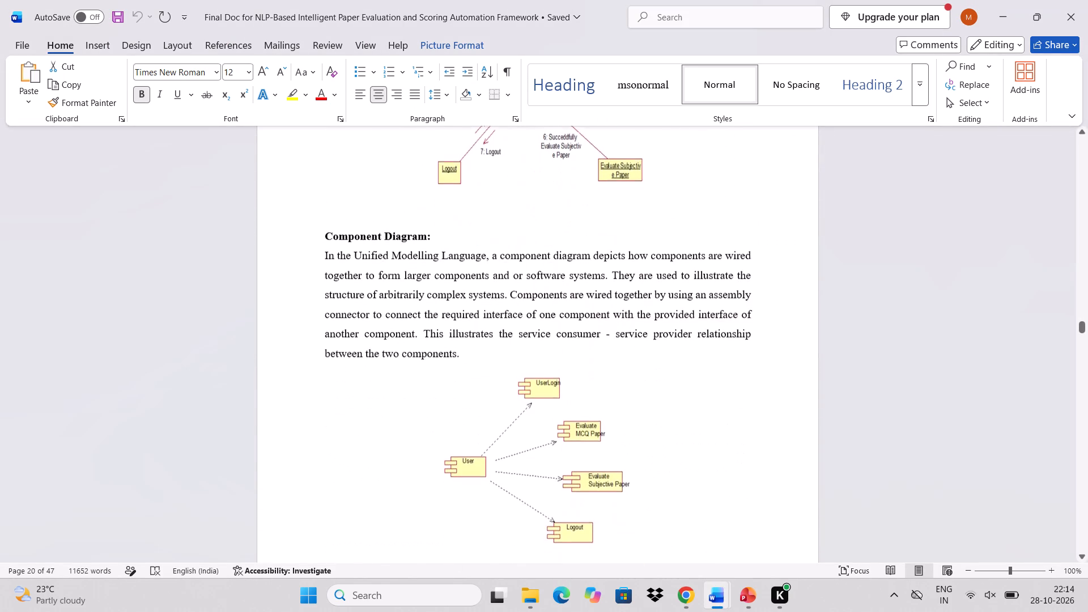
scroll(556, 442, "down", 3)
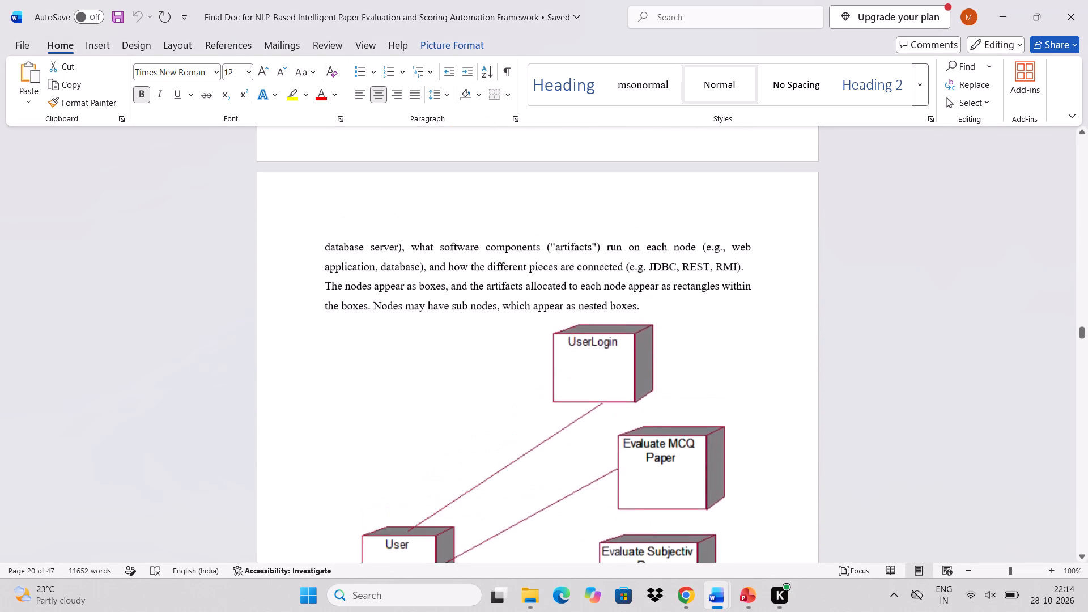
scroll(556, 442, "up", 5)
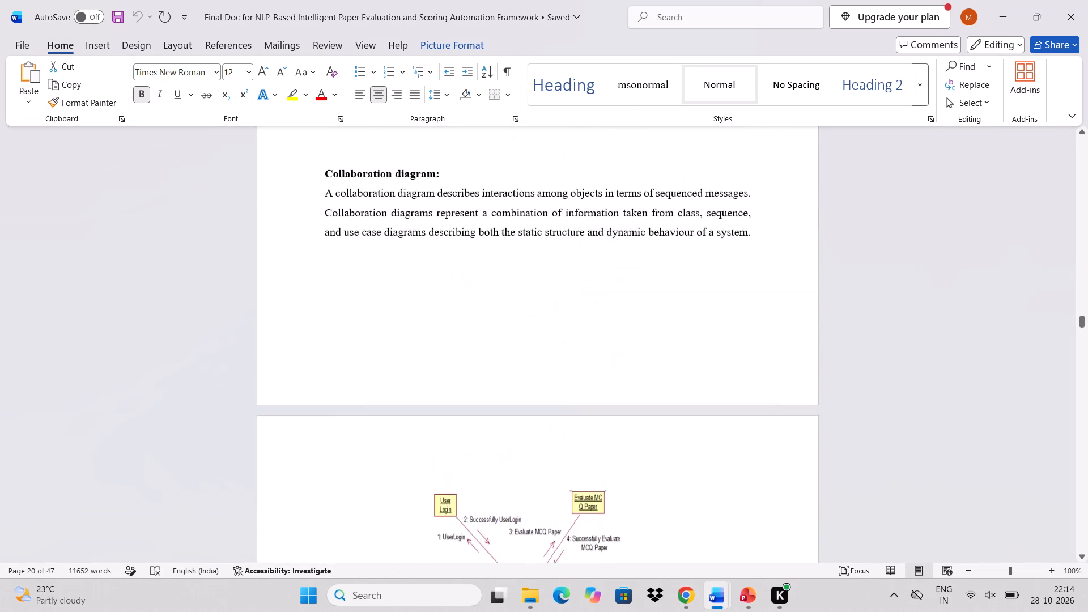
scroll(556, 442, "up", 2)
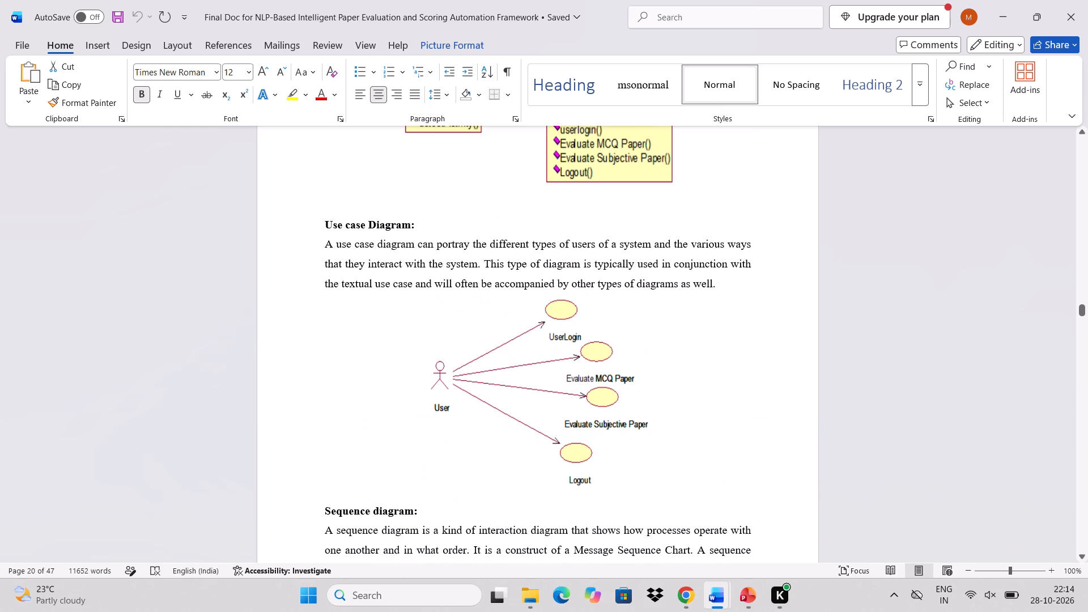
left_click_drag(720, 283, 311, 246)
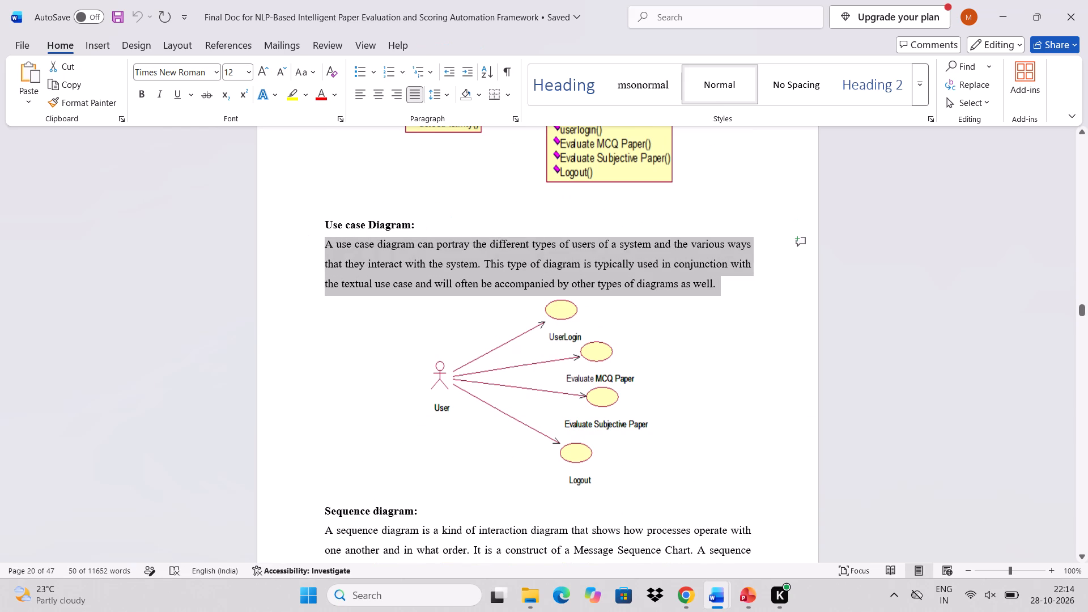
key("ctrl+c")
Paste the use-case description under "5.4 Use-Case Diagram" in MAJOR PROJECT C12 and remove its automatic number and indent.
left_click(770, 545)
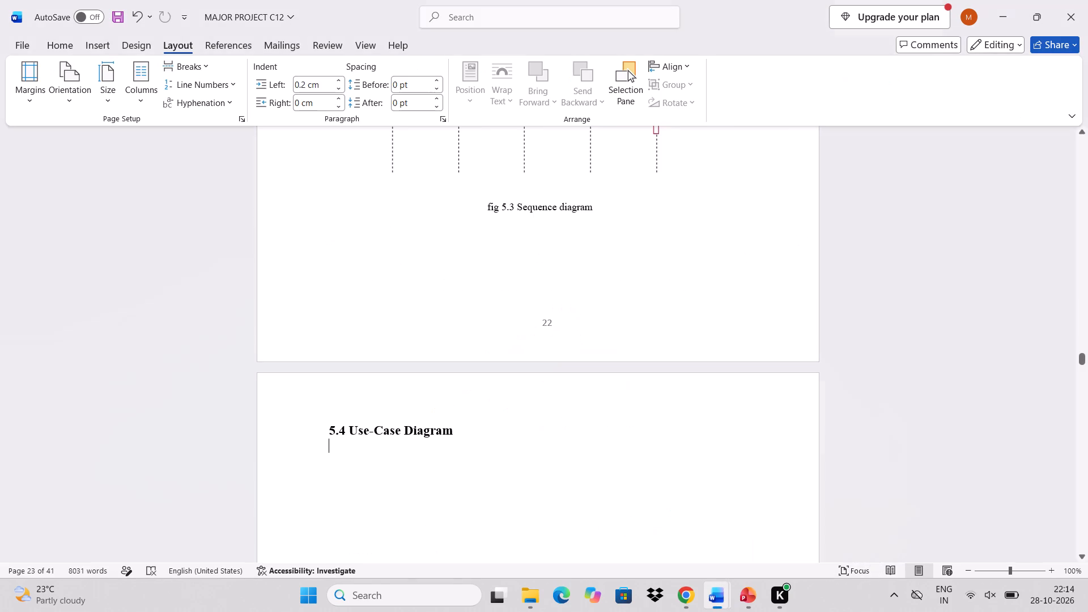
key("ctrl+v")
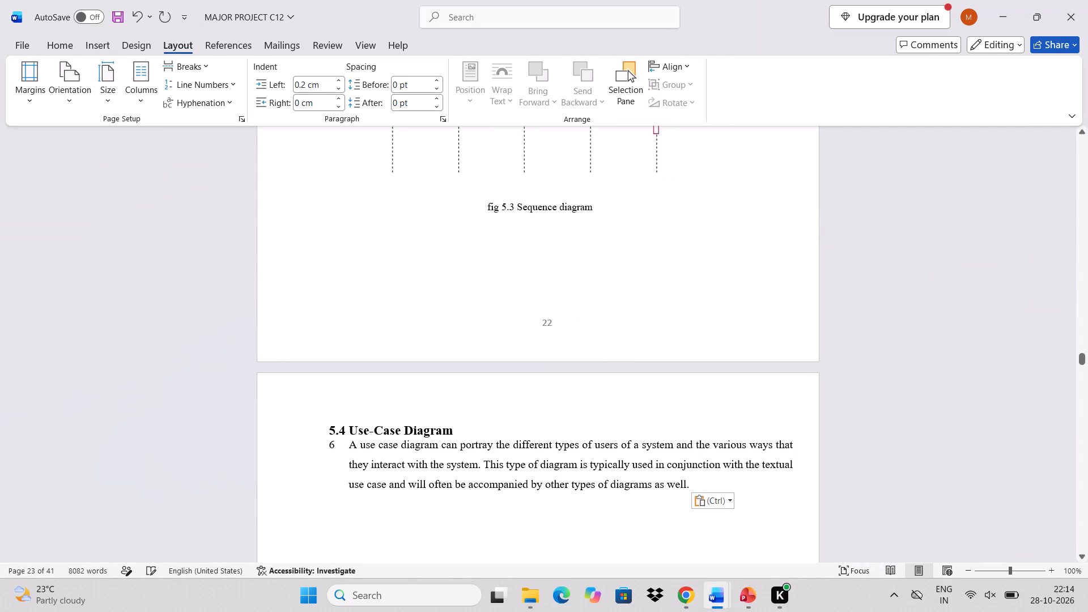
left_click(346, 448)
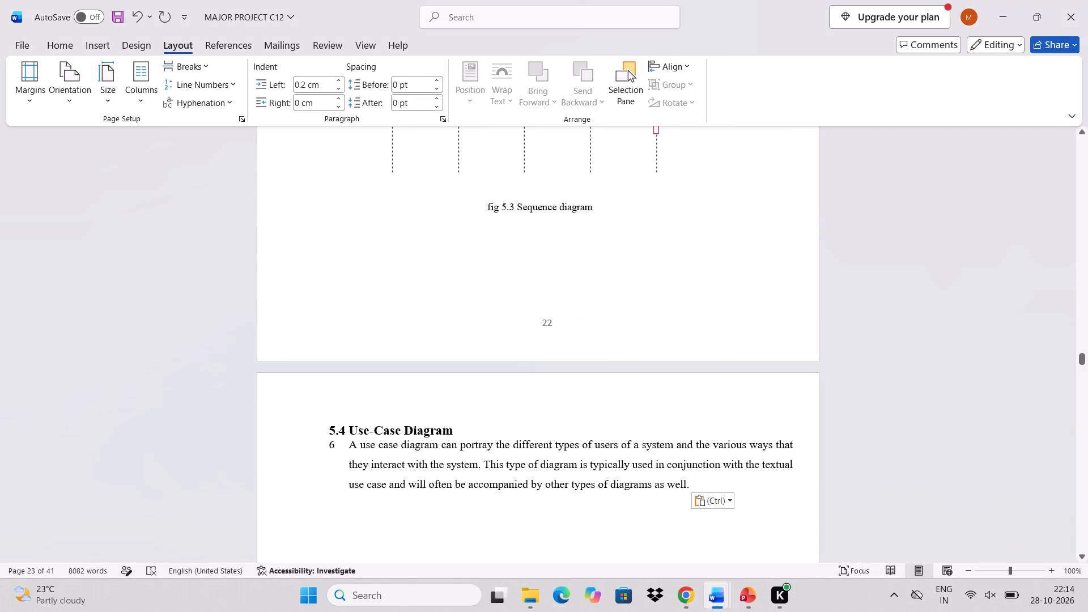
left_click(350, 447)
key("BackSpace")
key("BackSpace")
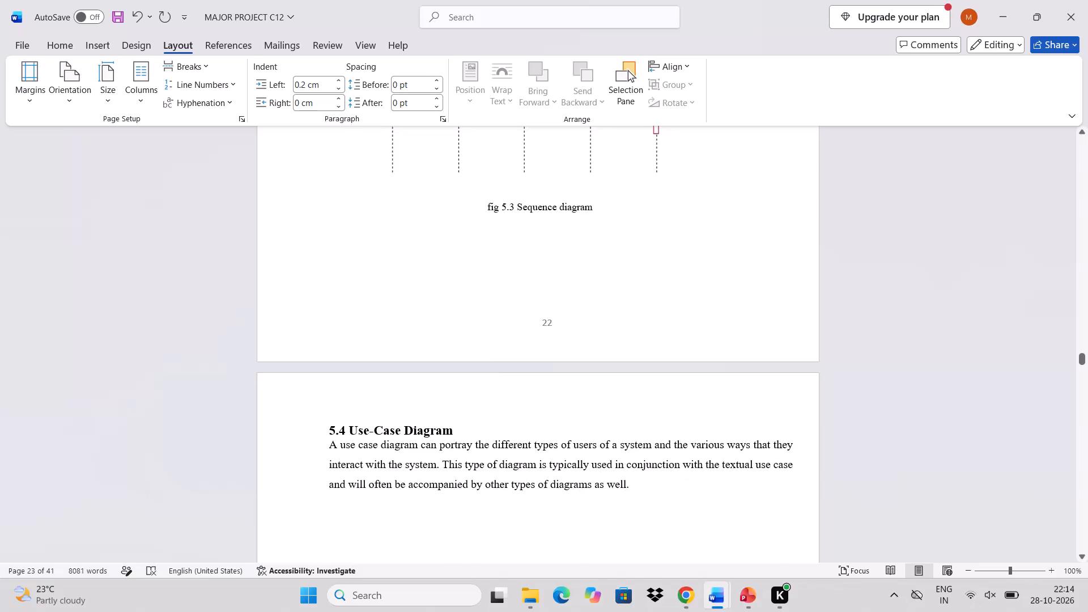
Insert an unnumbered blank line between the "5.4 Use-Case Diagram" heading and its description.
left_click(456, 431)
key("Return")
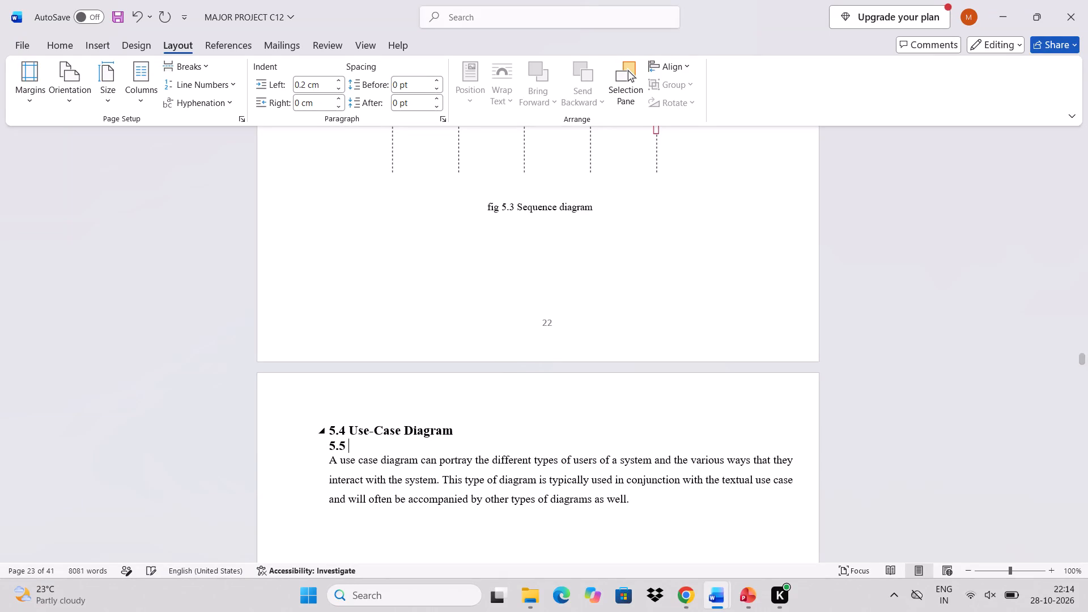
key("BackSpace")
Set the right indent of the use-case description and the blank line above it to 1.1 cm.
left_click_drag(645, 500, 437, 486)
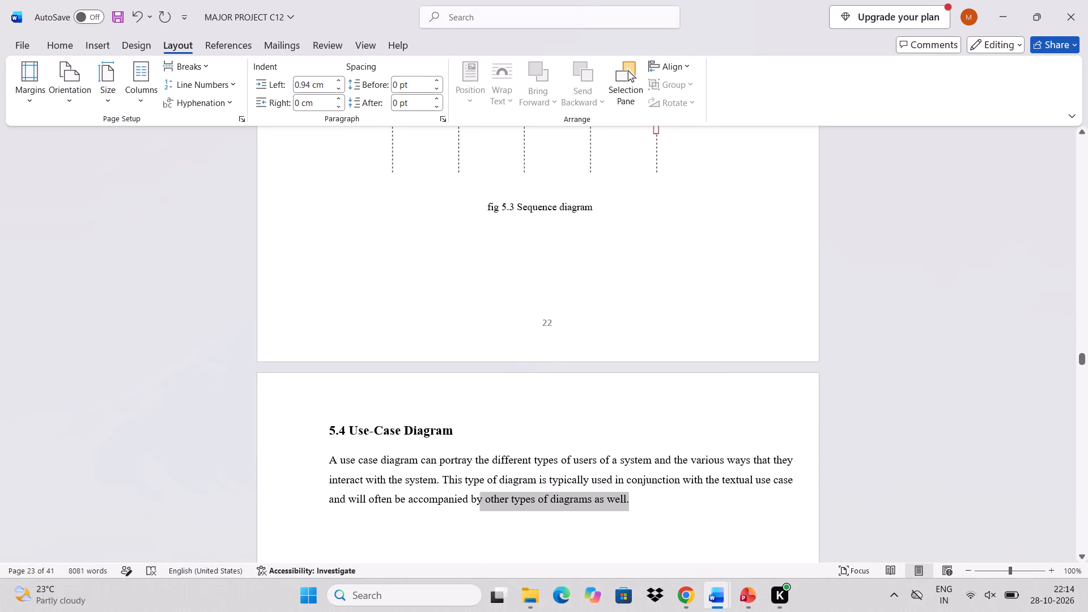
left_click_drag(437, 486, 308, 444)
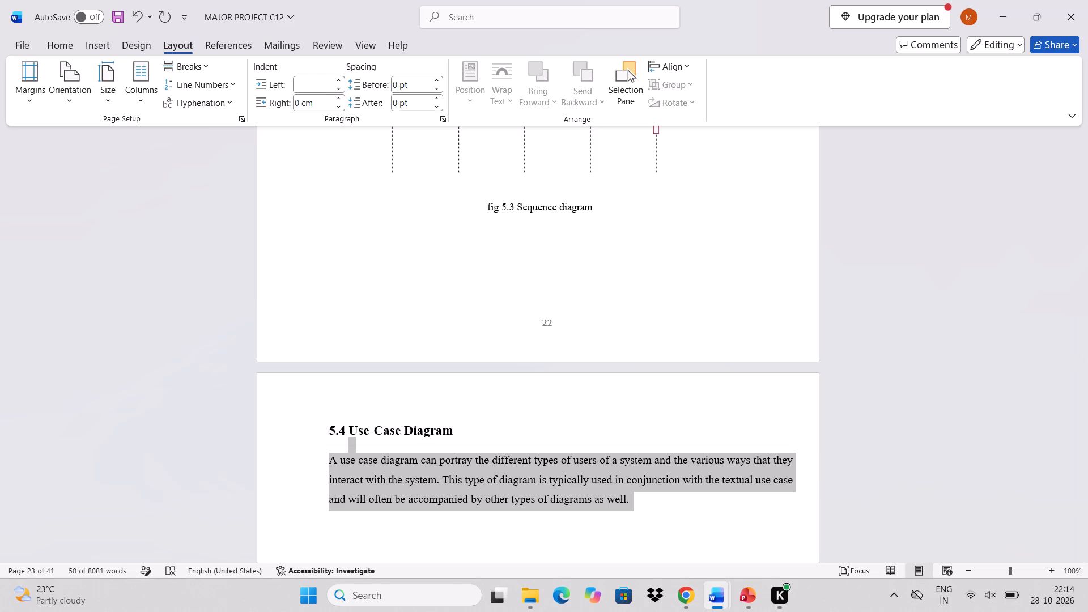
left_click(321, 101)
type("1.1")
key("Return")
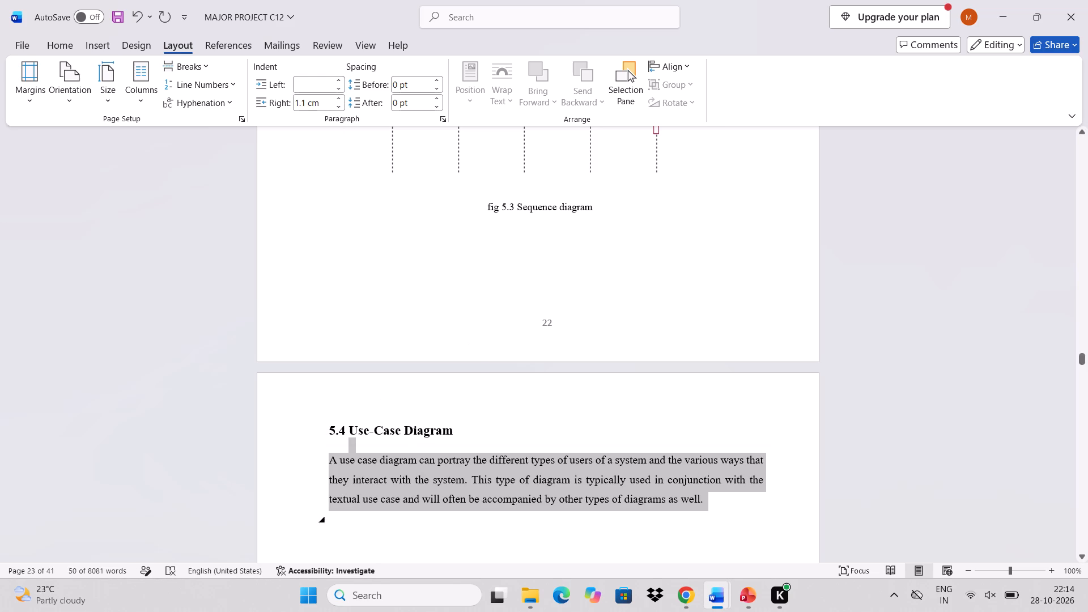
Copy the use-case diagram picture from the Final Doc onto a new line below the section 5.4 description in MAJOR PROJECT C12.
left_click(741, 501)
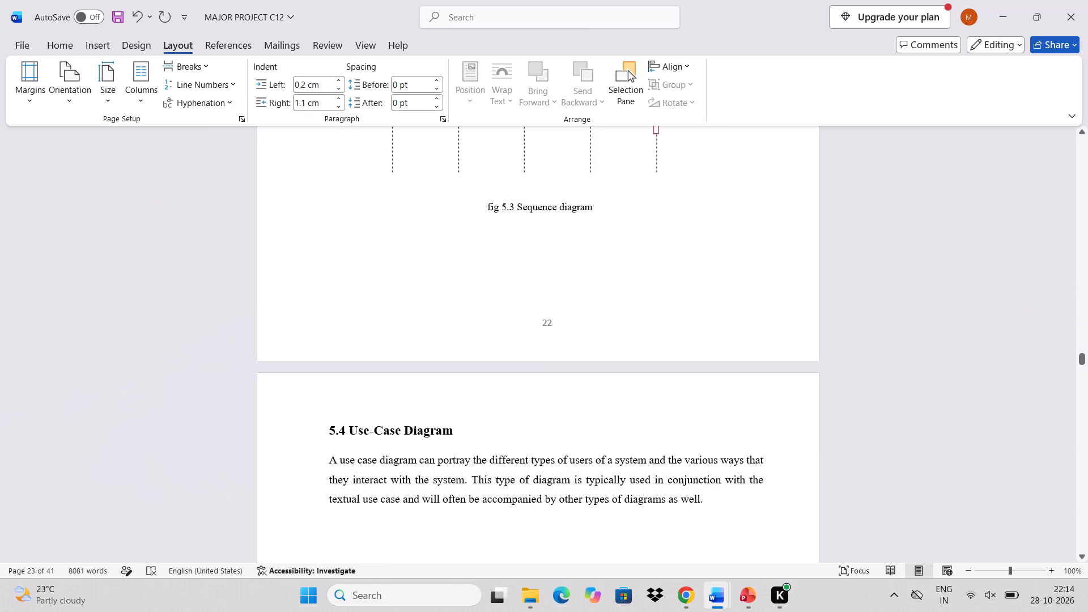
key("Return")
scroll(723, 498, "down", 1)
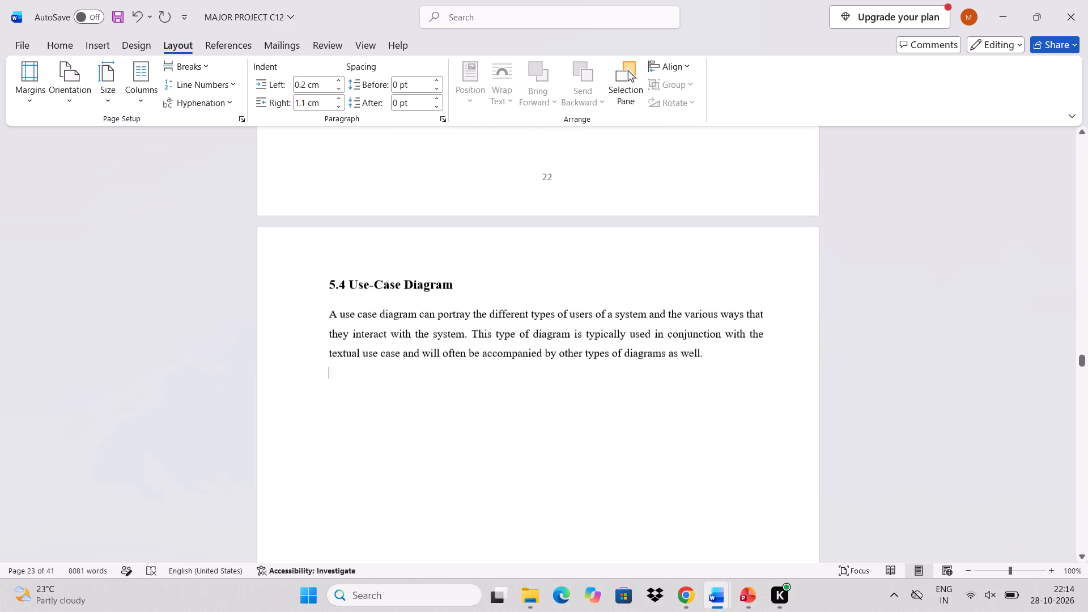
scroll(723, 498, "down", 1)
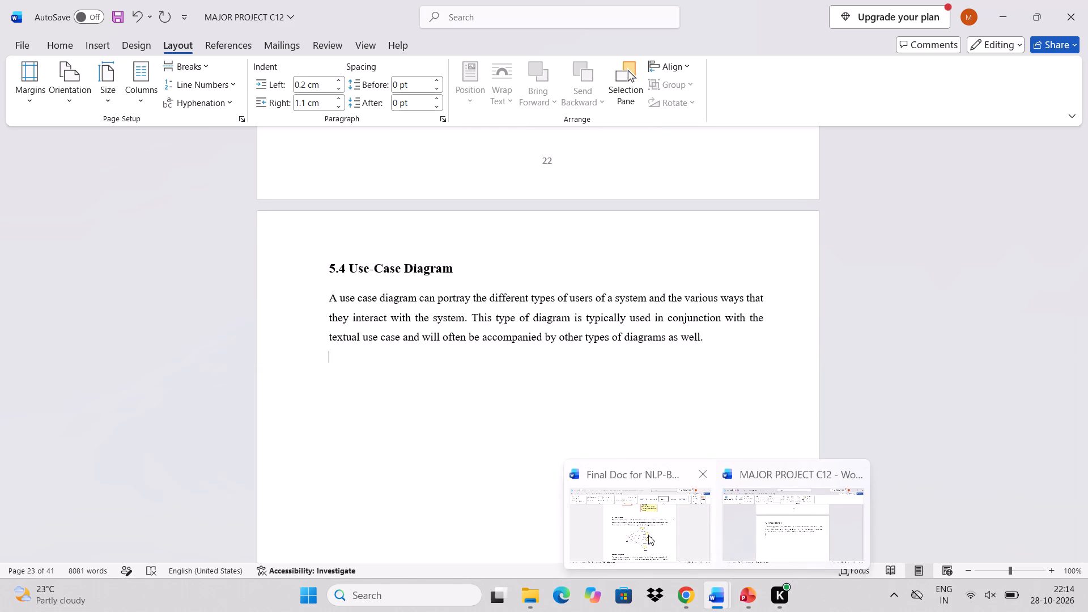
left_click(648, 535)
left_click(567, 430)
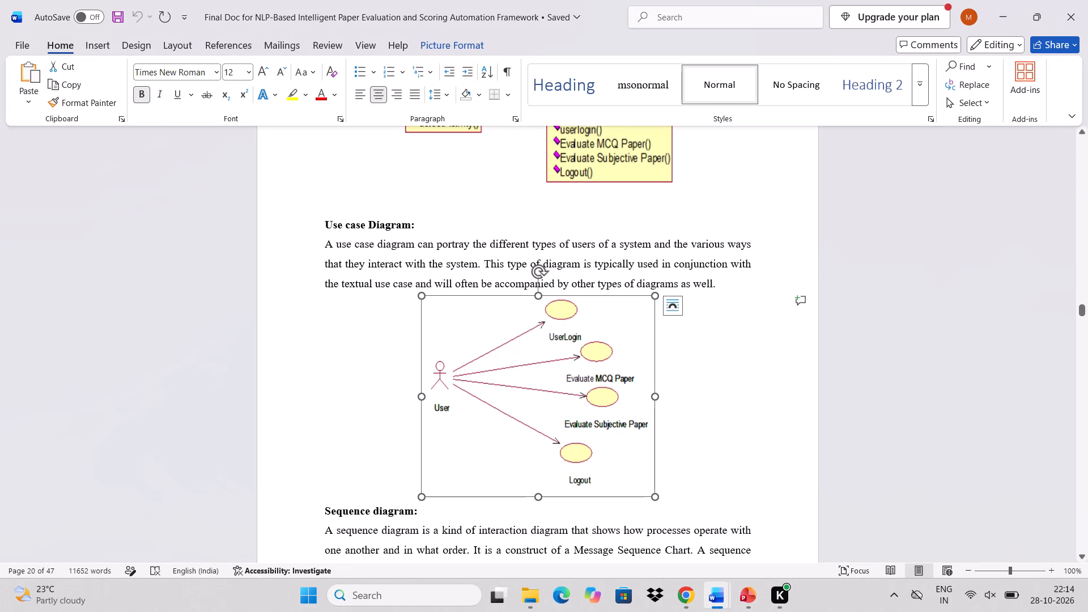
key("ctrl+c")
left_click(764, 520)
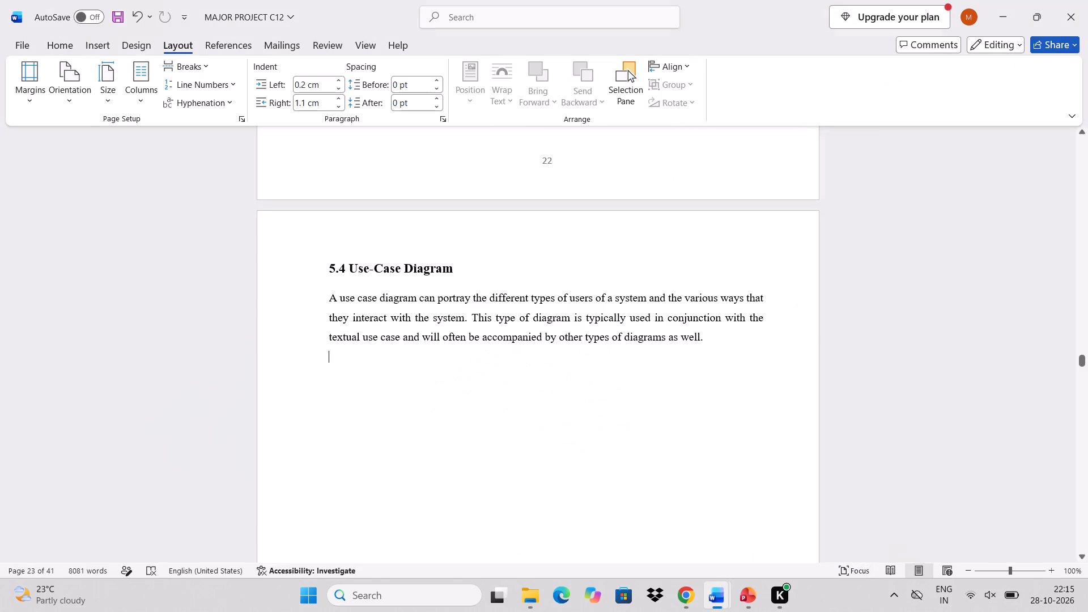
key("ctrl+v")
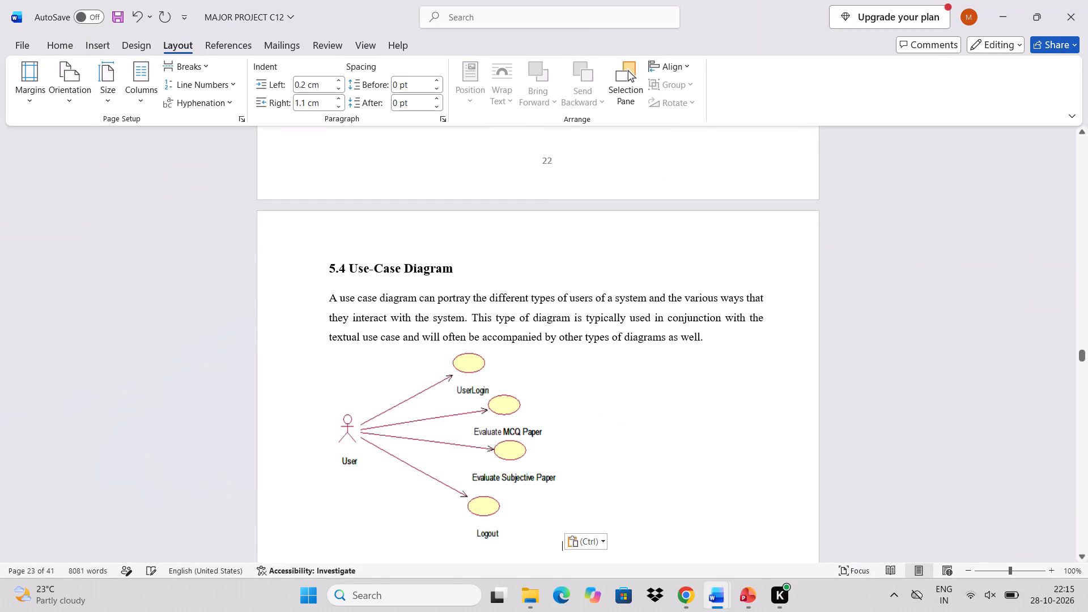
Shift the pasted use-case diagram to about the middle of the page by adding 18 leading spaces before it.
left_click(327, 512)
key("space")
key("space")
key("space")
key("space")
key("space")
key("space")
key("space")
key("space")
key("space")
key("space")
key("space")
key("space")
key("space")
key("space")
key("space")
key("space")
key("space")
key("space")
key("space")
key("space")
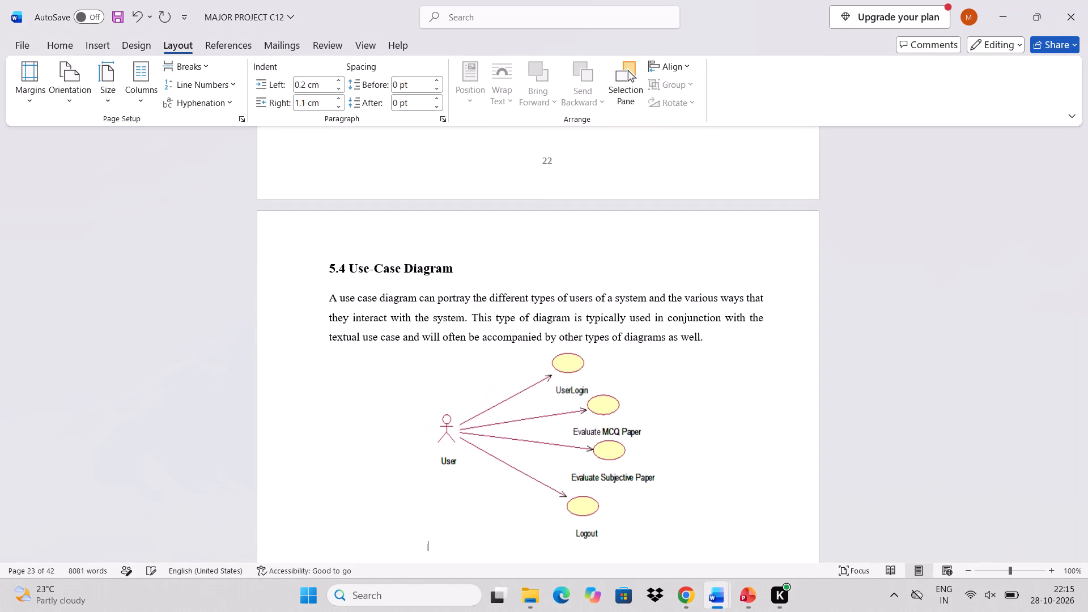
key("BackSpace")
key("BackSpace")
Check the layout of the 5.4 Use-Case Diagram section and the space below the diagram on page 23.
scroll(327, 512, "down", 1)
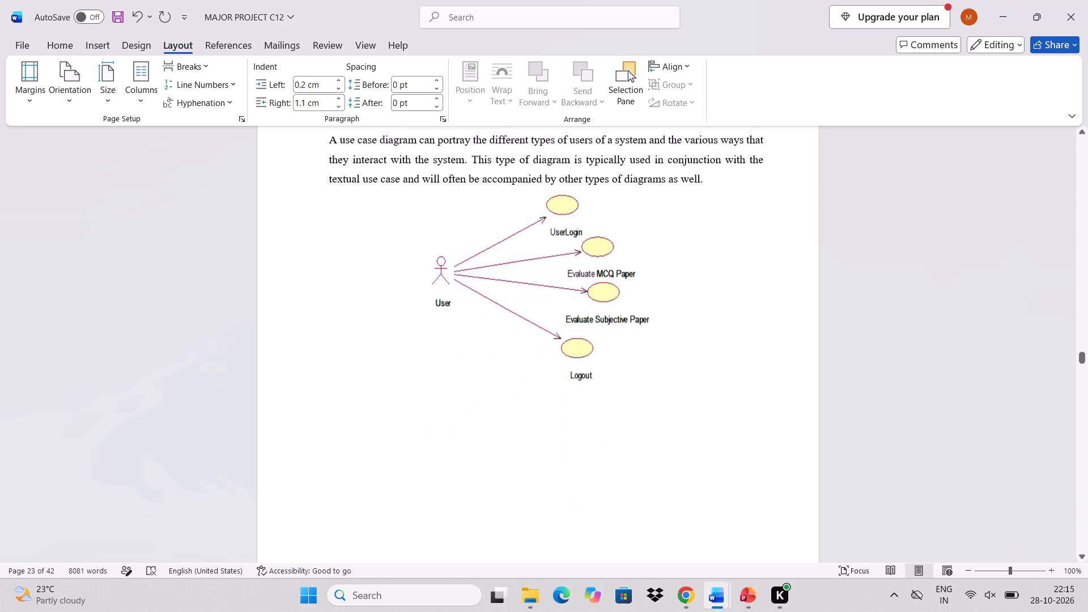
scroll(327, 512, "down", 1)
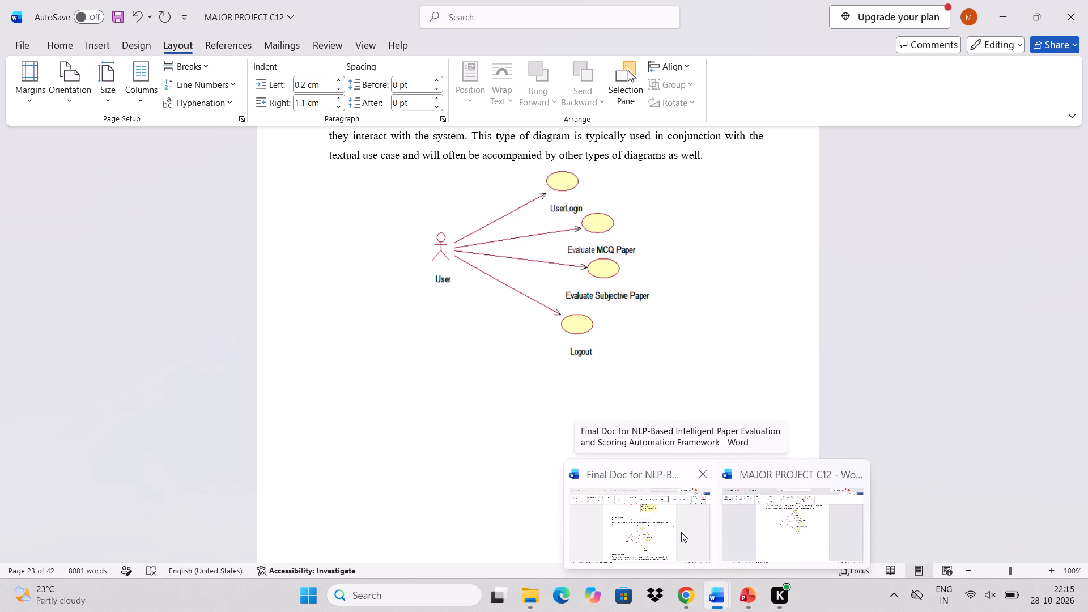
left_click(756, 523)
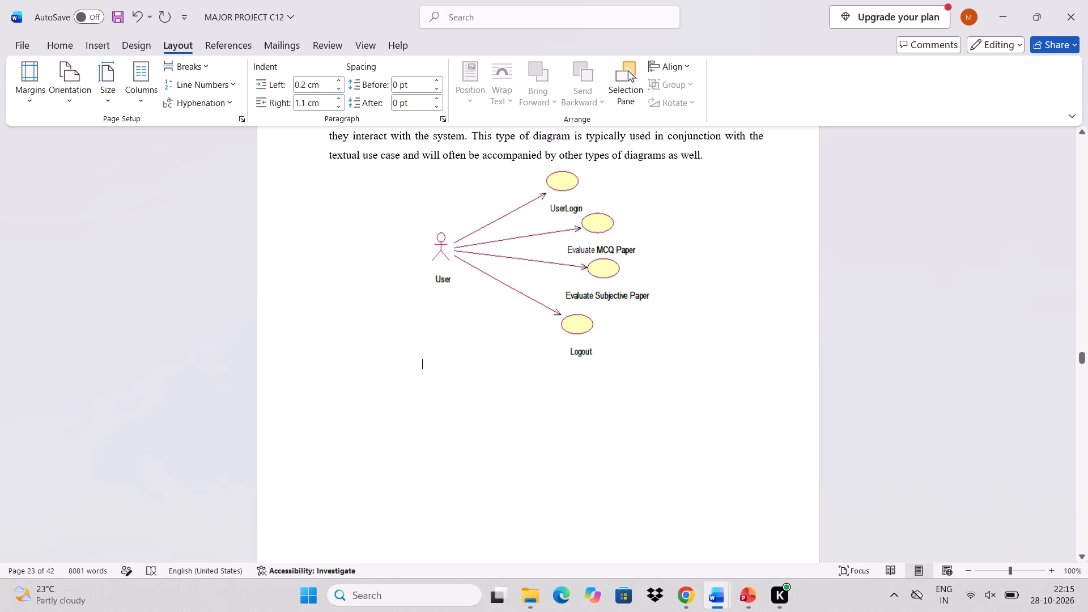
scroll(639, 415, "down", 1)
scroll(639, 415, "up", 1)
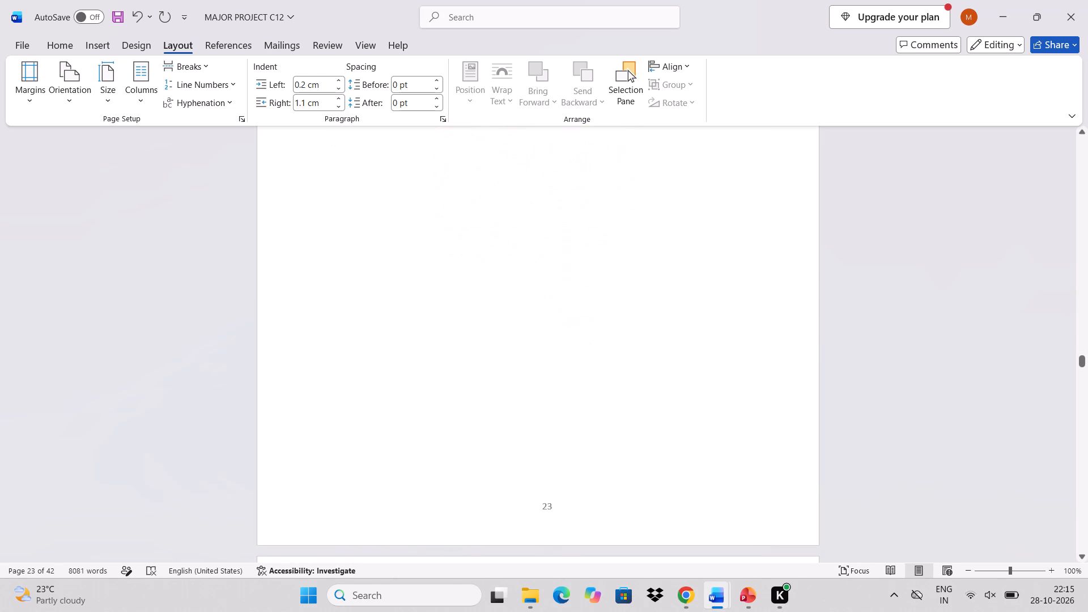
scroll(639, 415, "up", 4)
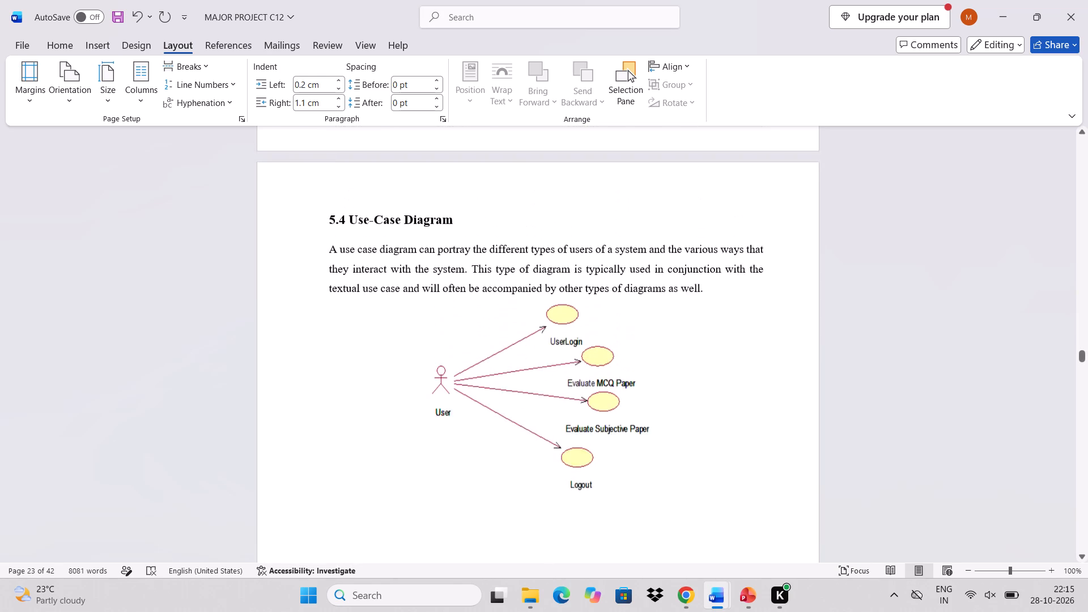
scroll(639, 415, "up", 1)
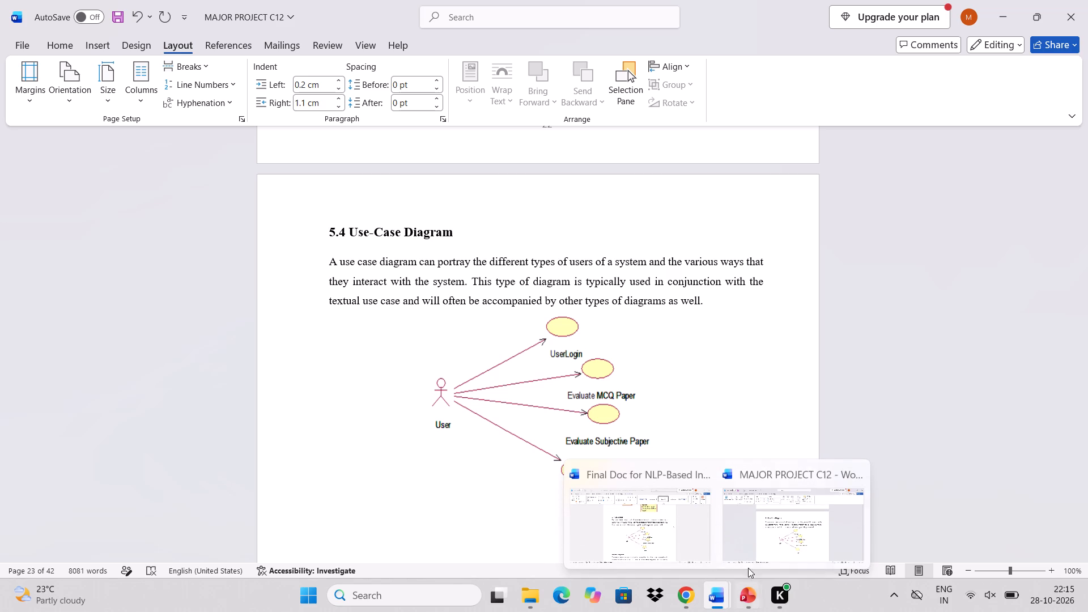
Delete the old content from the 5.5 Sequence Diagram heading through the old "fig 5.3 Use-case diagram" caption, including both stress-detection diagrams.
scroll(526, 473, "down", 5)
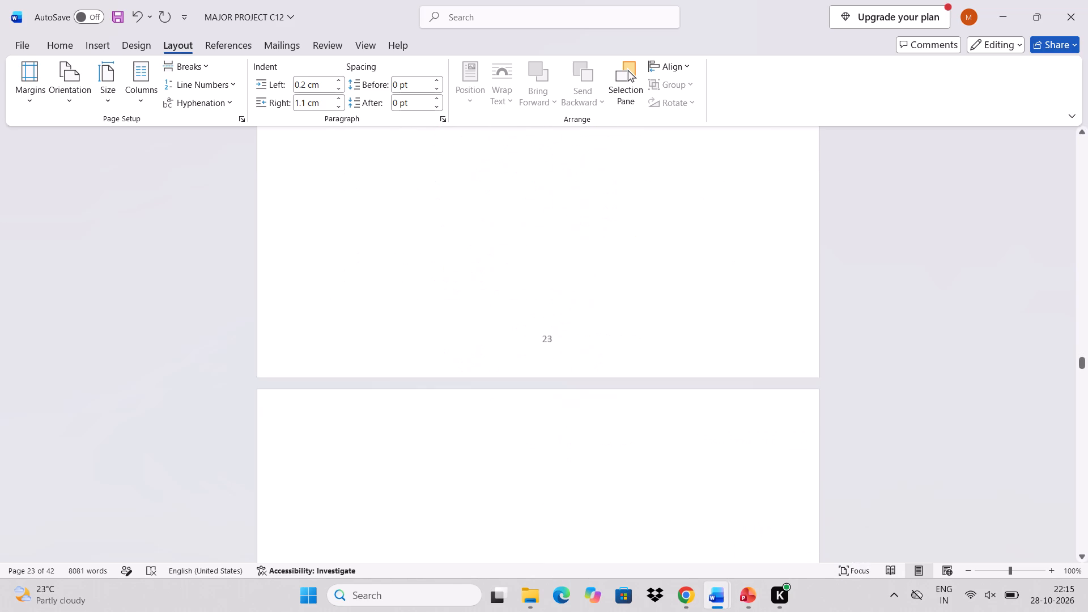
scroll(526, 473, "down", 8)
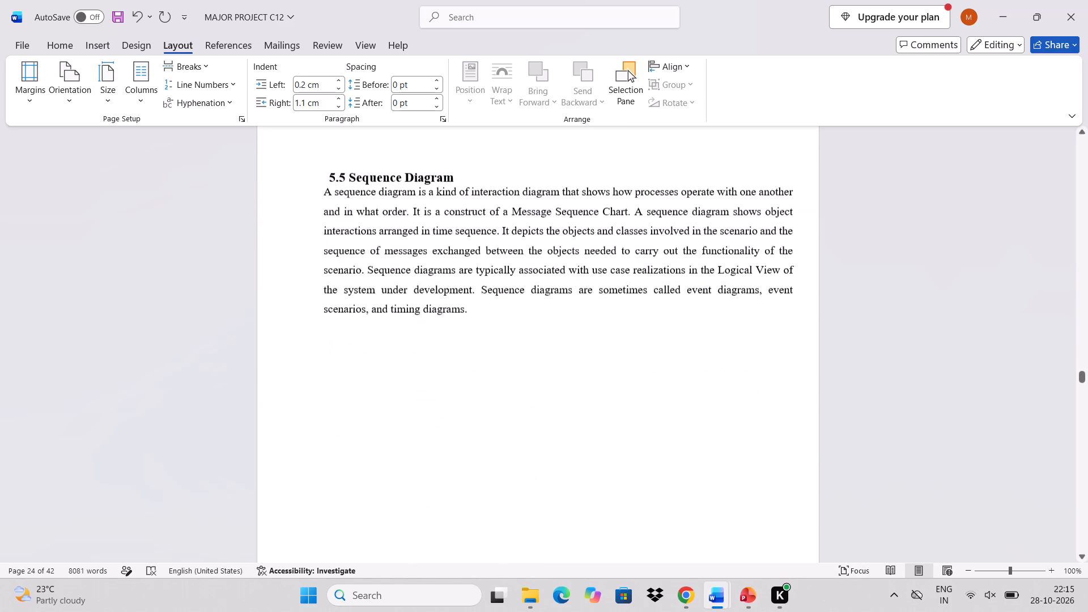
scroll(526, 473, "down", 6)
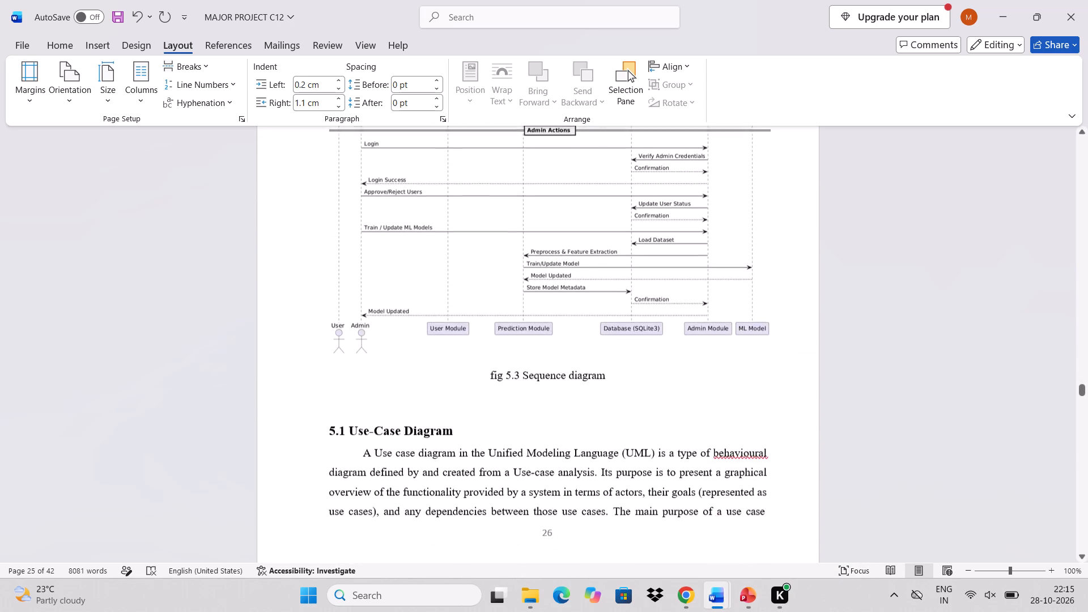
scroll(526, 473, "down", 5)
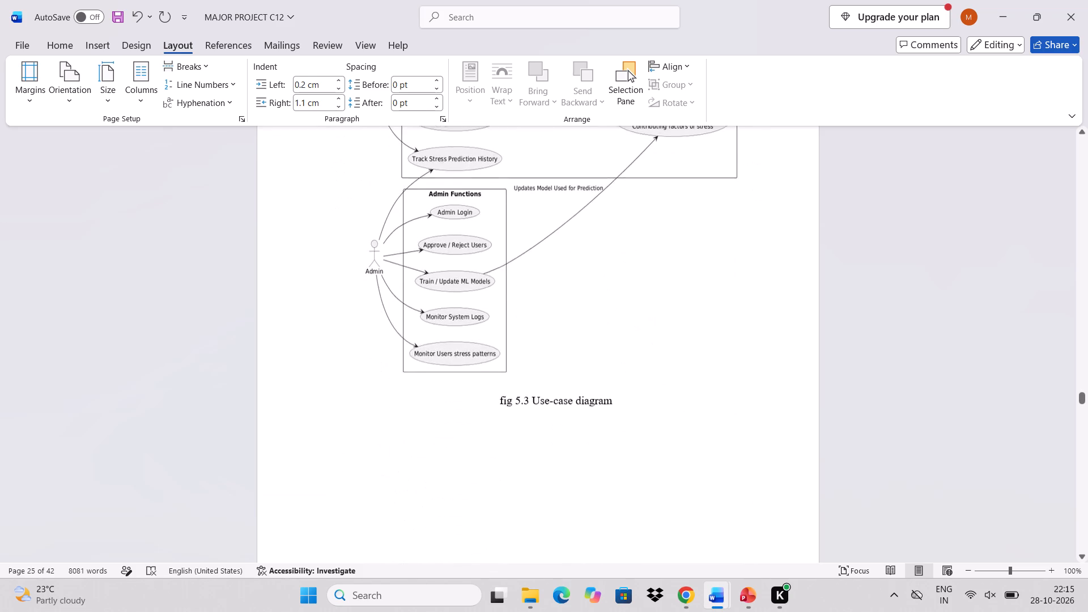
scroll(526, 473, "down", 2)
scroll(526, 473, "up", 1)
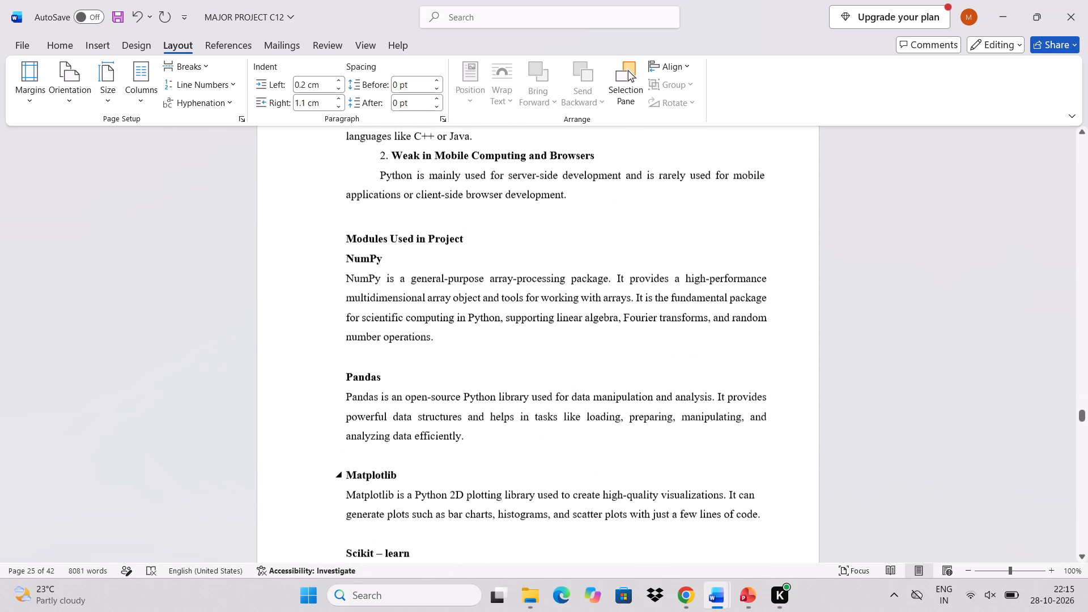
scroll(526, 473, "up", 3)
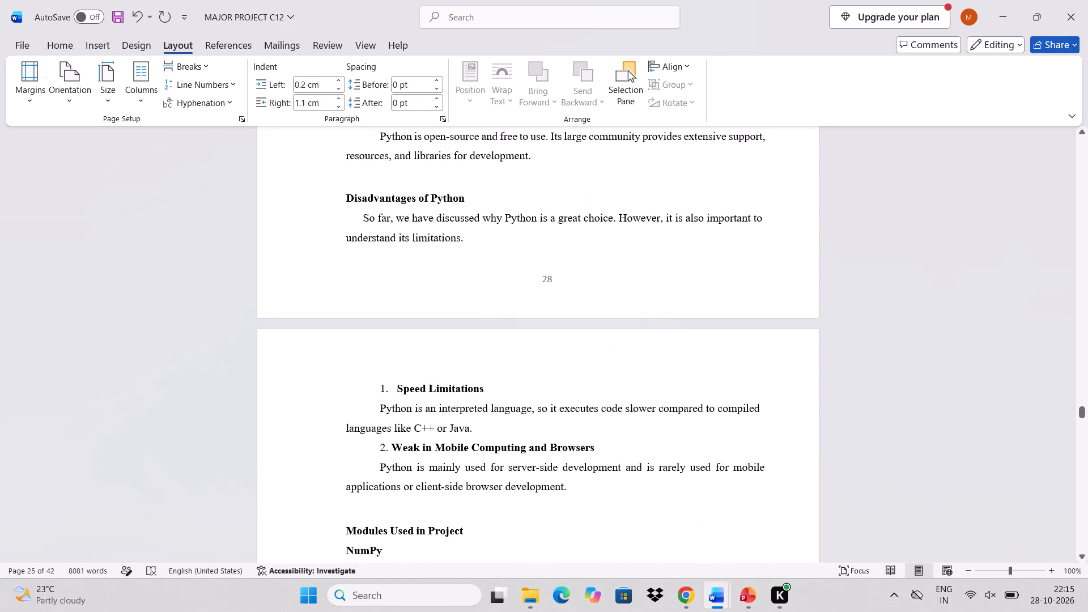
scroll(526, 473, "up", 6)
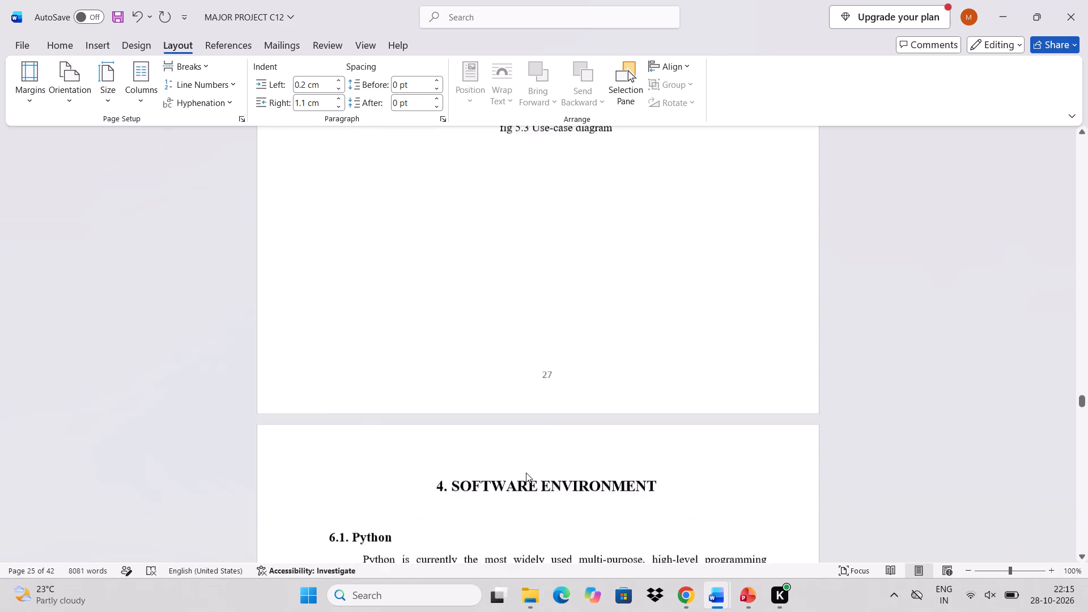
scroll(526, 473, "up", 2)
left_click_drag(632, 481, 454, 177)
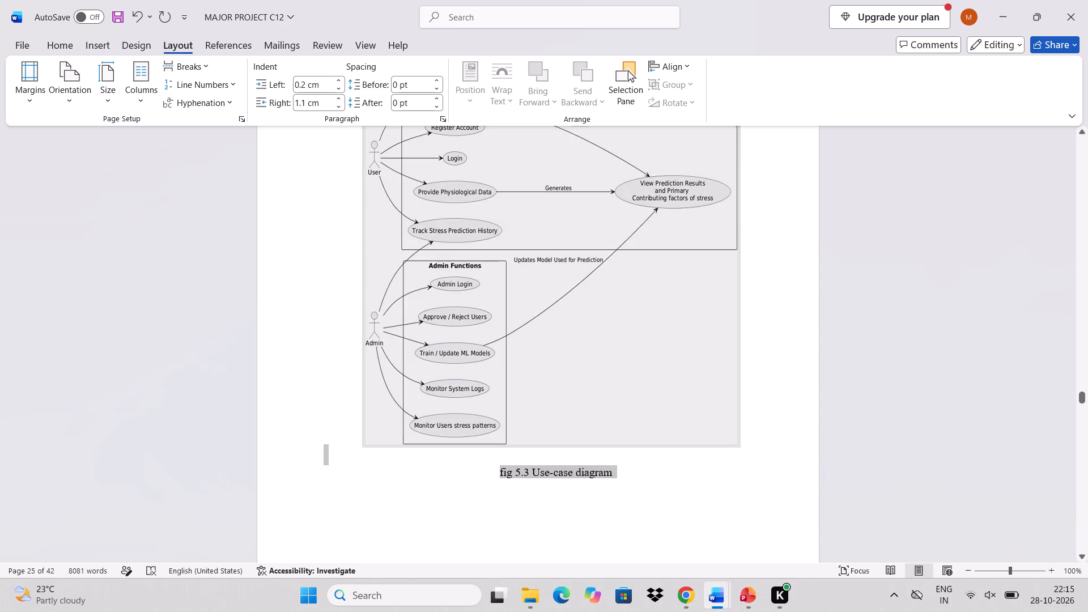
left_click_drag(454, 177, 380, 195)
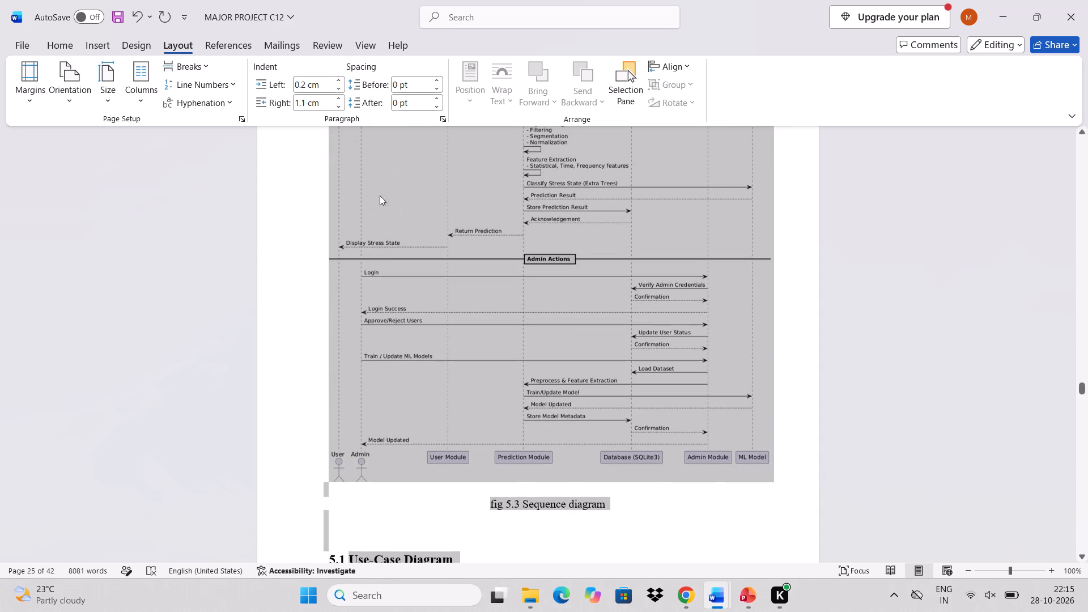
left_click_drag(380, 195, 373, 117)
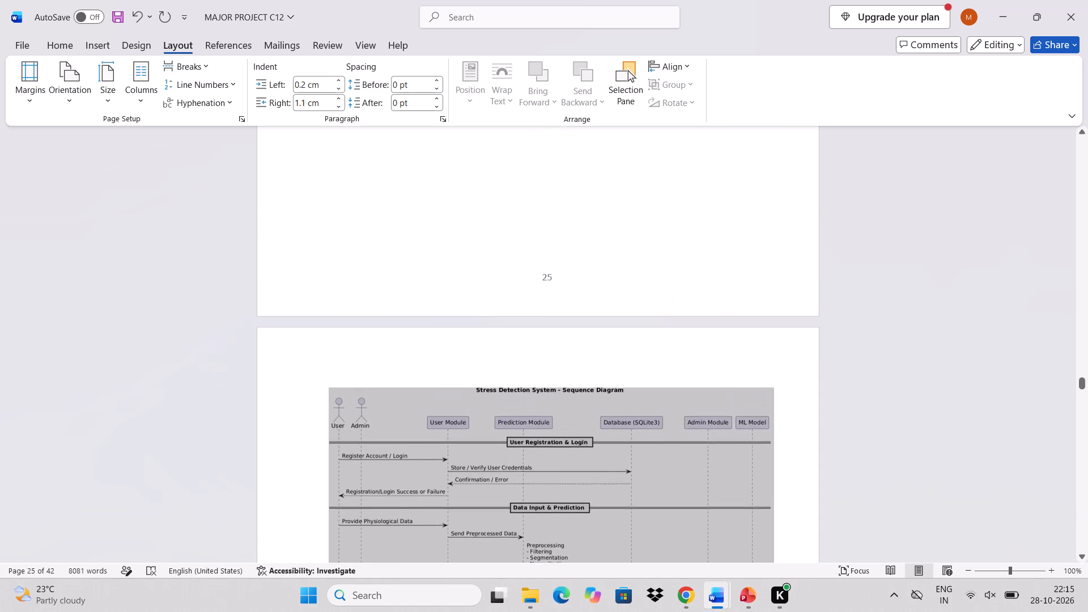
left_click_drag(373, 117, 353, 307)
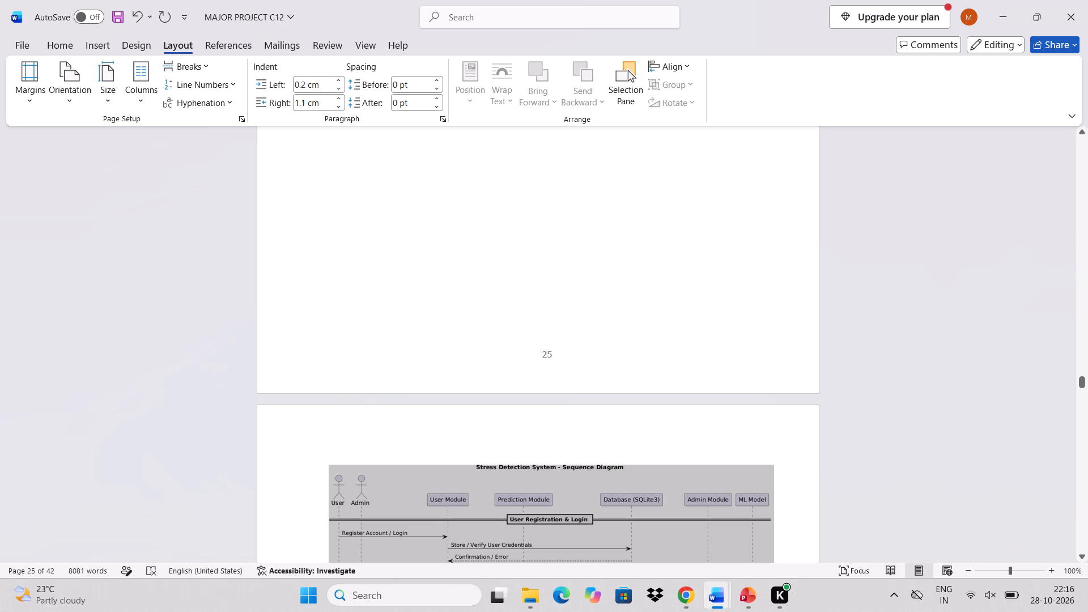
left_click_drag(353, 307, 379, 96)
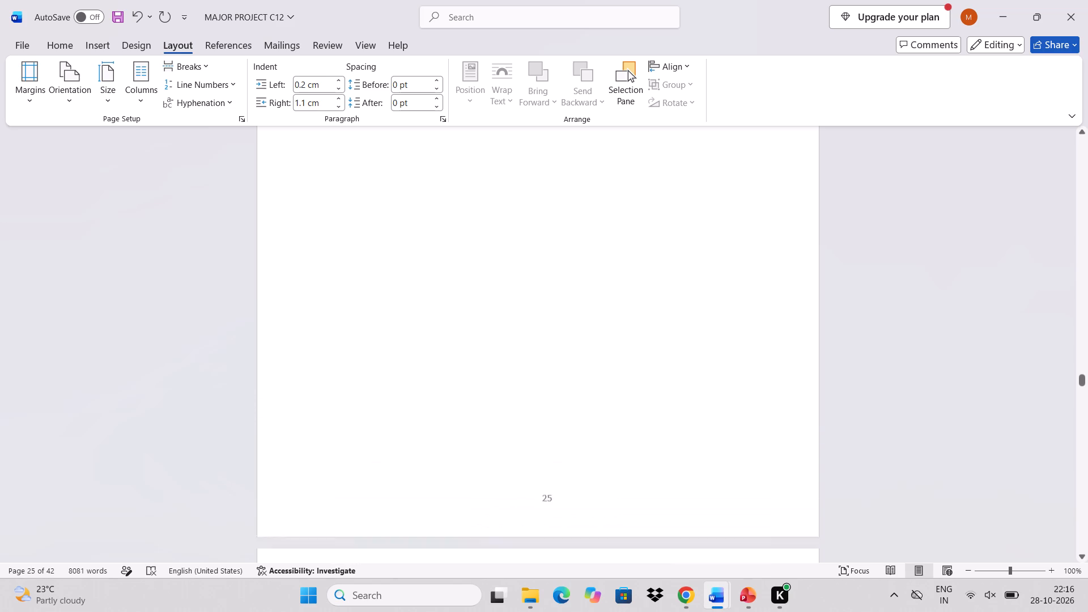
left_click_drag(379, 96, 324, 250)
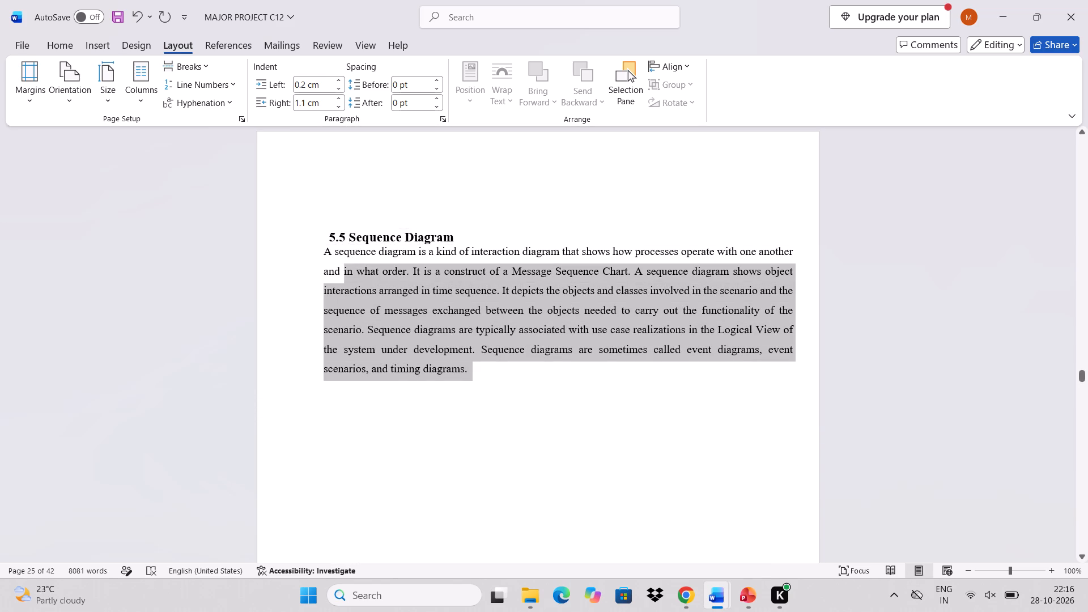
left_click_drag(324, 250, 330, 231)
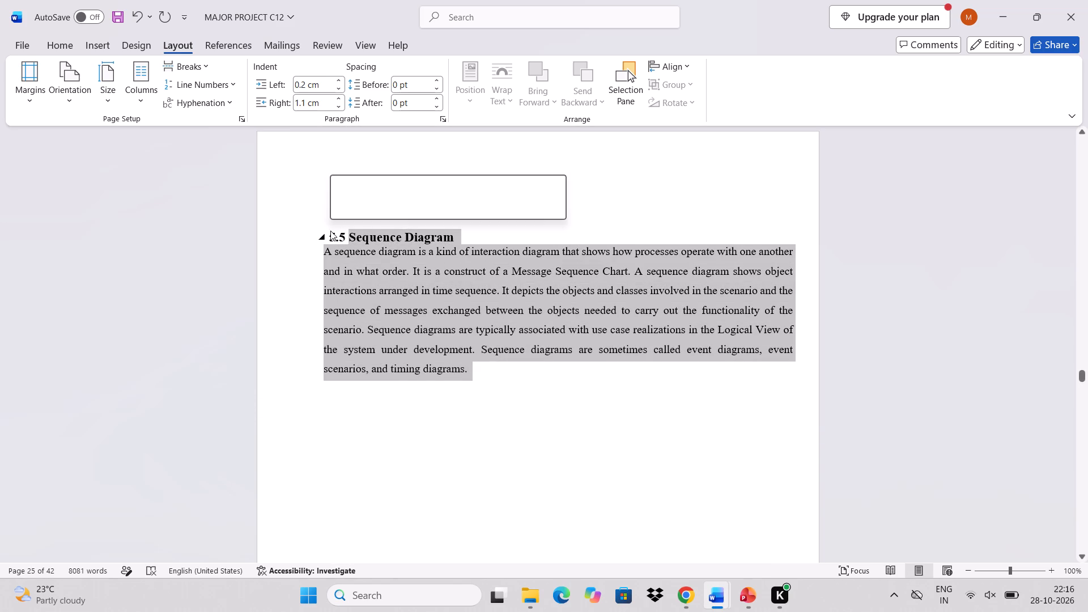
key("BackSpace")
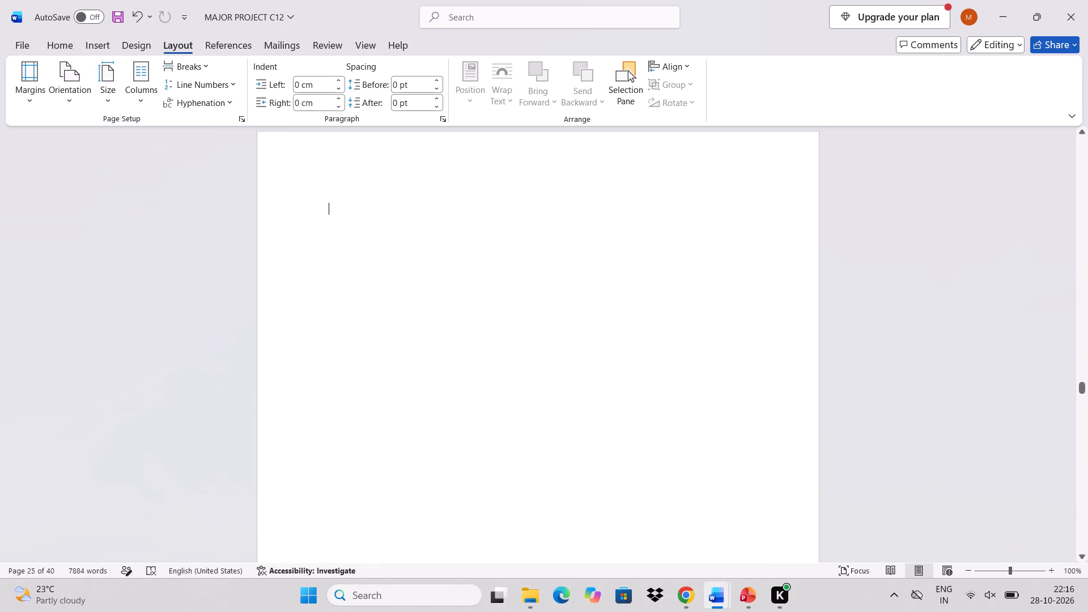
Review the 5.3 Sequence Diagram and 5.4 Use-Case Diagram sections and the page layout around them.
scroll(330, 231, "up", 10)
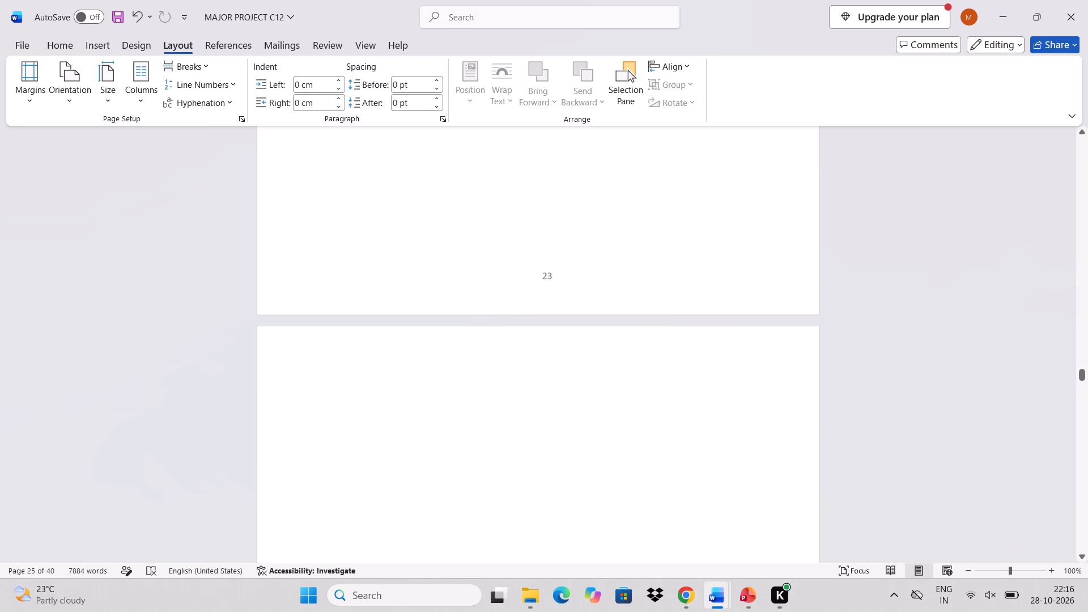
scroll(330, 231, "up", 7)
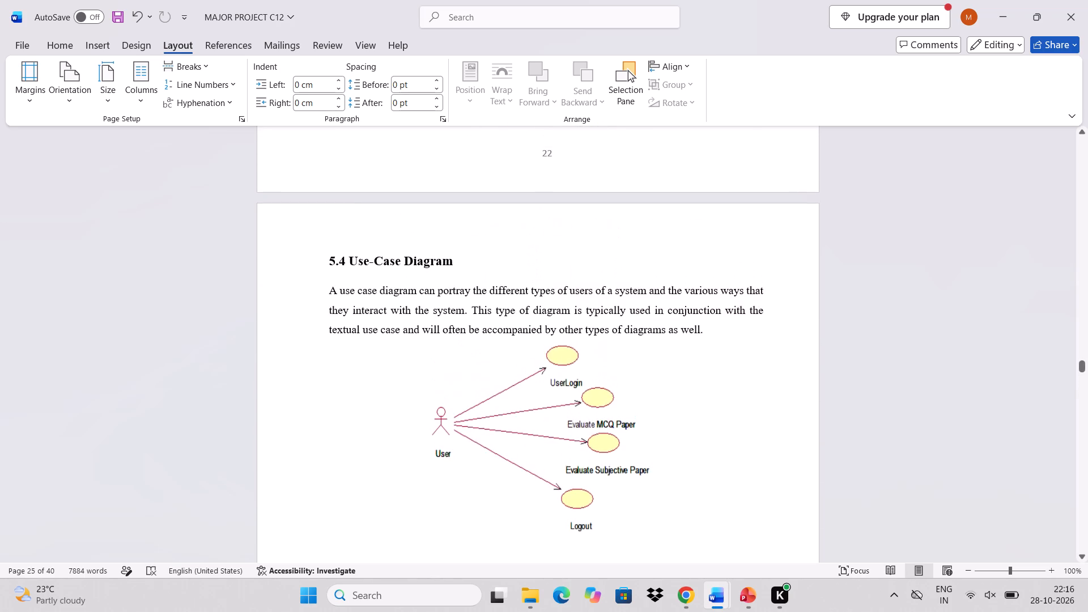
scroll(330, 231, "up", 7)
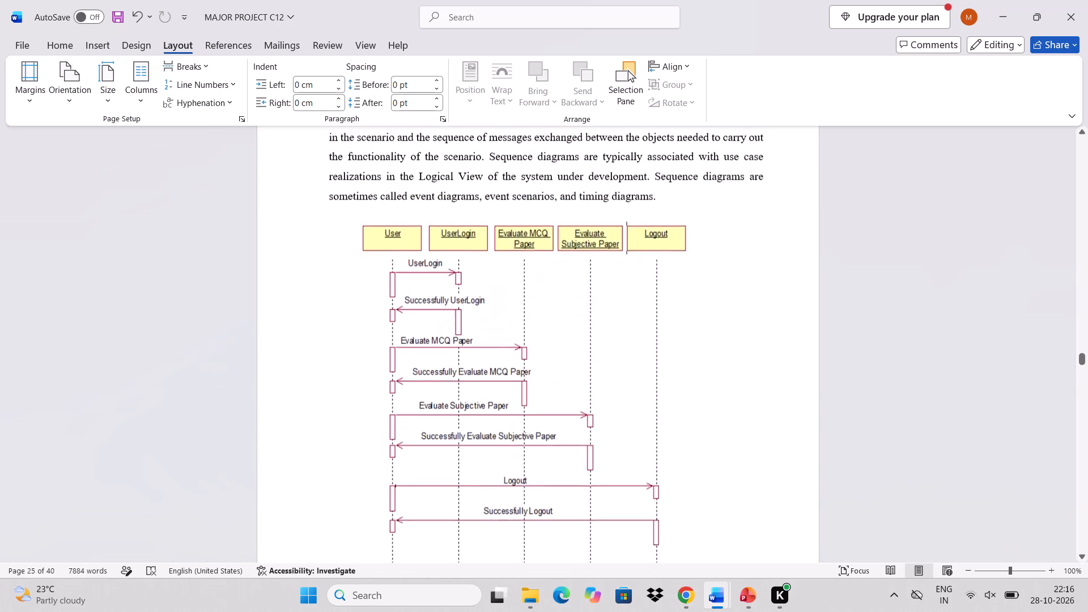
scroll(330, 231, "up", 3)
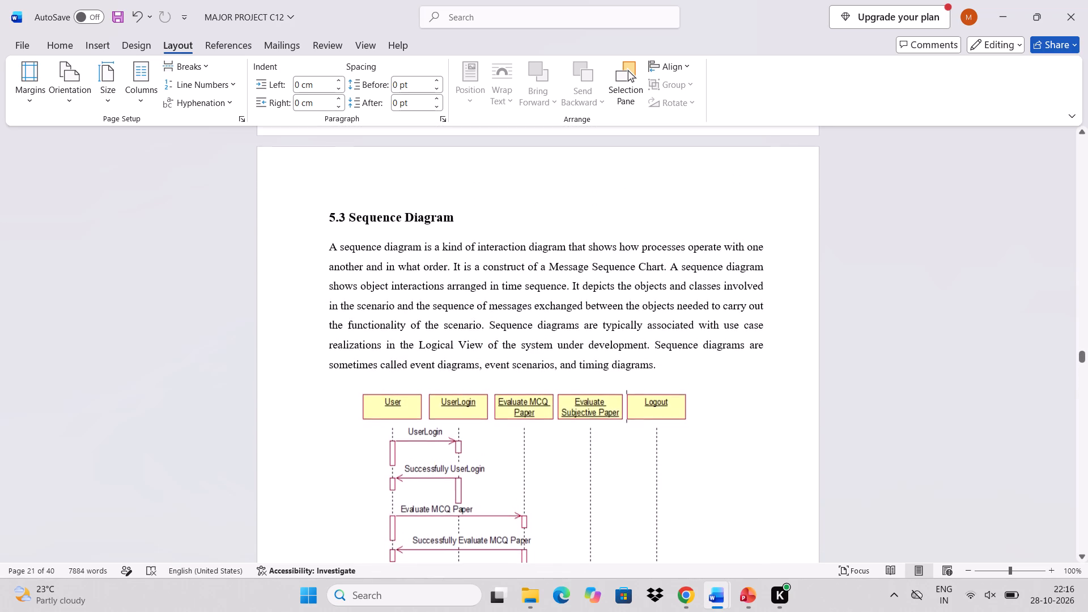
scroll(330, 231, "down", 4, "ctrl")
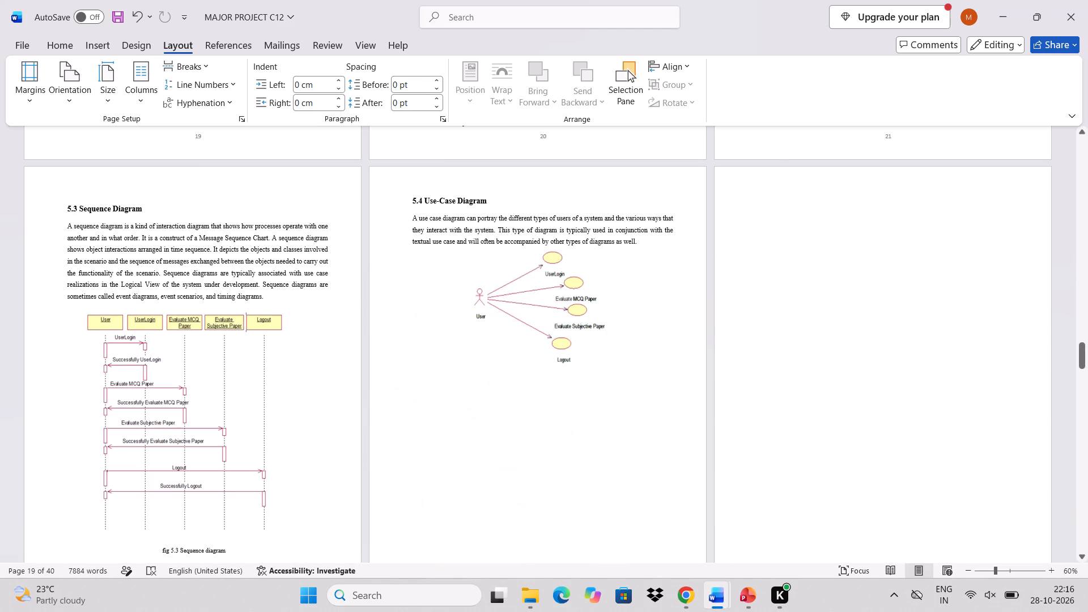
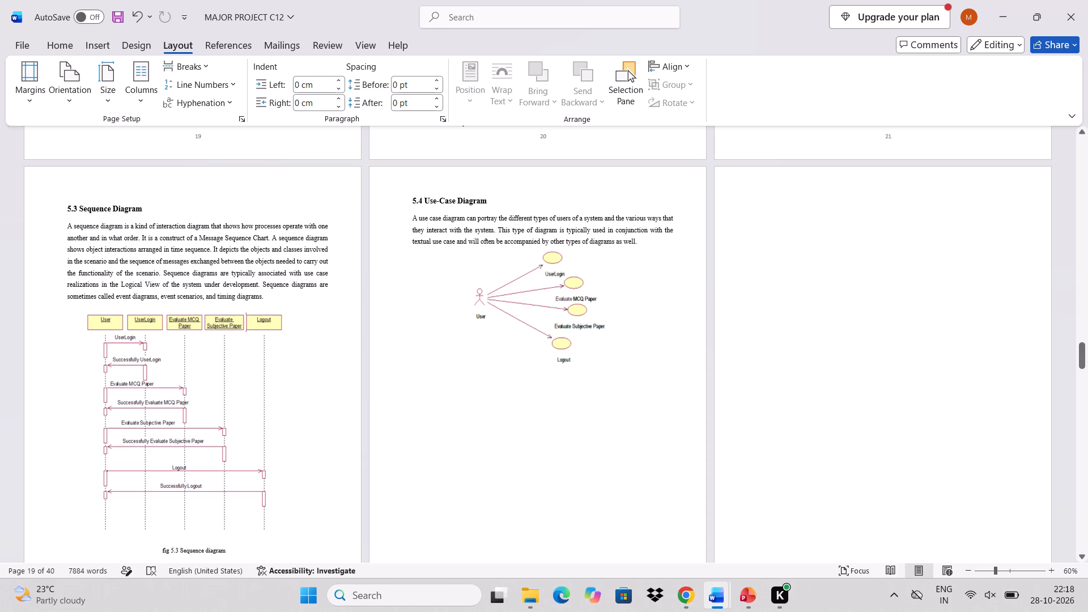
Review the rebuilt 5.1 Class, 5.2 Activity, 5.3 Sequence and 5.4 Use-Case Diagram sections on pages 20 to 23.
scroll(418, 352, "up", 3)
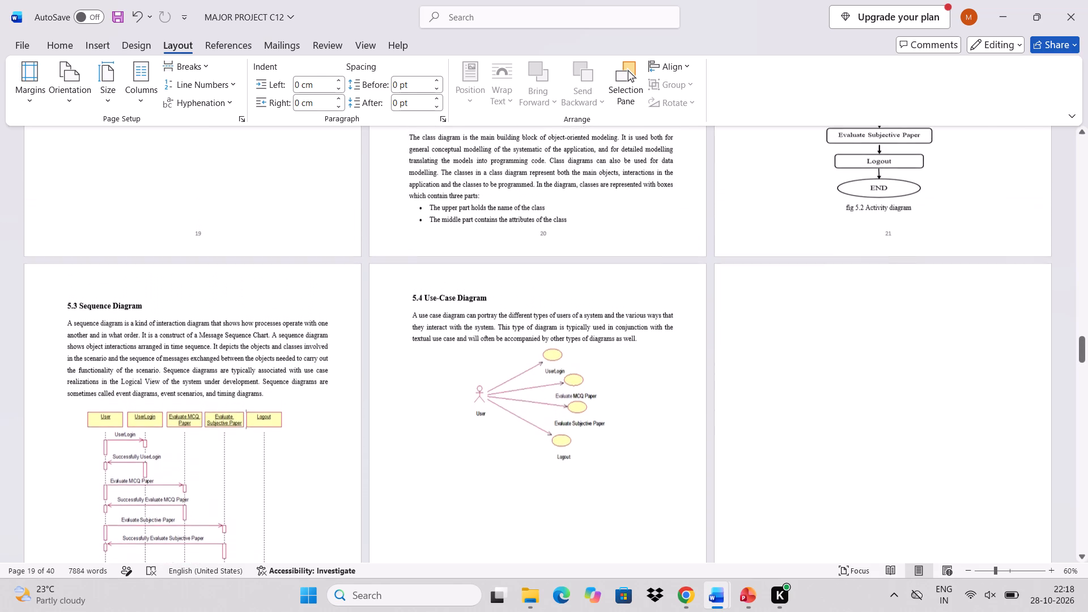
scroll(418, 352, "up", 1)
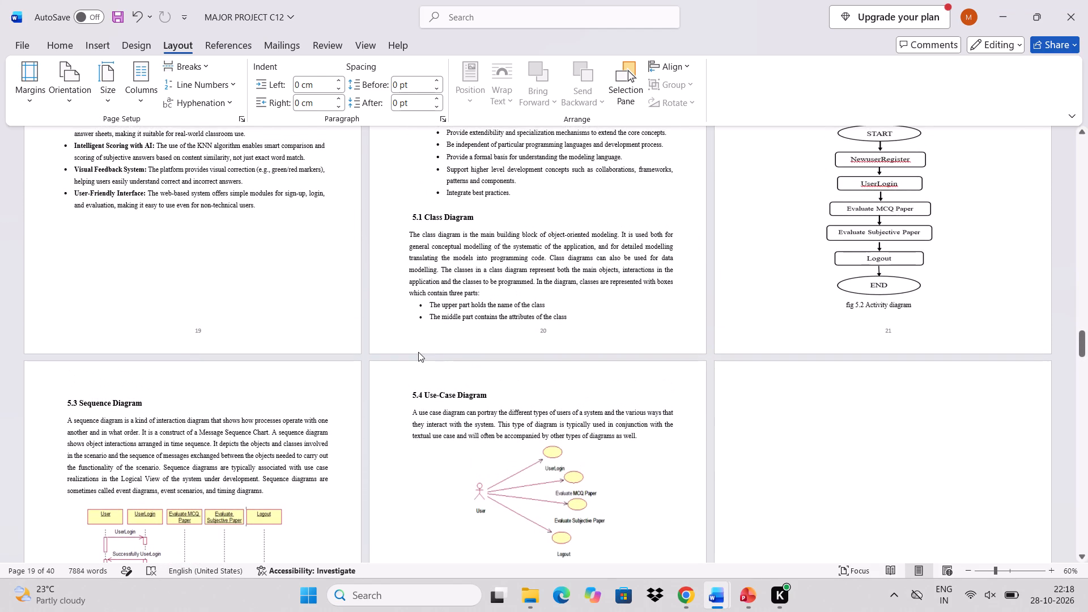
scroll(418, 352, "up", 4)
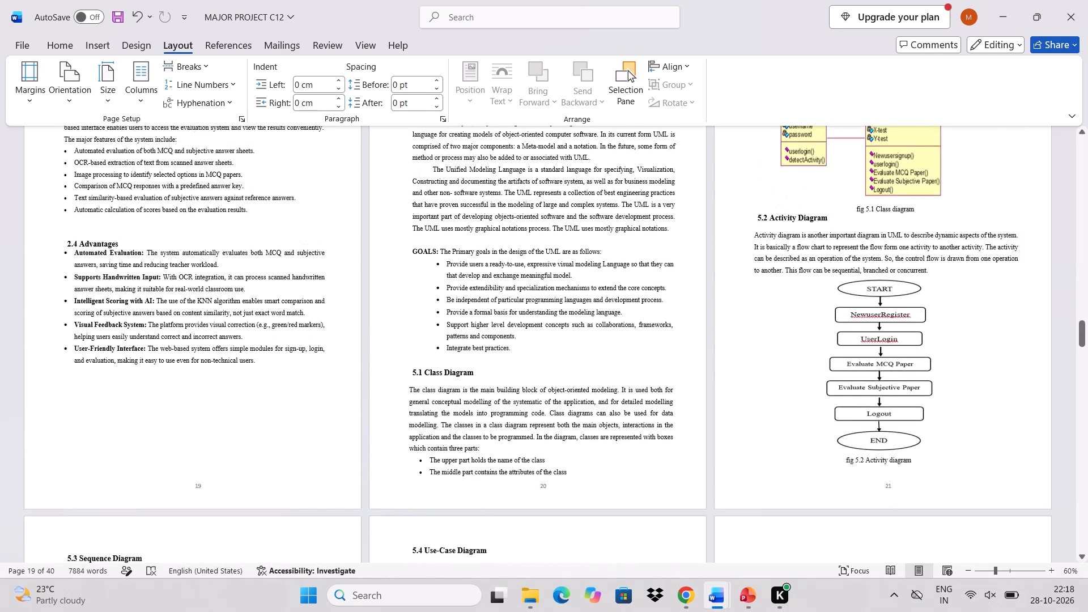
scroll(418, 352, "up", 2)
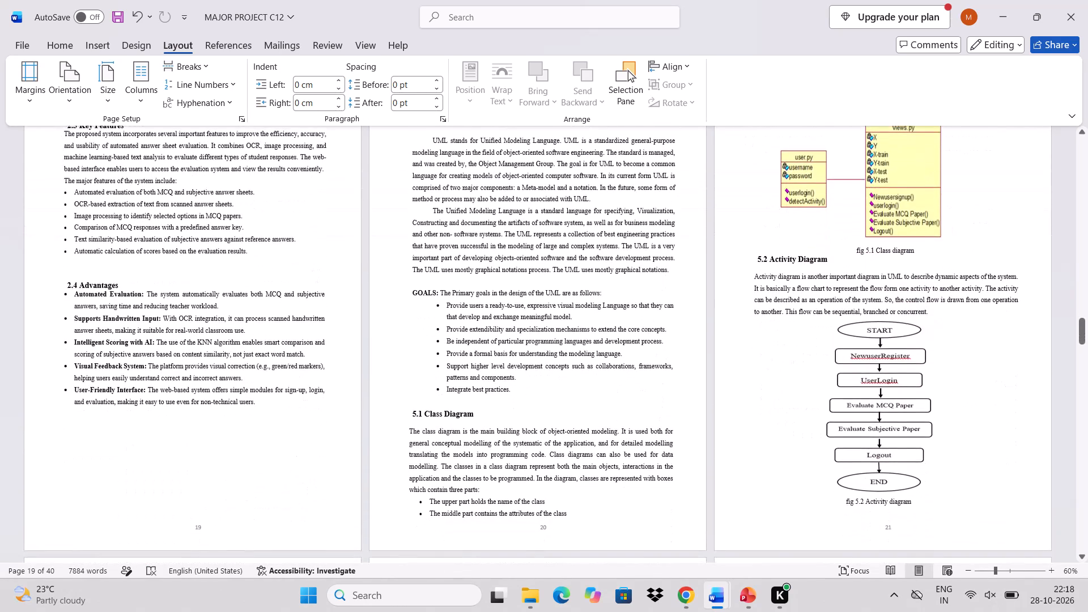
scroll(418, 352, "down", 3)
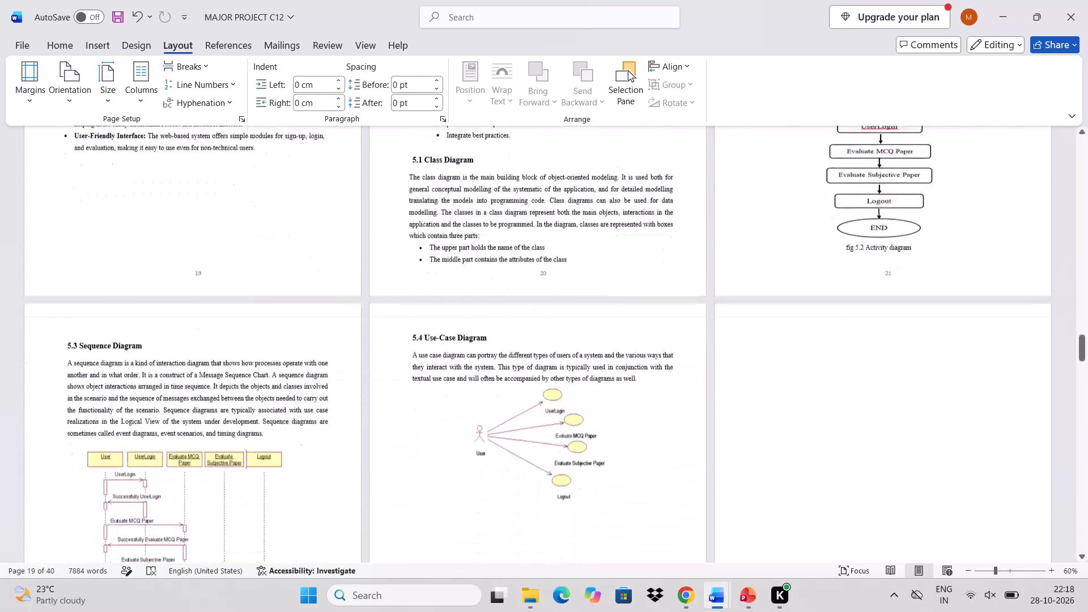
scroll(418, 352, "down", 3)
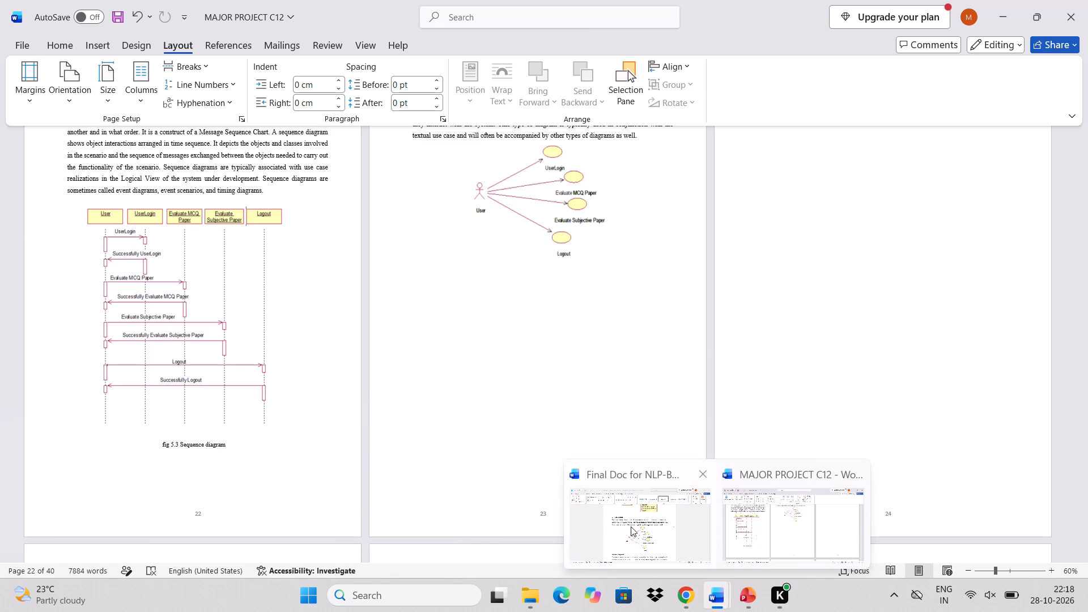
Switch to the Final Doc and examine the diagram sections from the use-case diagram through the data flow diagram before the implementation chapter.
left_click(631, 526)
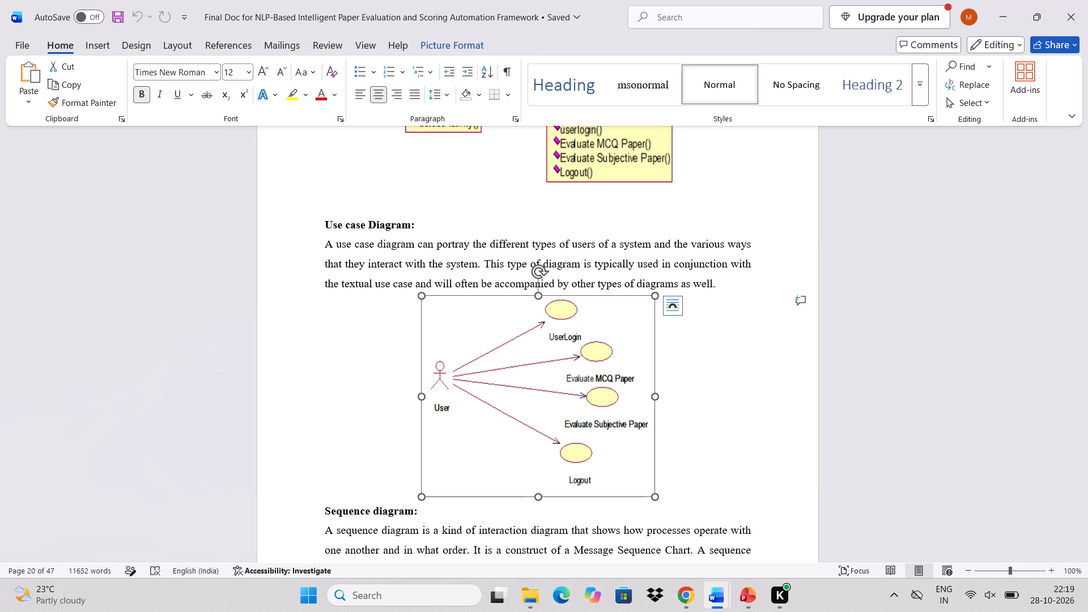
scroll(700, 429, "down", 1)
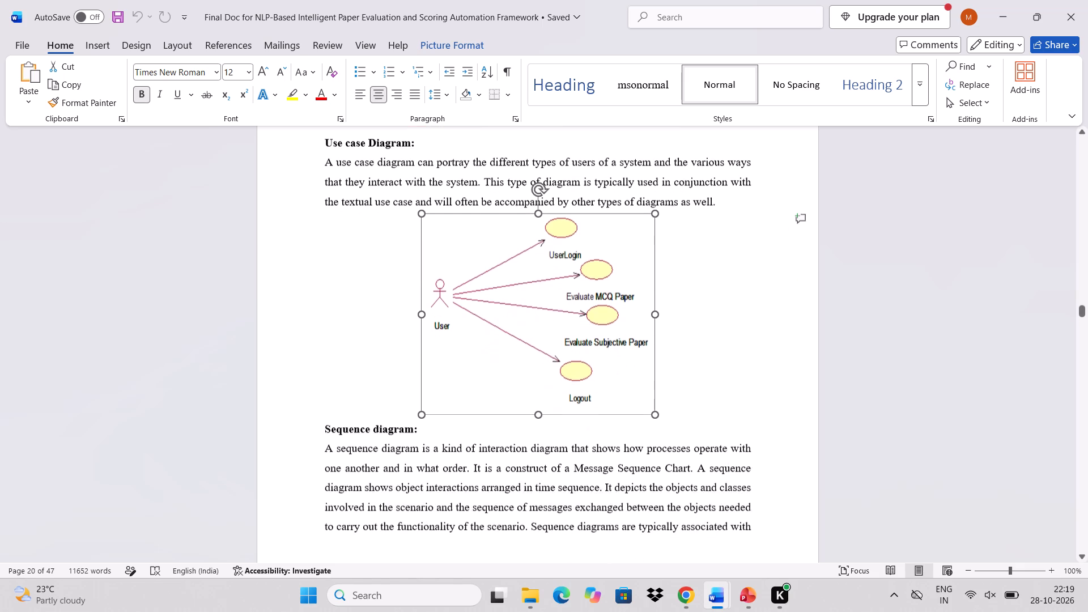
scroll(700, 429, "down", 4)
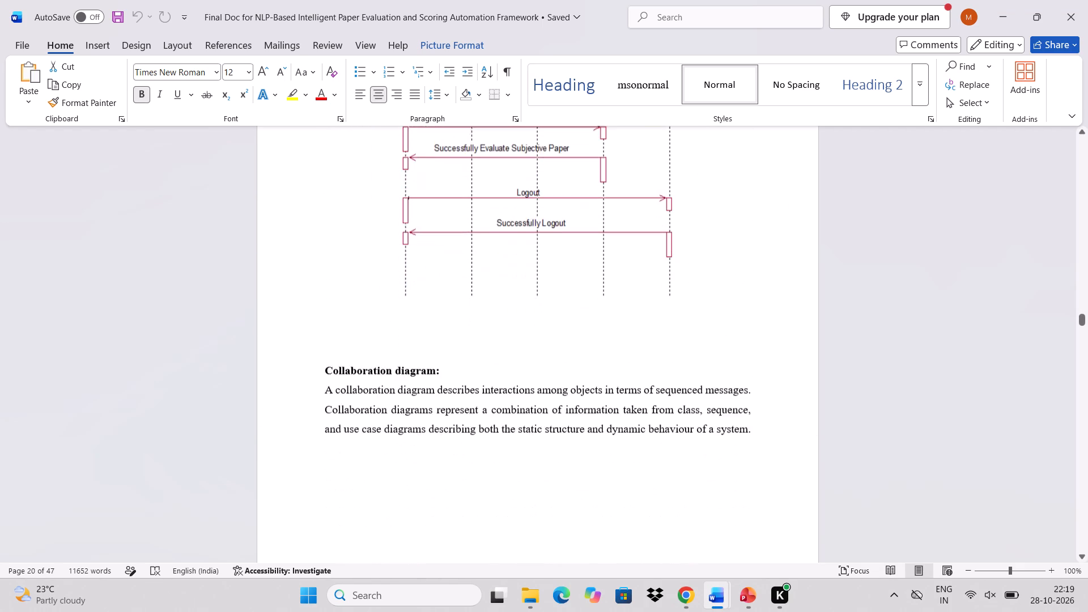
scroll(700, 429, "down", 4)
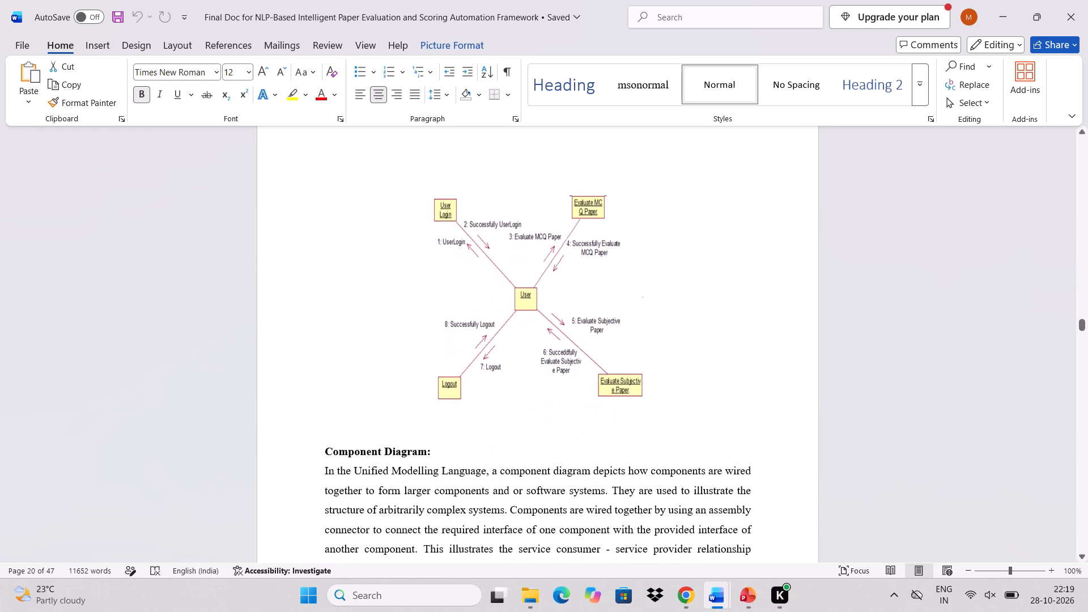
scroll(700, 429, "down", 7)
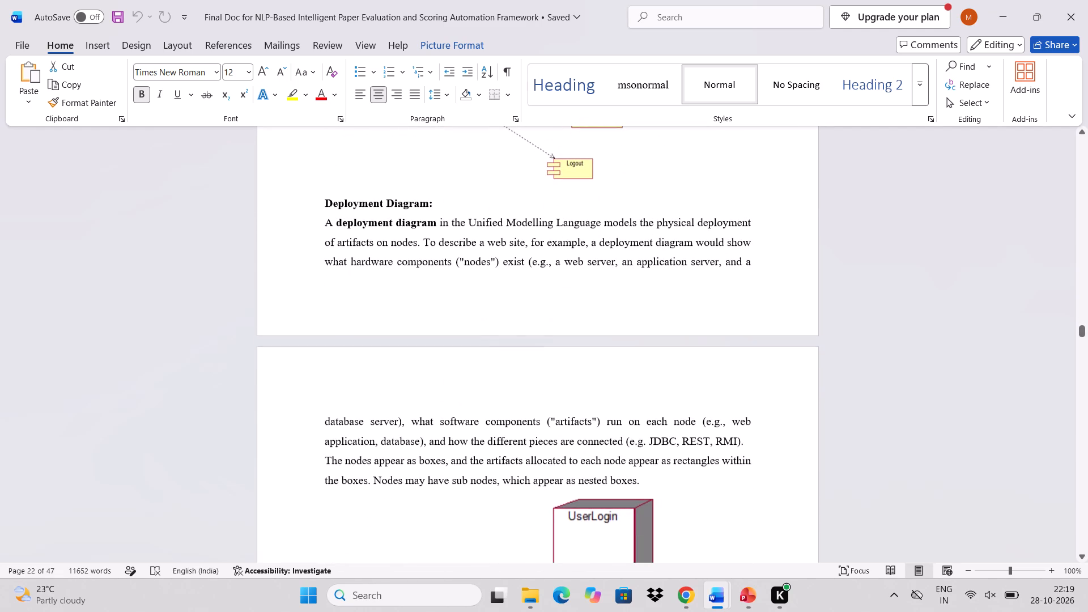
scroll(700, 429, "down", 6)
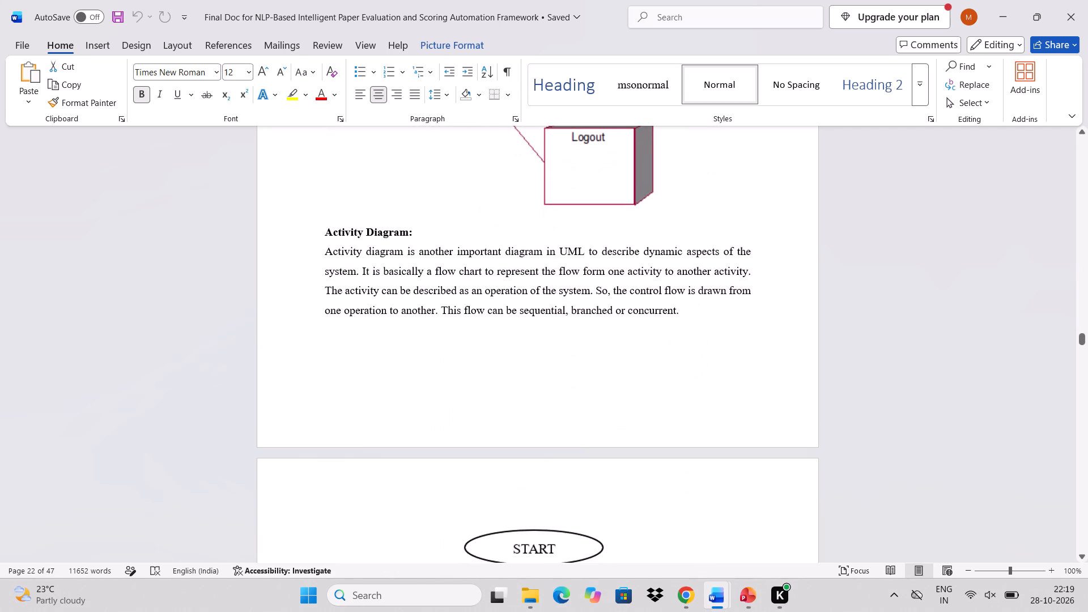
scroll(700, 429, "down", 5)
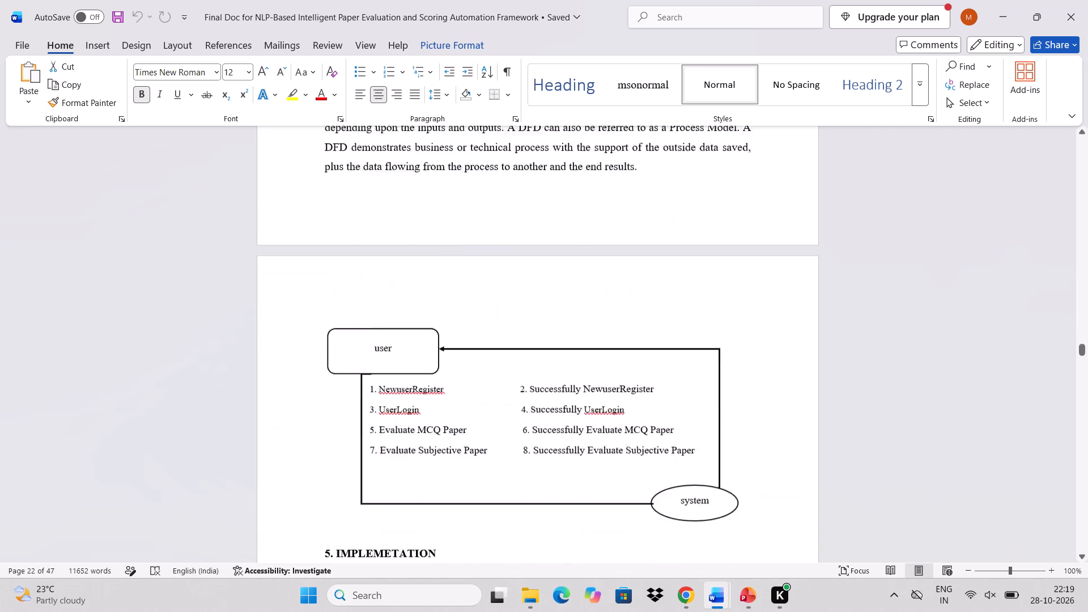
scroll(700, 429, "down", 2)
Look back through the Final Doc's UML sections from the data flow diagram up to the model views before the Class Diagram.
scroll(700, 429, "up", 5)
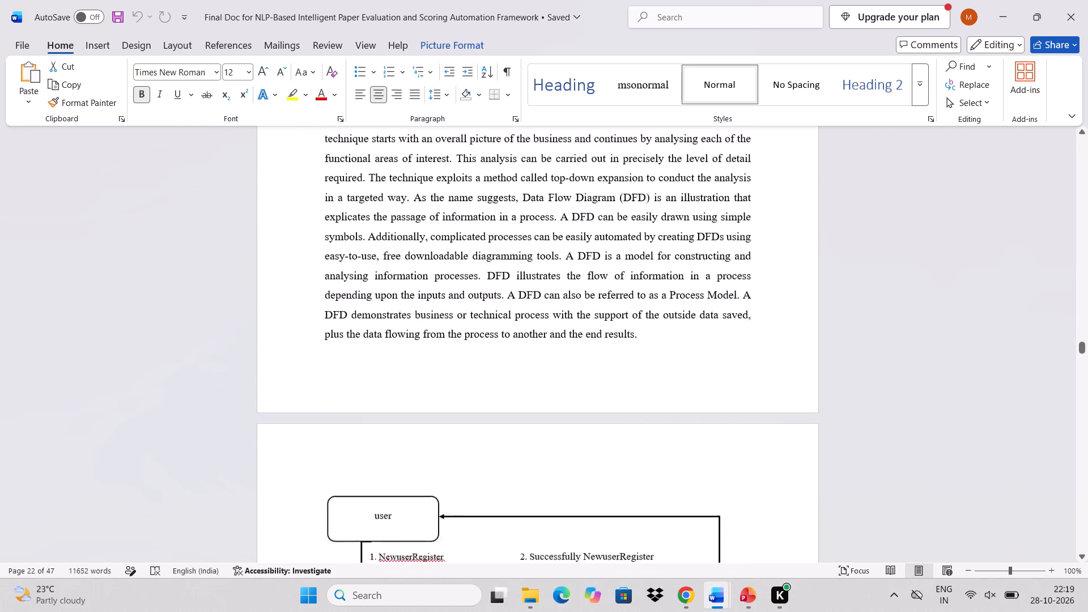
scroll(700, 429, "up", 4)
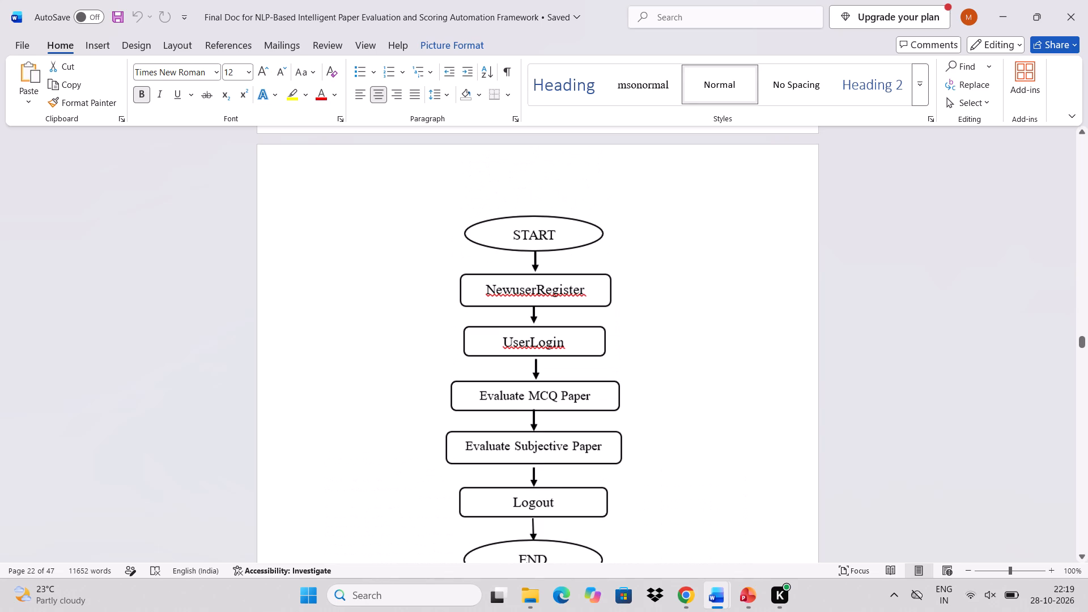
scroll(700, 429, "up", 1)
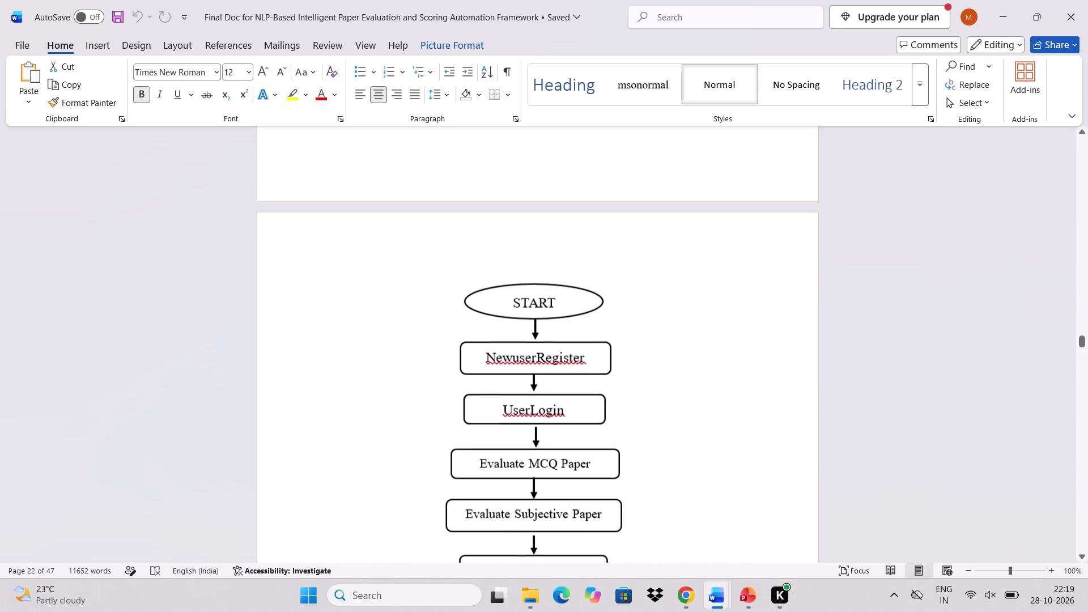
scroll(700, 429, "up", 2)
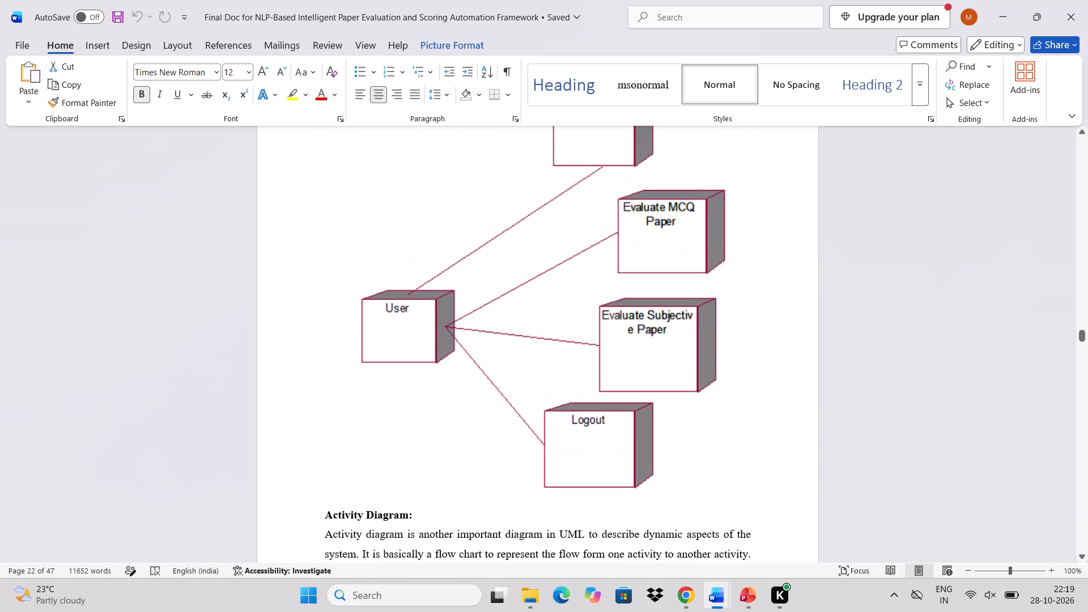
scroll(700, 429, "up", 3)
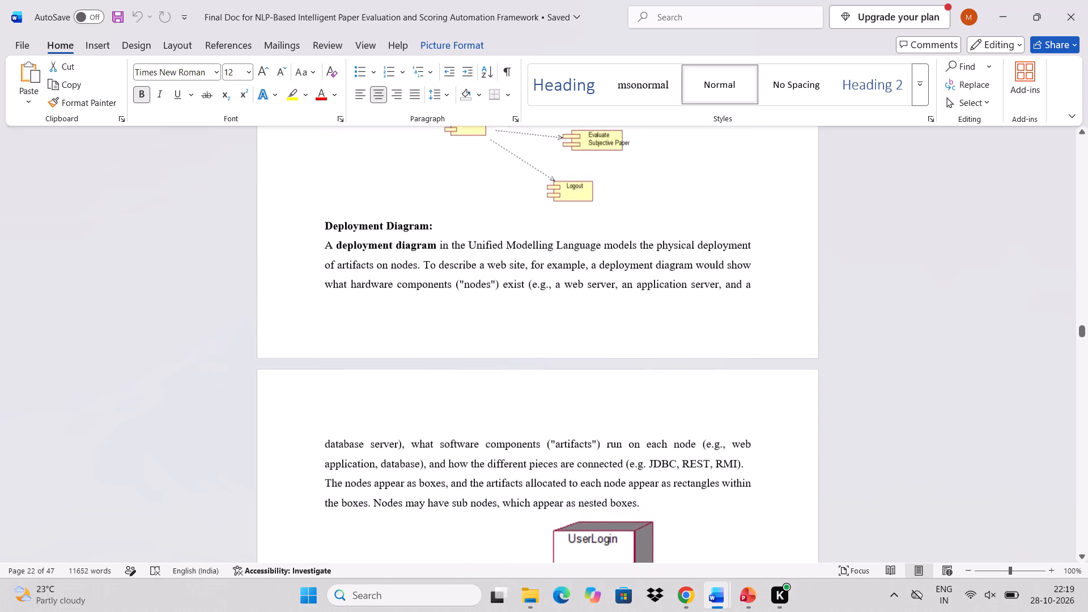
scroll(700, 429, "up", 3)
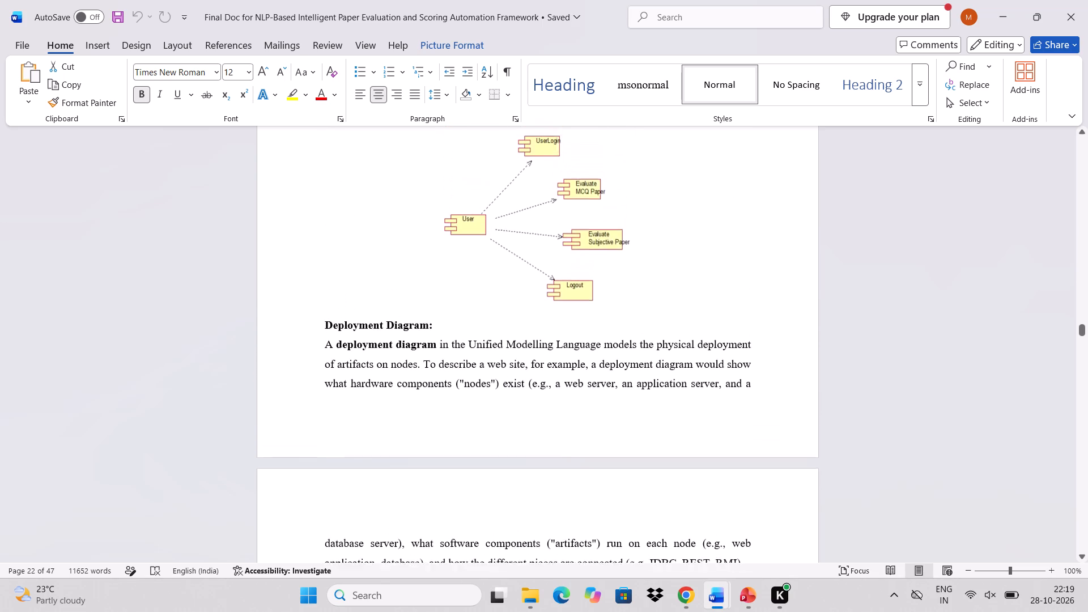
scroll(700, 429, "up", 2)
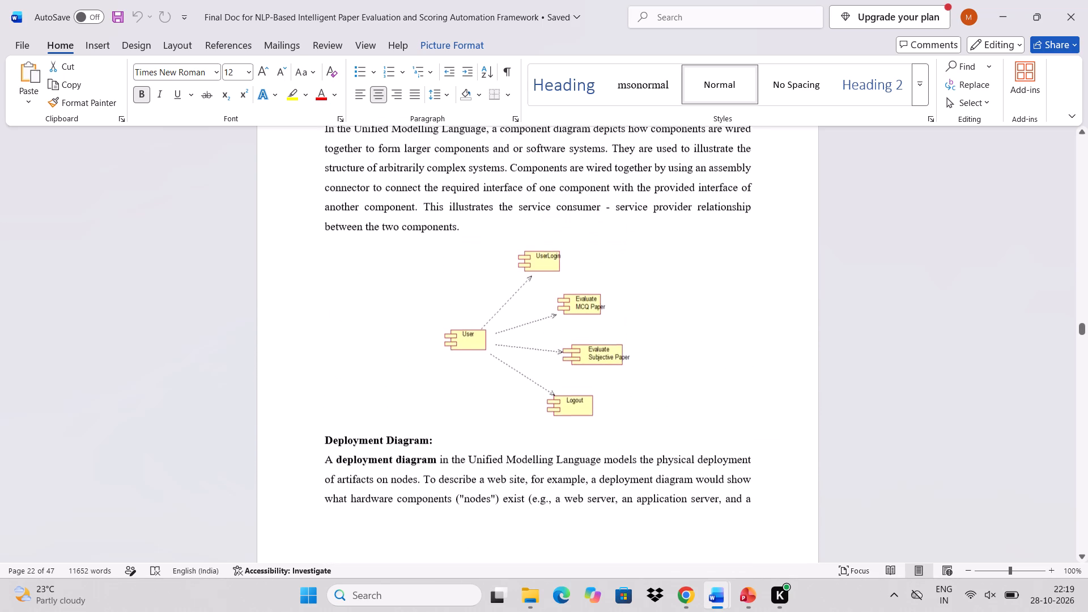
scroll(700, 429, "up", 3)
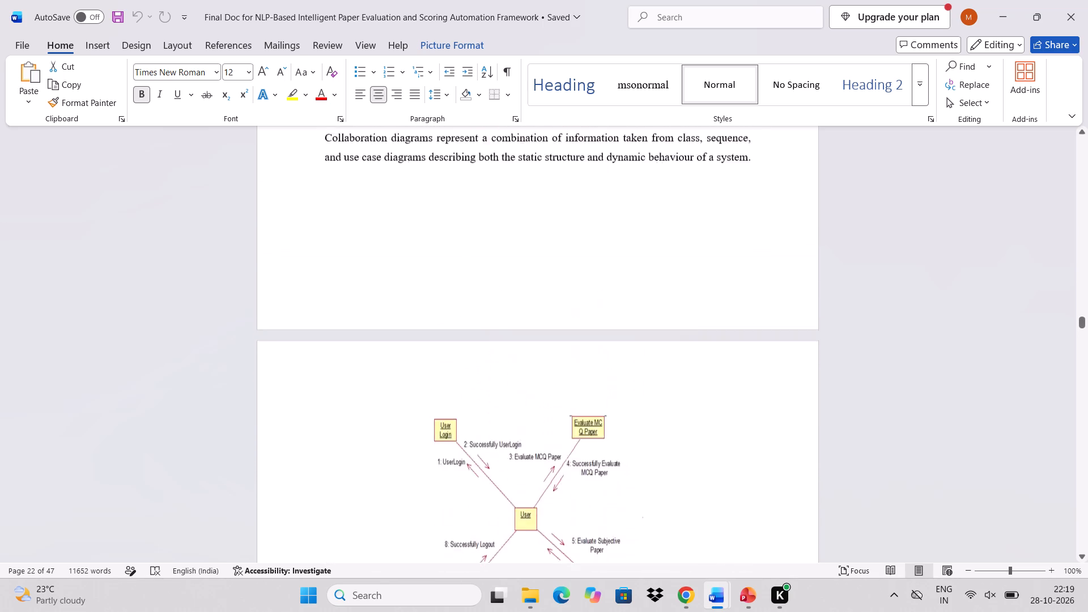
scroll(700, 429, "up", 2)
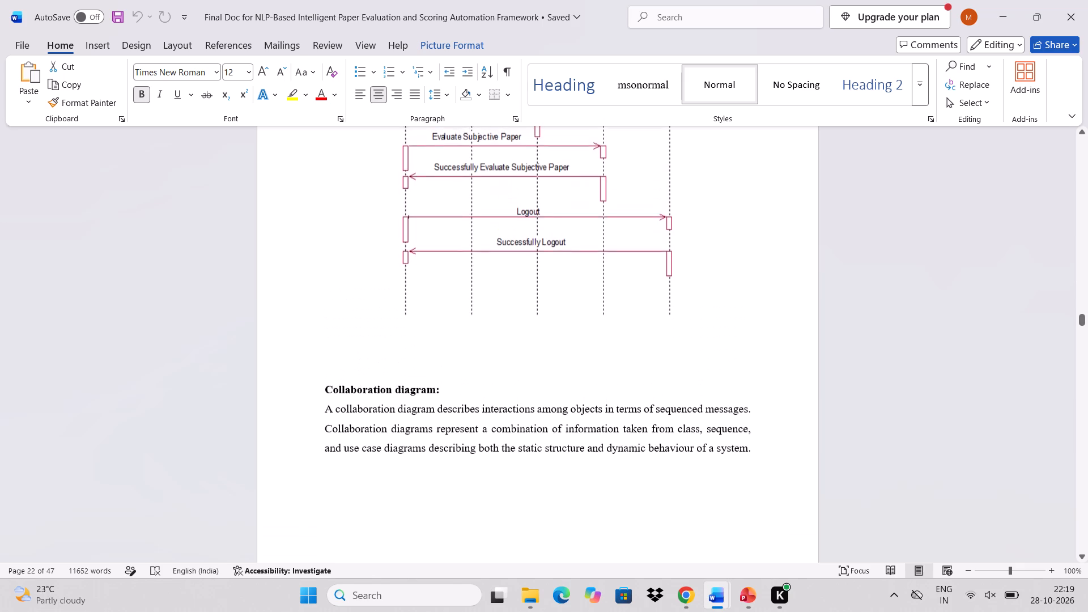
scroll(700, 429, "up", 3)
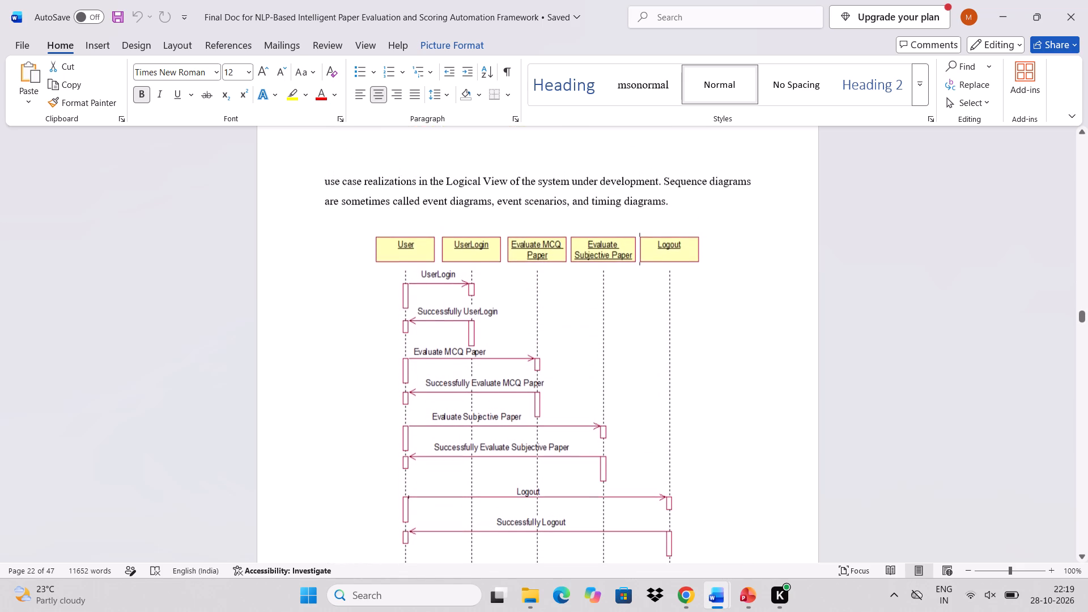
scroll(700, 429, "up", 5)
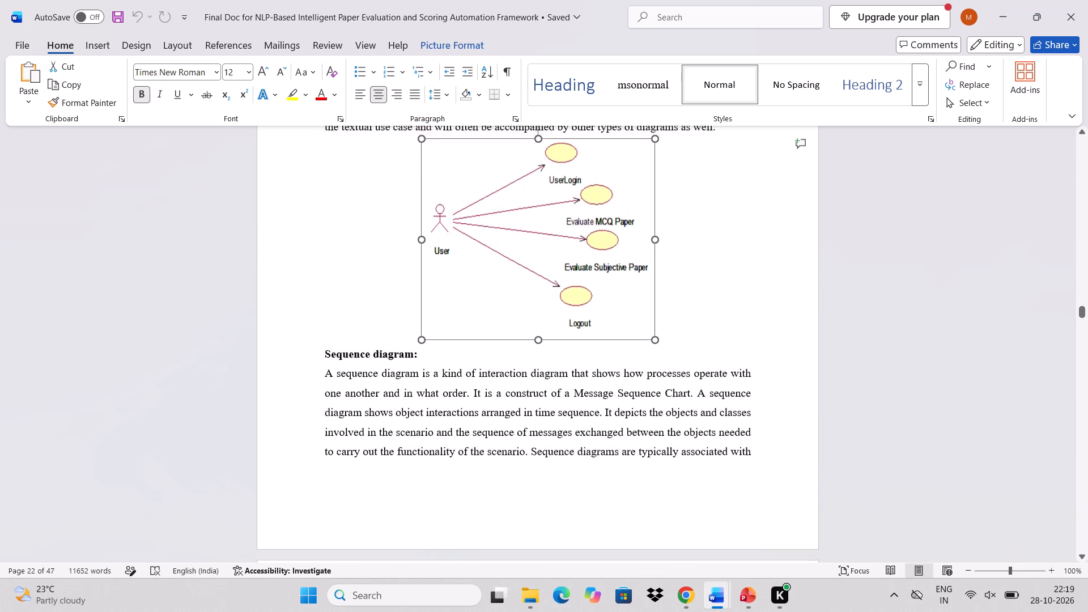
scroll(700, 429, "up", 6)
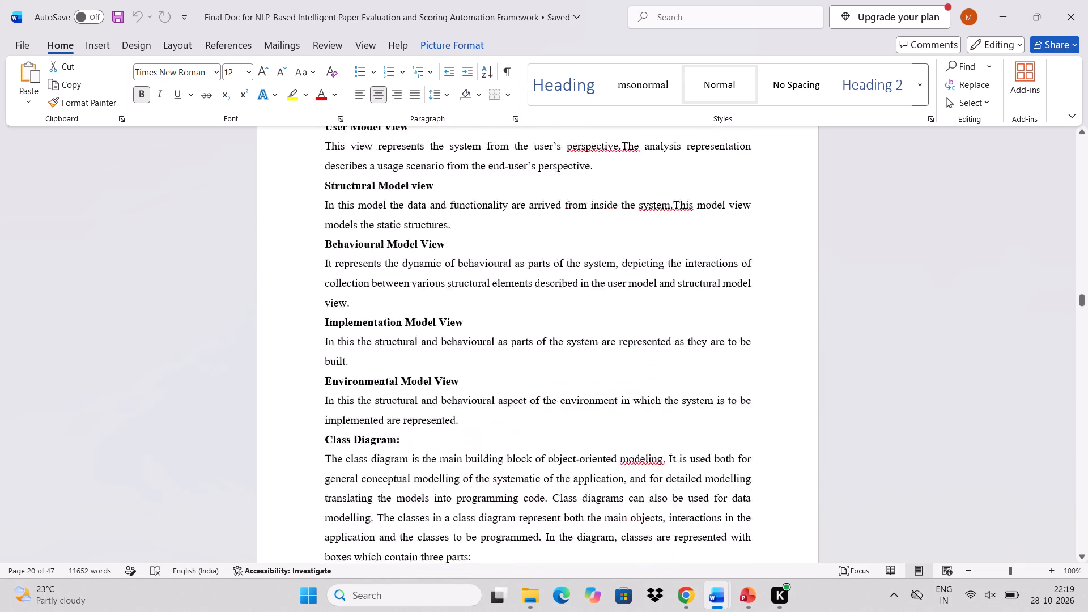
scroll(700, 429, "up", 2)
Compare the Final Doc's Collaboration, Component and Deployment Diagram sections, returning to the collaboration diagram.
scroll(700, 429, "down", 2)
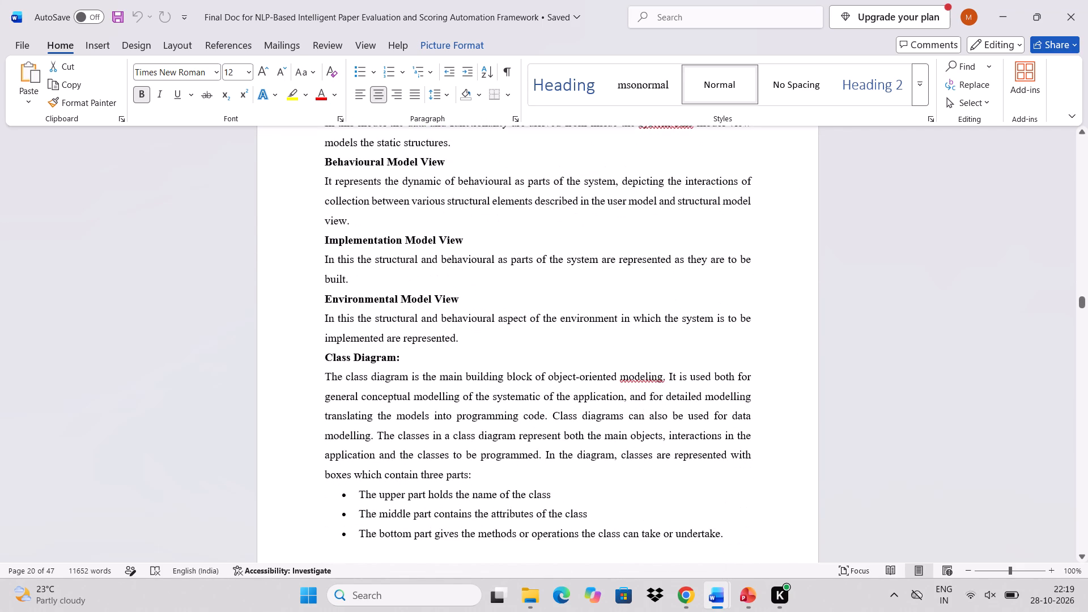
scroll(700, 429, "down", 4)
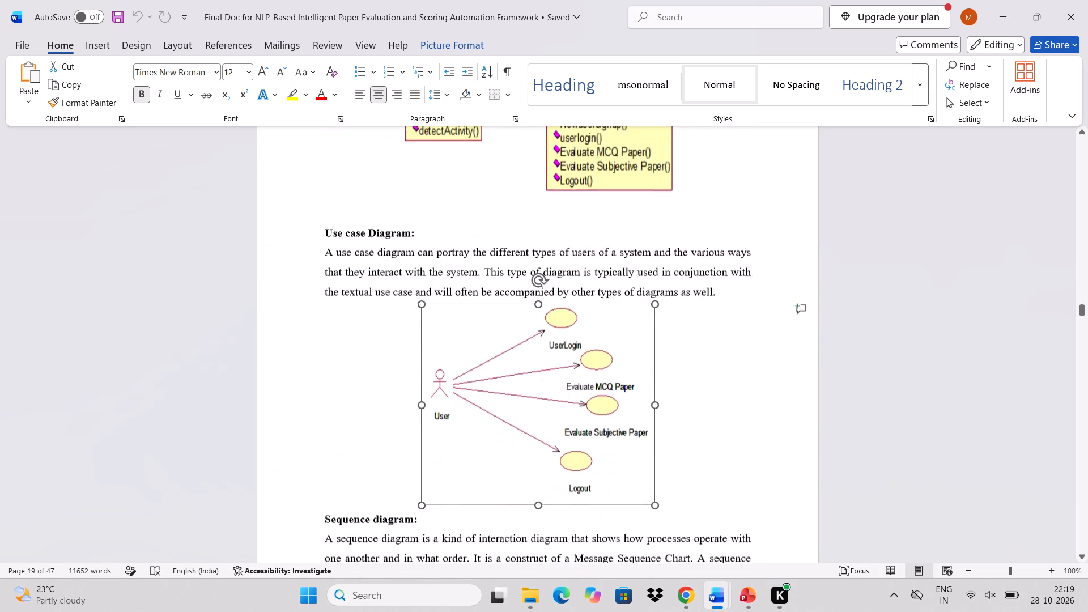
scroll(700, 429, "down", 6)
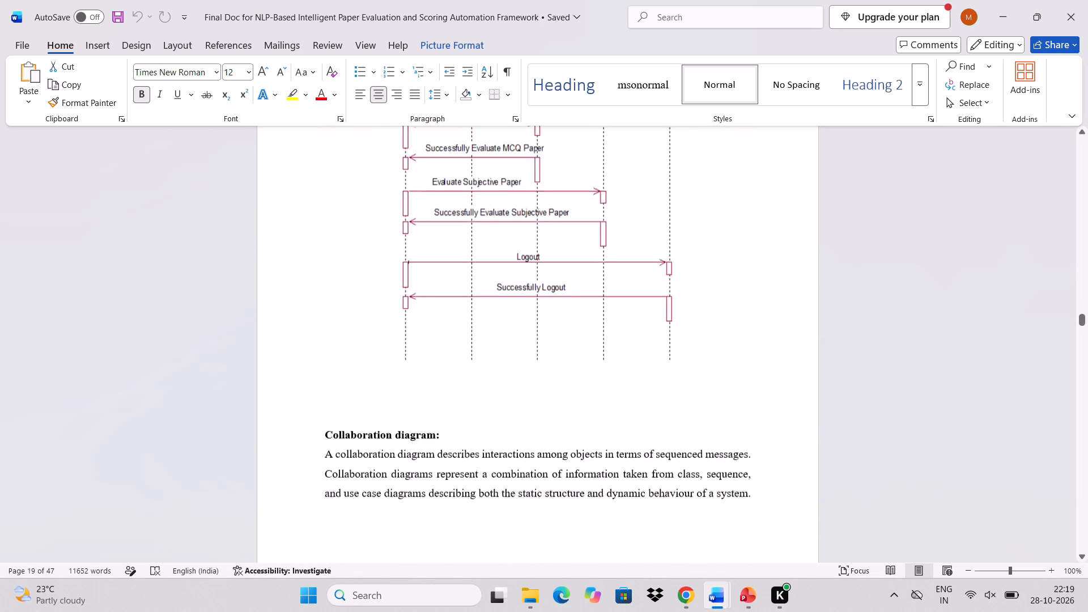
scroll(700, 429, "down", 4)
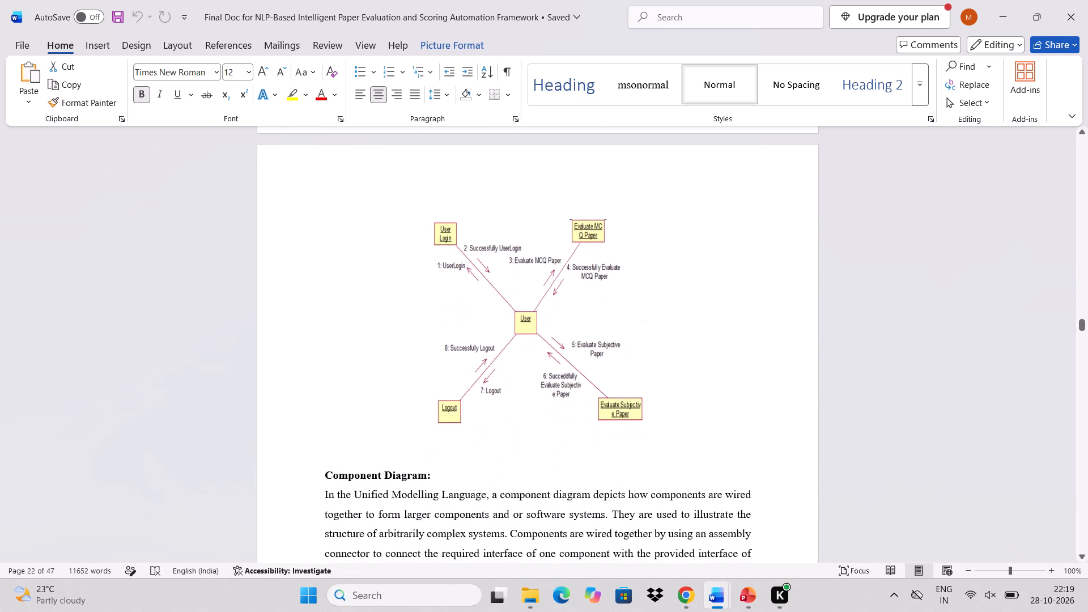
scroll(700, 429, "down", 2)
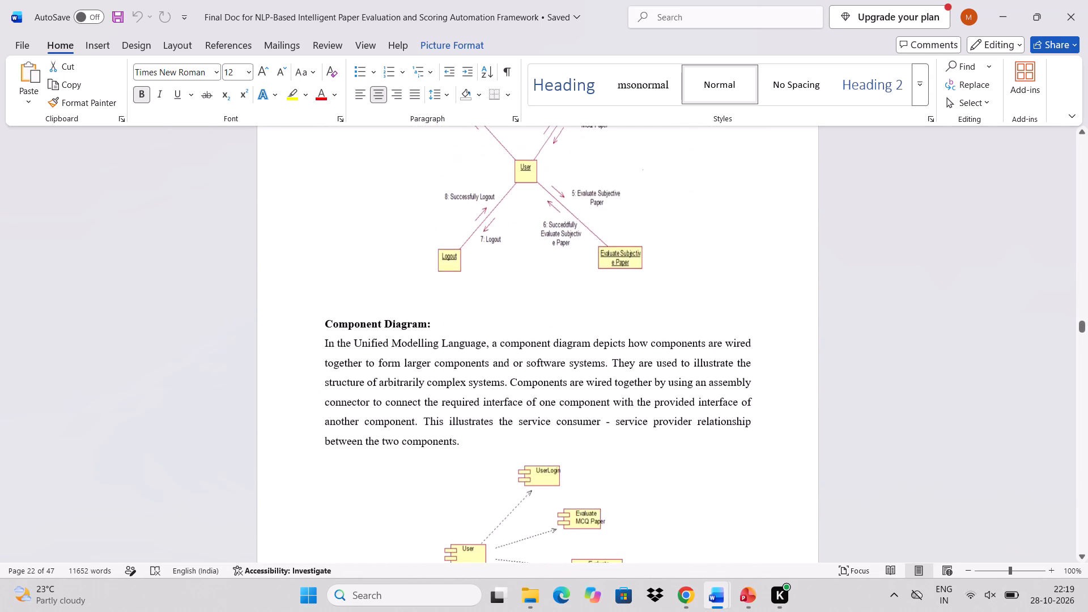
scroll(700, 429, "down", 5)
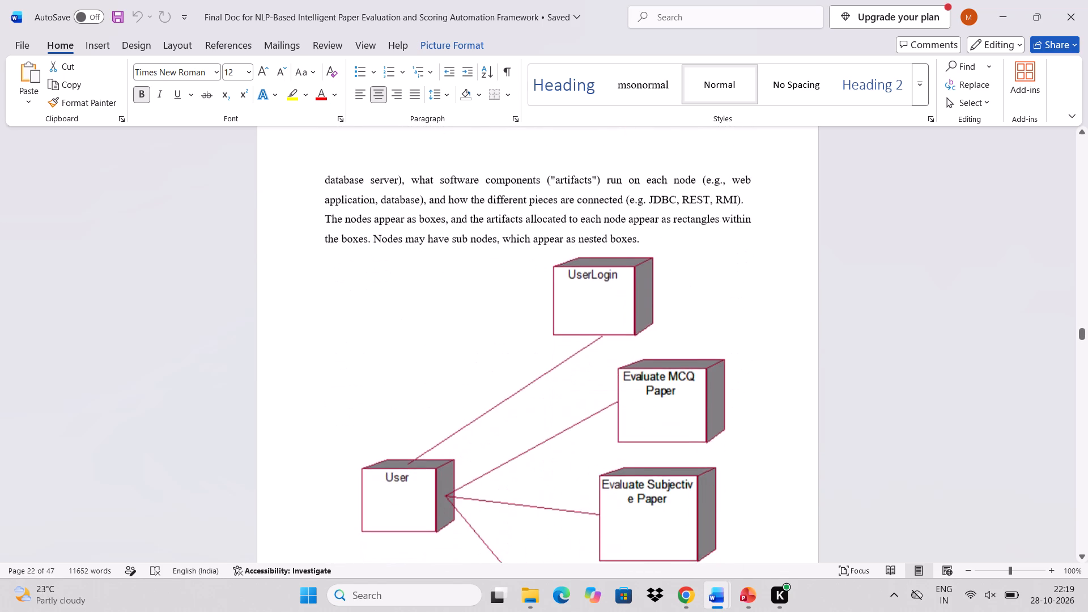
scroll(700, 429, "up", 9)
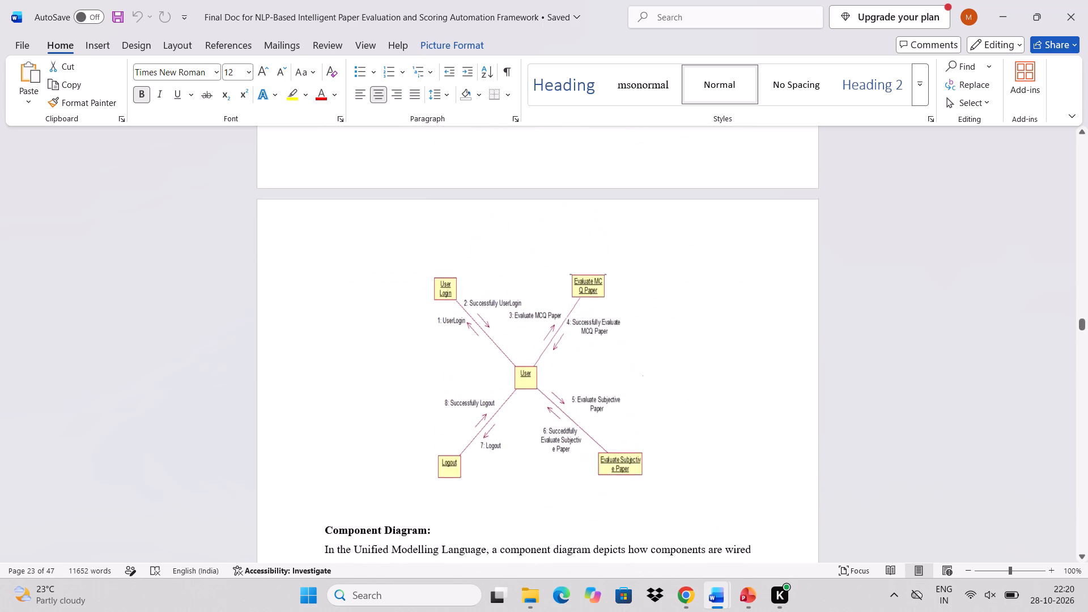
scroll(700, 429, "up", 1)
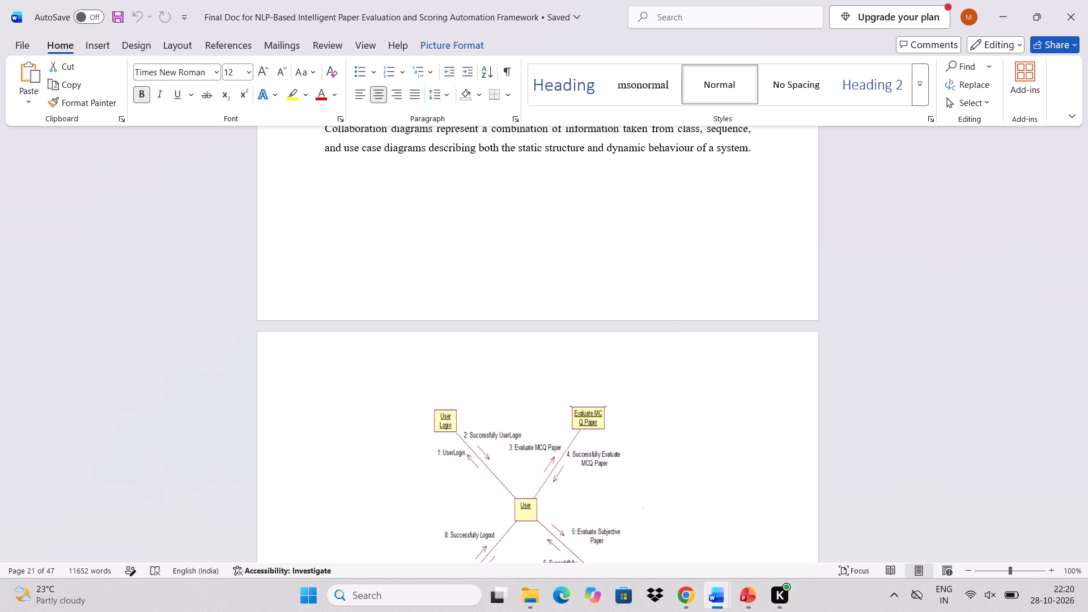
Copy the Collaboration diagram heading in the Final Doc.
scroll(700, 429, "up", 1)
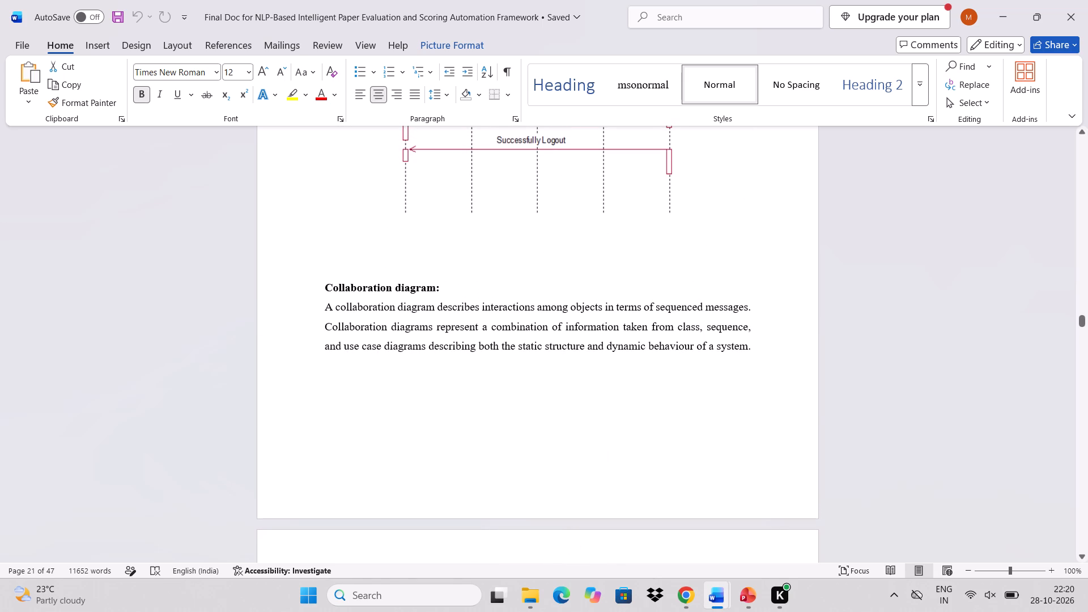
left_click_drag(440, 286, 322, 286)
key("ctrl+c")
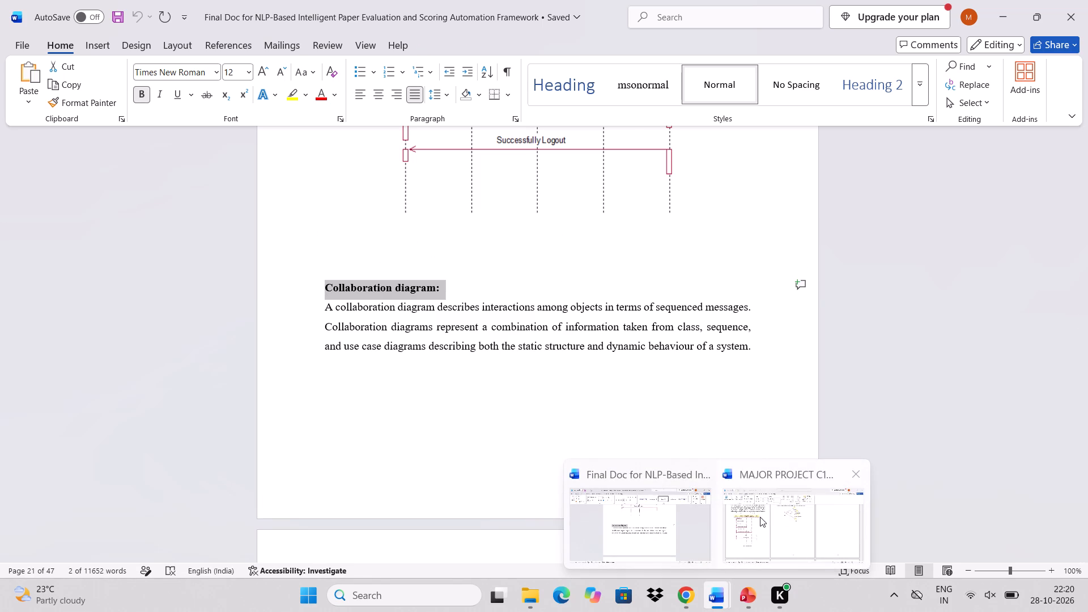
Switch to MAJOR PROJECT C12 and add the roughly centred caption "Fig 5.4 Use case diagram" on a new line below the use-case diagram.
left_click(761, 516)
scroll(632, 306, "up", 1)
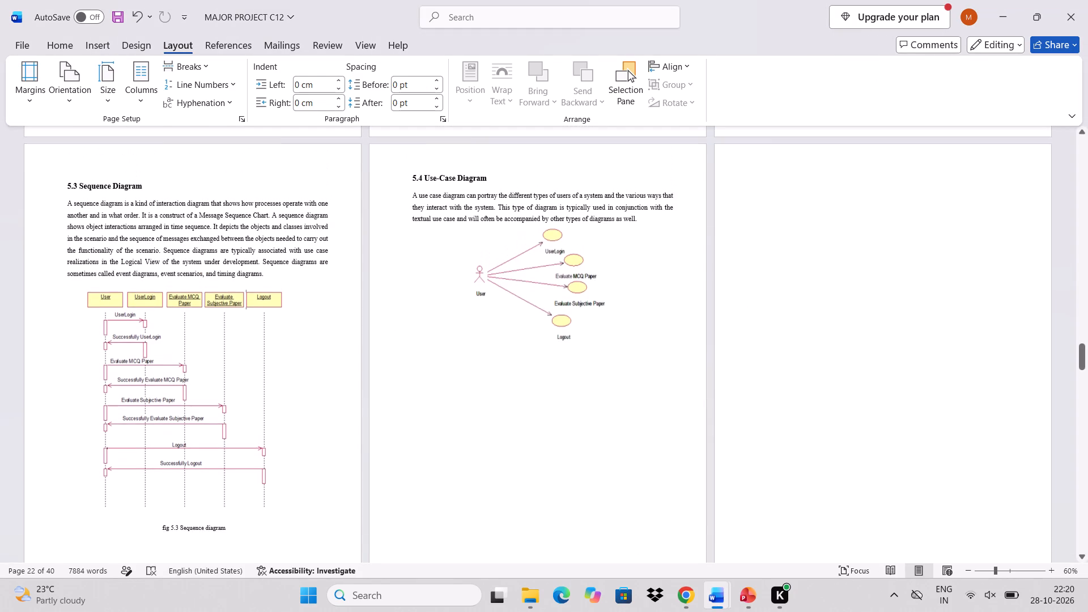
scroll(632, 306, "up", 1)
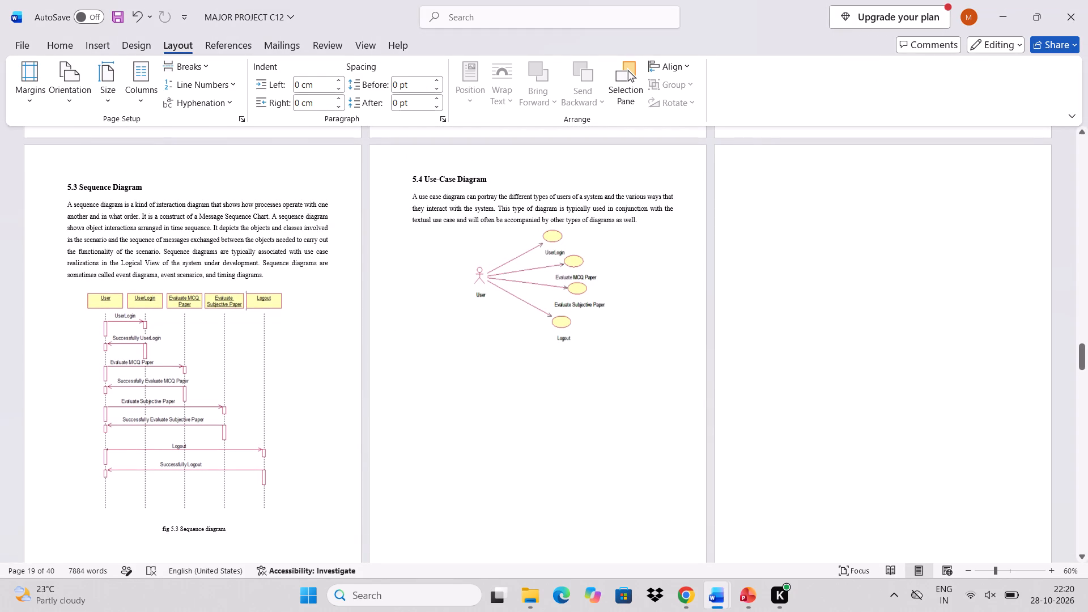
left_click(600, 351)
scroll(632, 447, "down", 1)
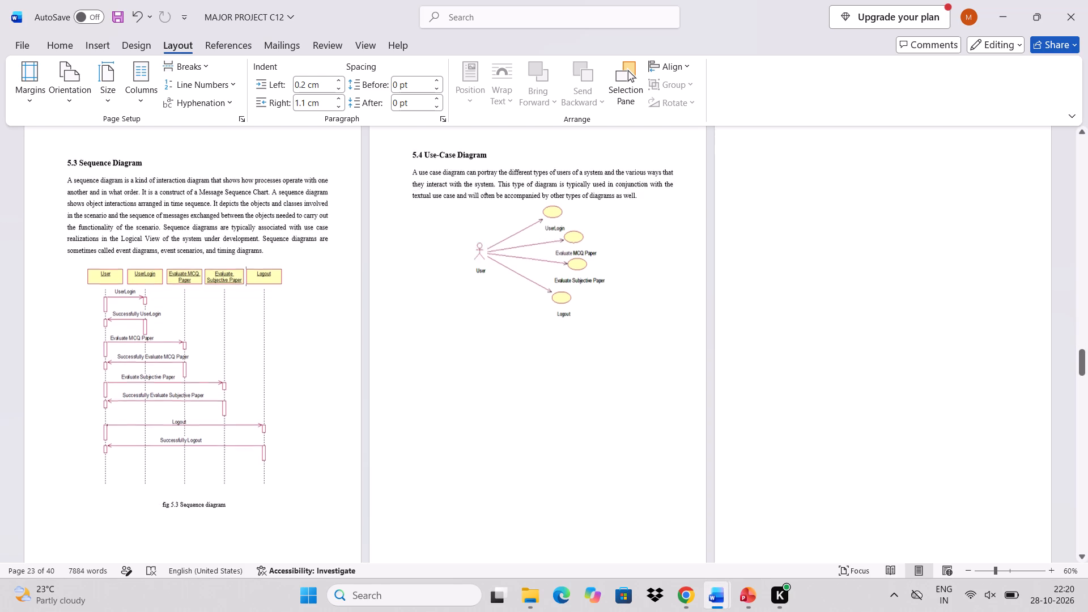
scroll(632, 447, "down", 1)
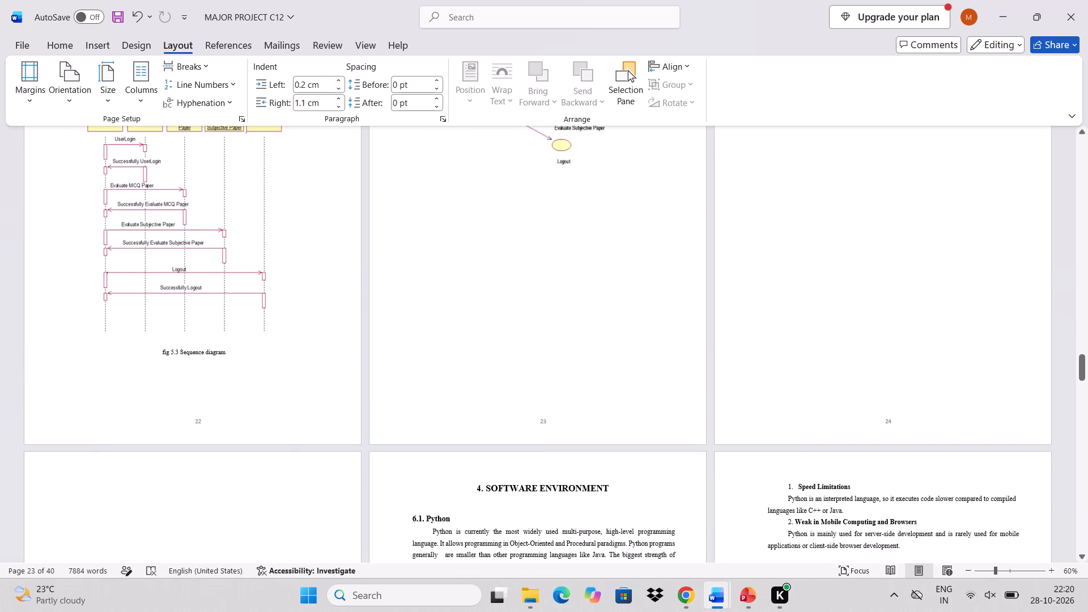
scroll(632, 447, "up", 1)
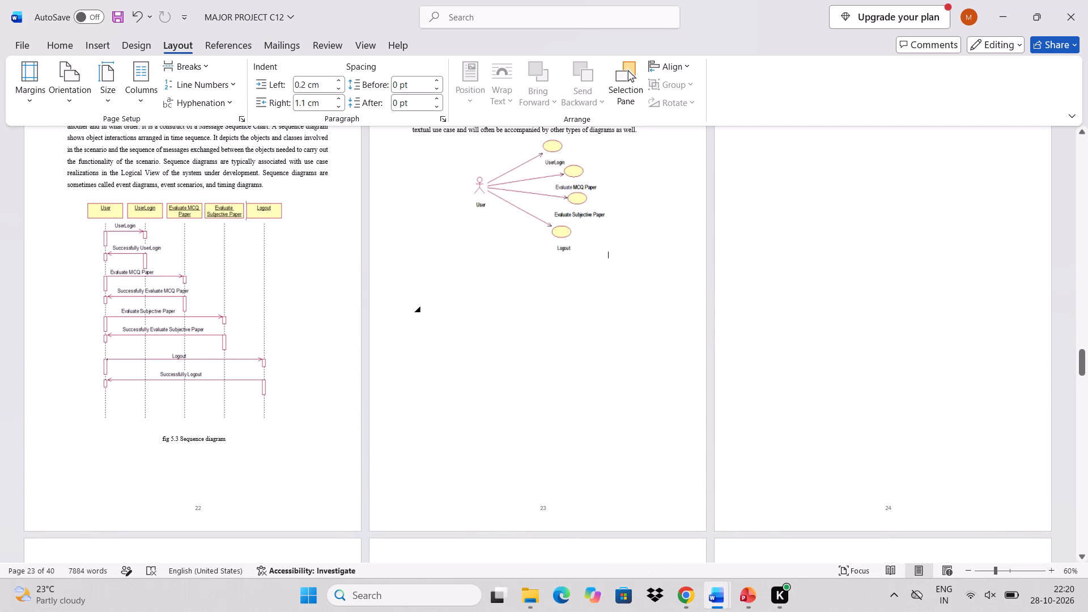
key("Return")
key("space")
key("space")
key("space")
key("space")
key("space")
key("space")
key("space")
key("space")
key("space")
key("space")
key("space")
key("space")
key("space")
key("space")
key("space")
key("space")
key("space")
key("space")
key("space")
key("space")
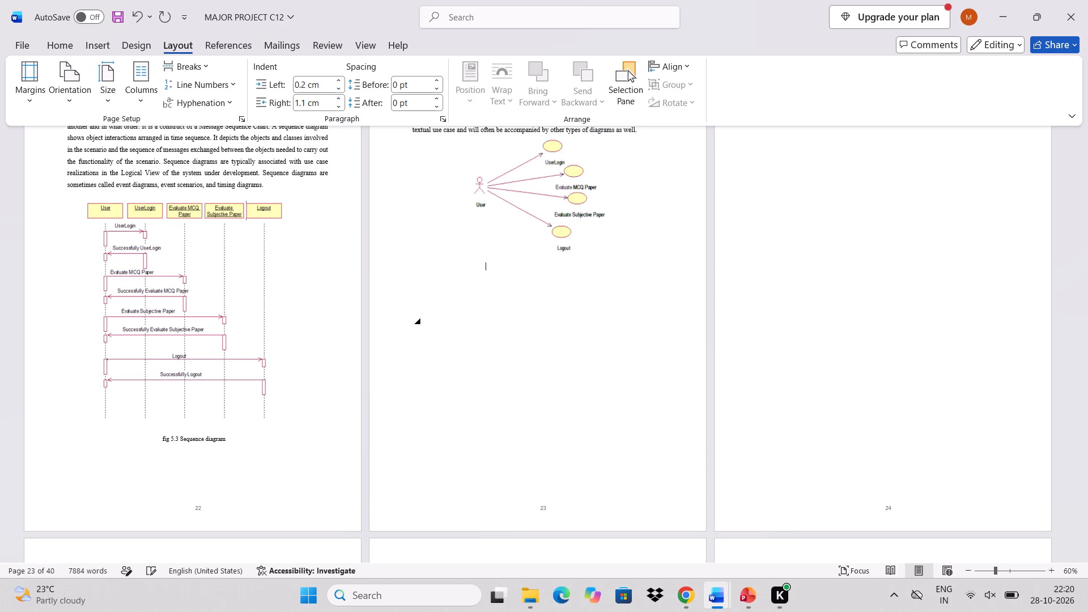
type("fig")
key("space")
type("5.")
type("4")
key("space")
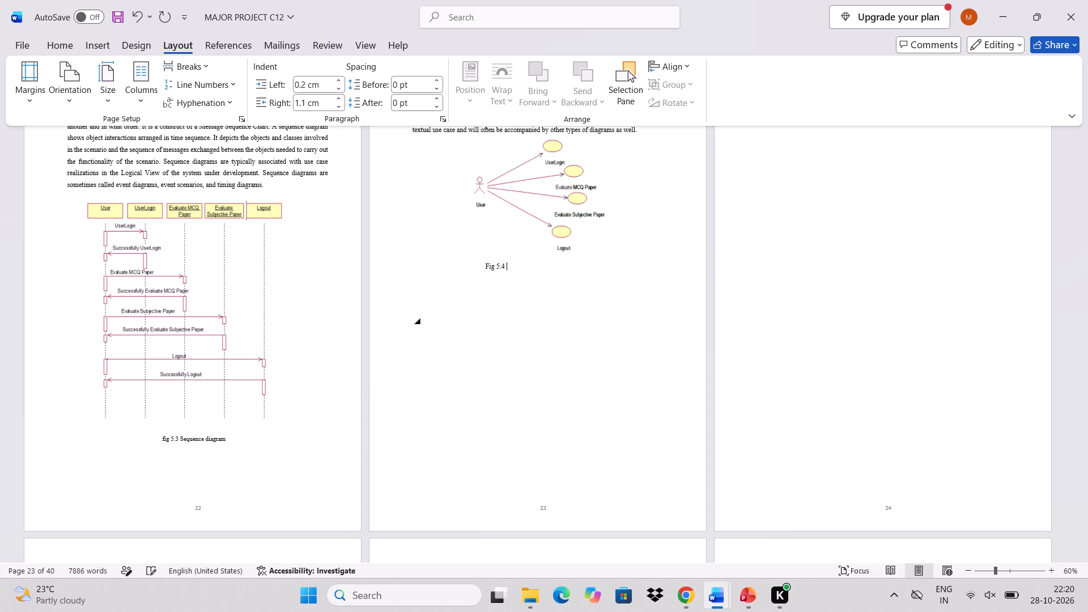
key("shift+u")
scroll(551, 306, "up", 2)
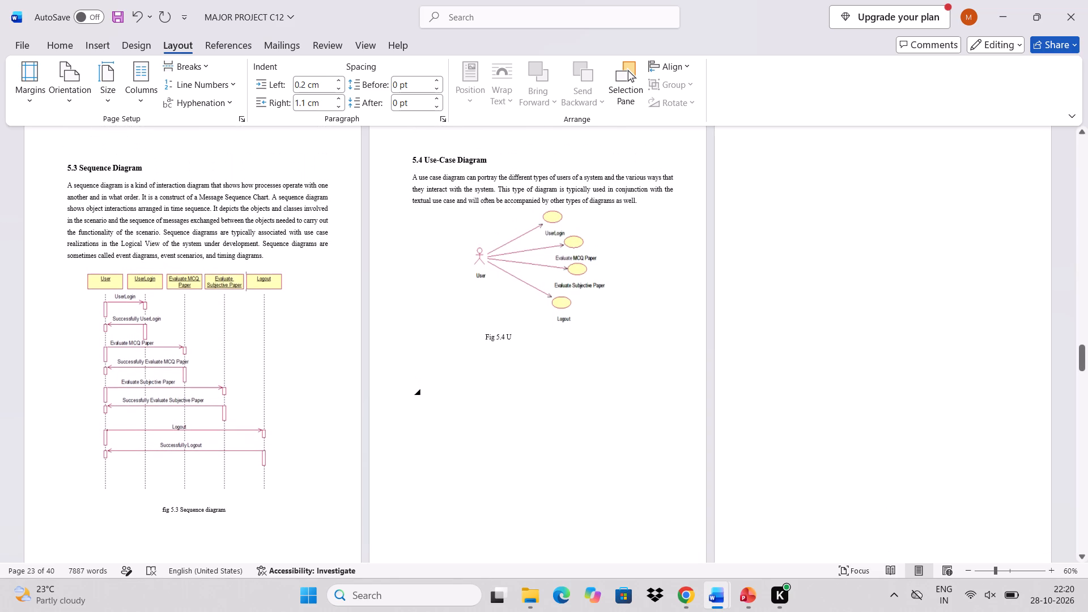
type("se case diagram")
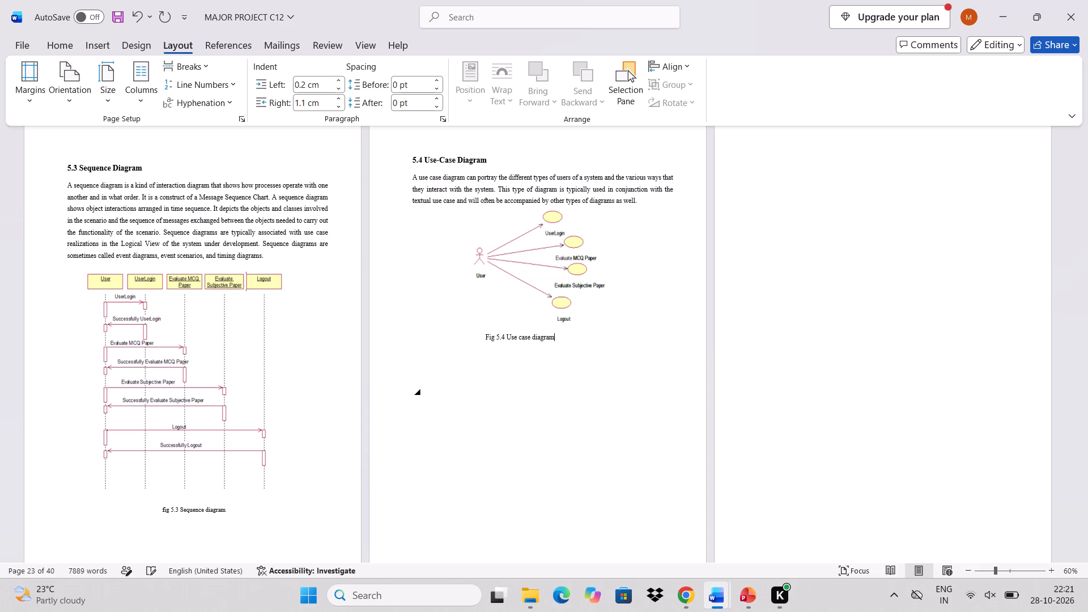
Add the heading "5.5 Collaboration Diagram" on a new line below the Fig 5.4 caption, checking its wording against the Final Doc.
key("Return")
key("5")
key("period")
key("5")
key("space")
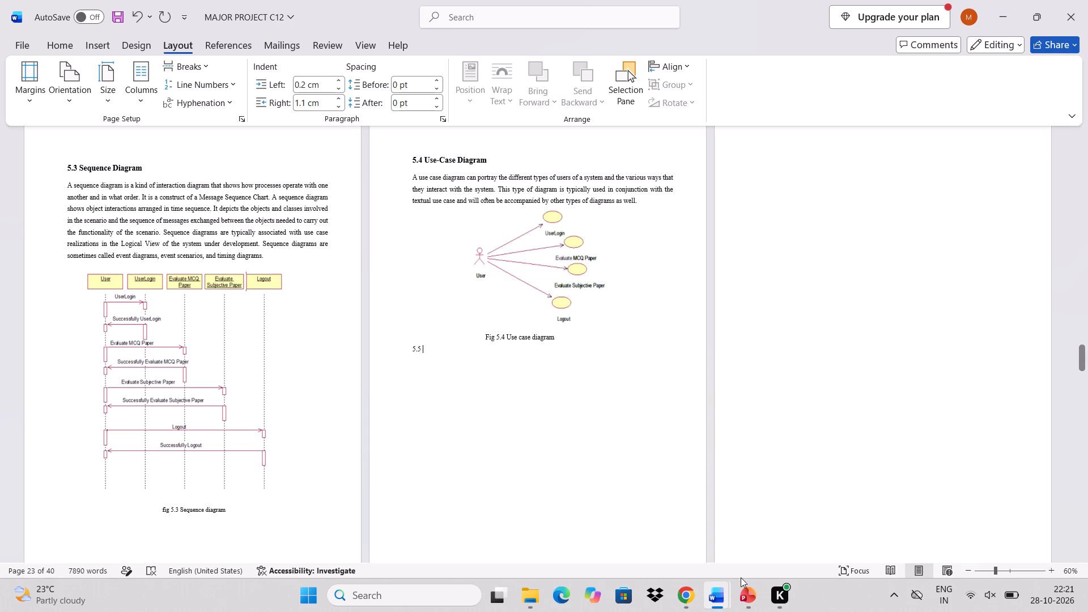
left_click(640, 543)
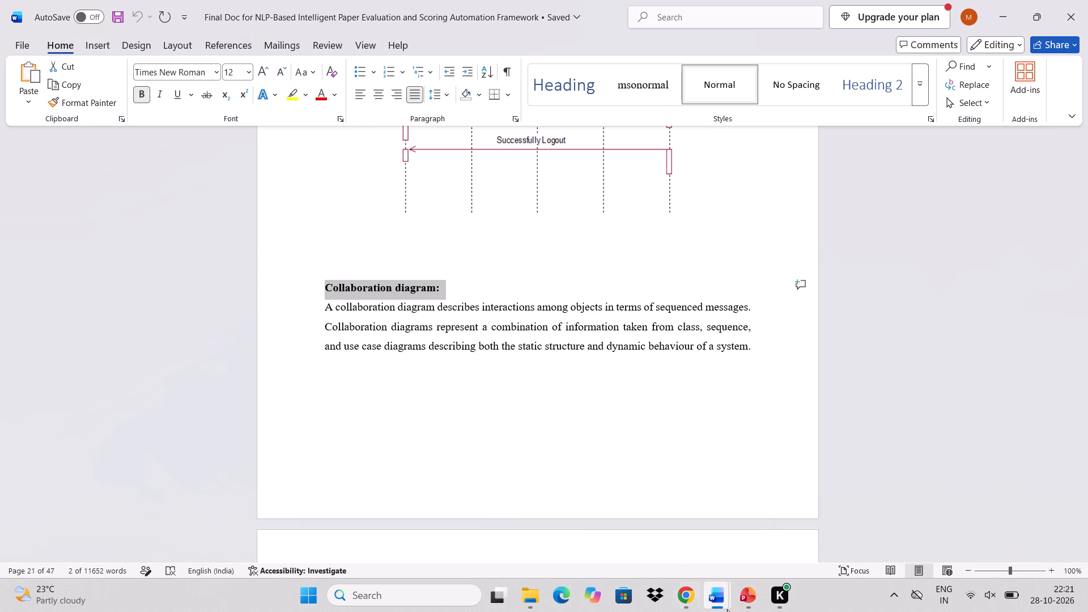
left_click(762, 550)
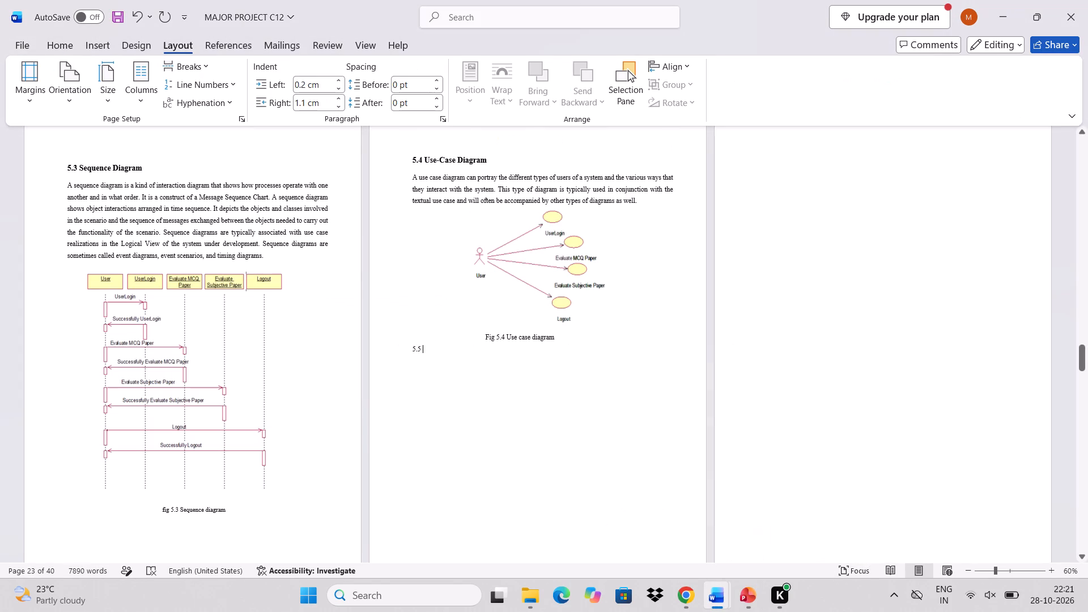
type("Coll")
type("aboration")
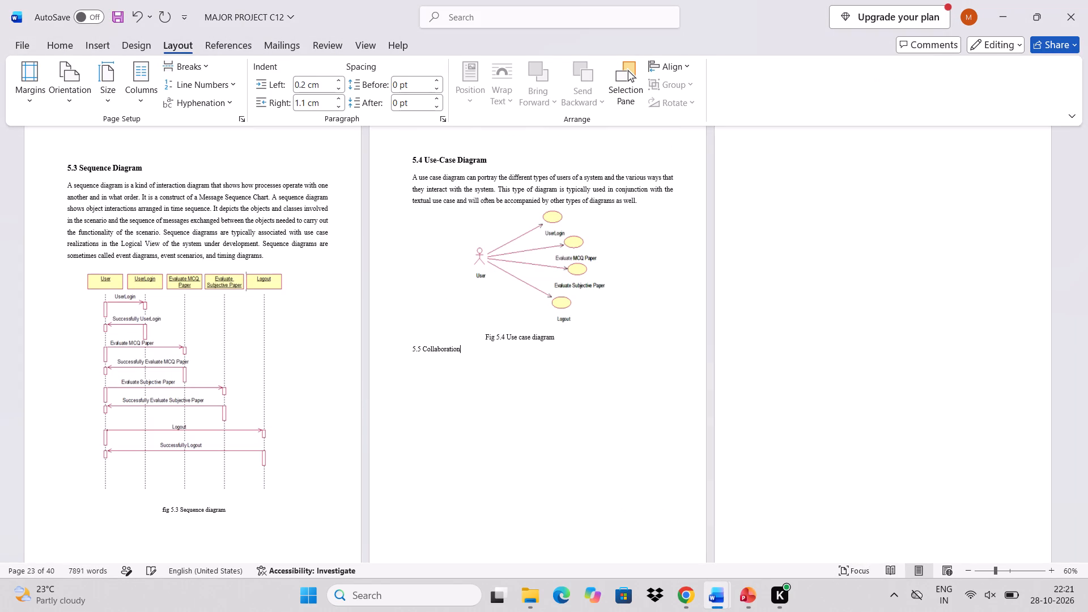
key("space")
type("Diagram")
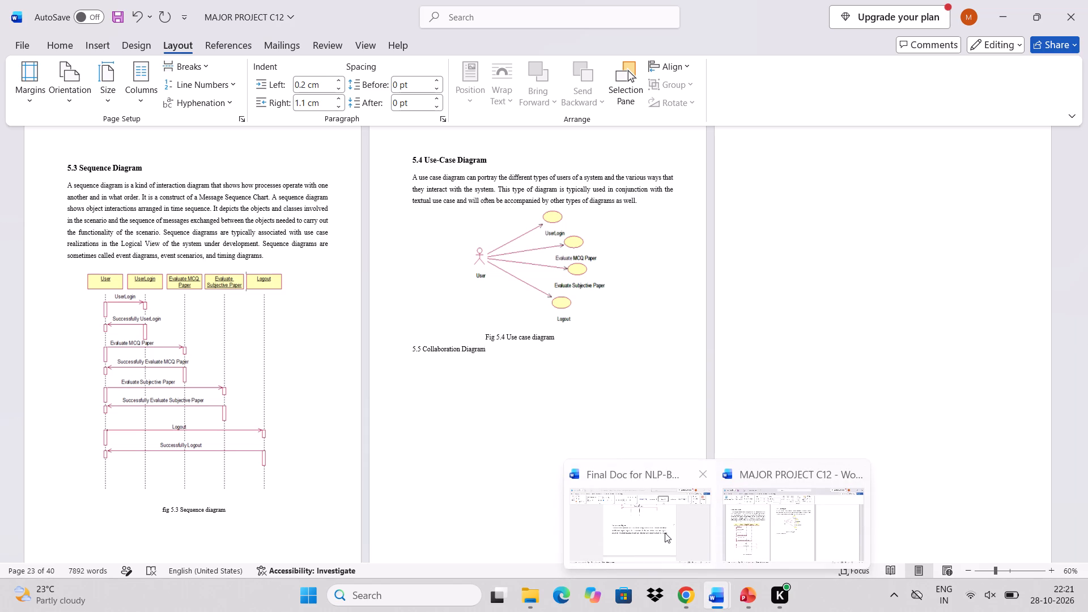
left_click(665, 533)
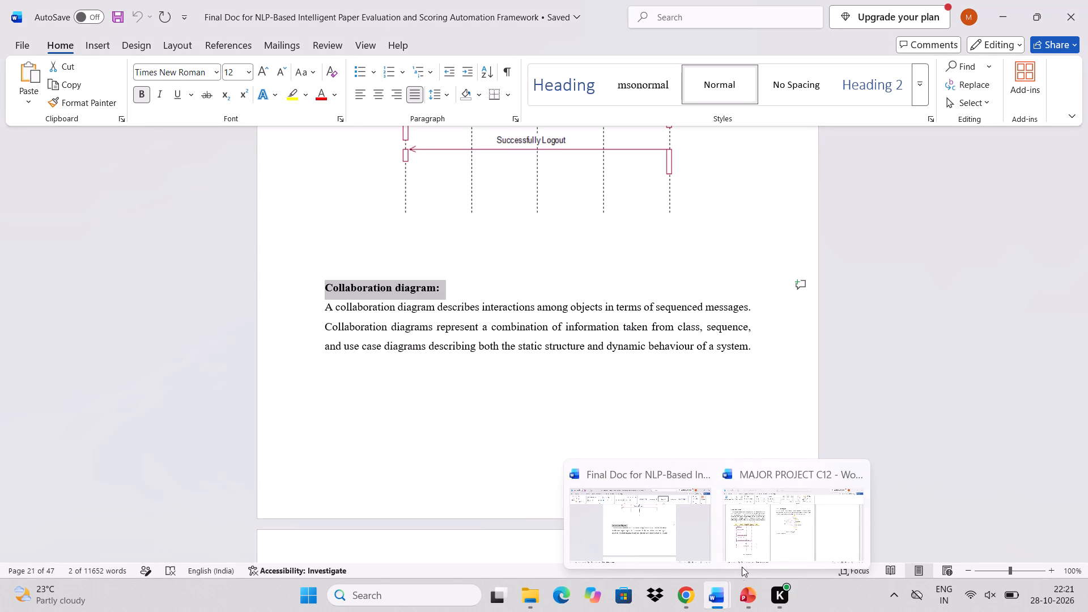
left_click(764, 546)
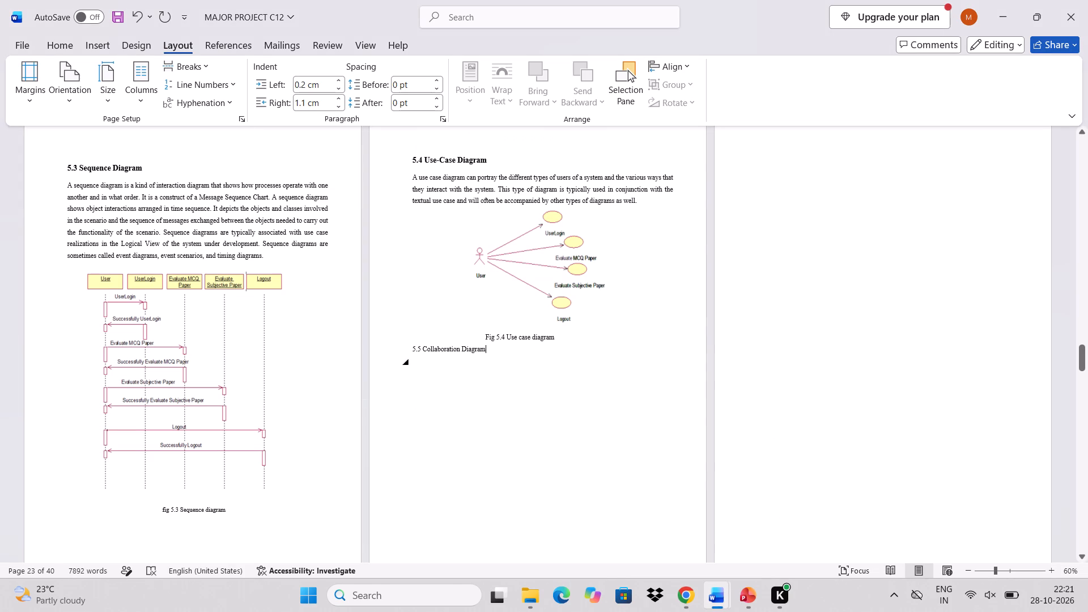
Format the whole 5.5 Collaboration Diagram heading as bold, 14 pt text to match the 5.4 Use-Case Diagram heading.
left_click_drag(505, 163, 430, 159)
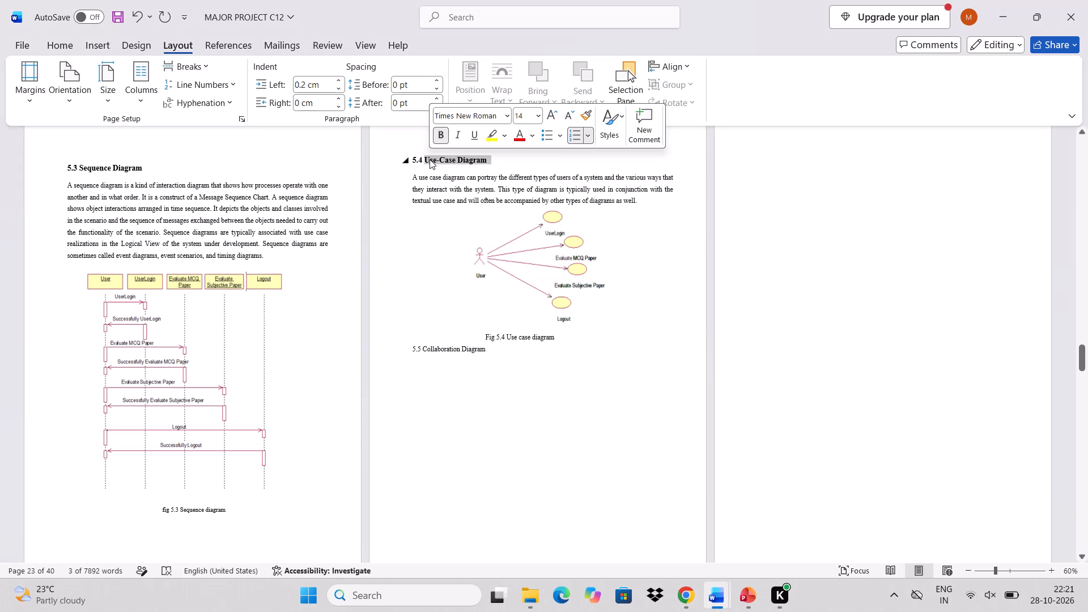
left_click_drag(494, 350, 403, 343)
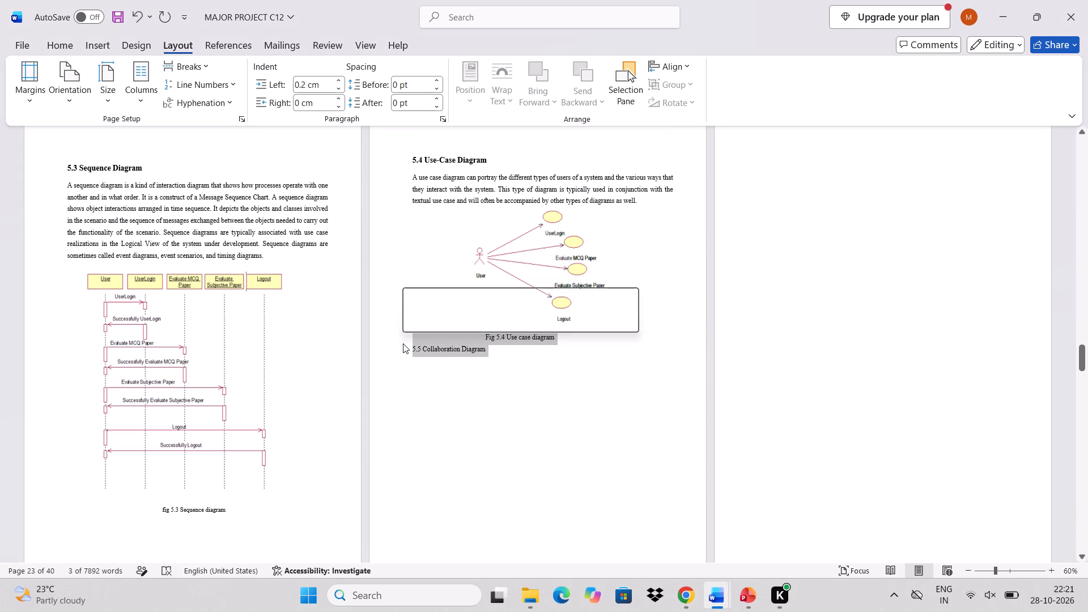
left_click(494, 355)
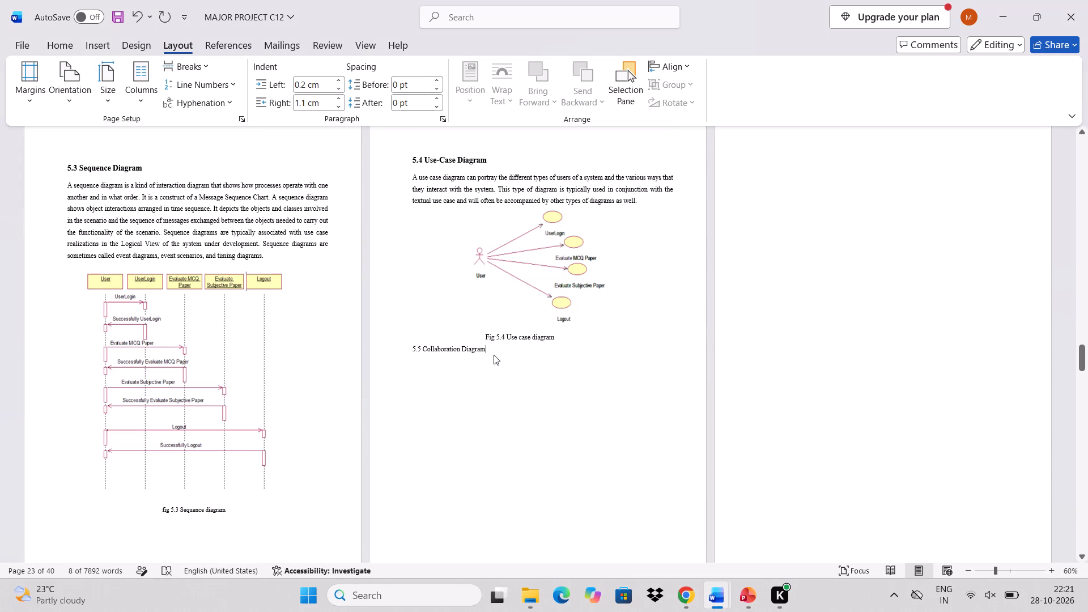
left_click_drag(498, 350, 410, 348)
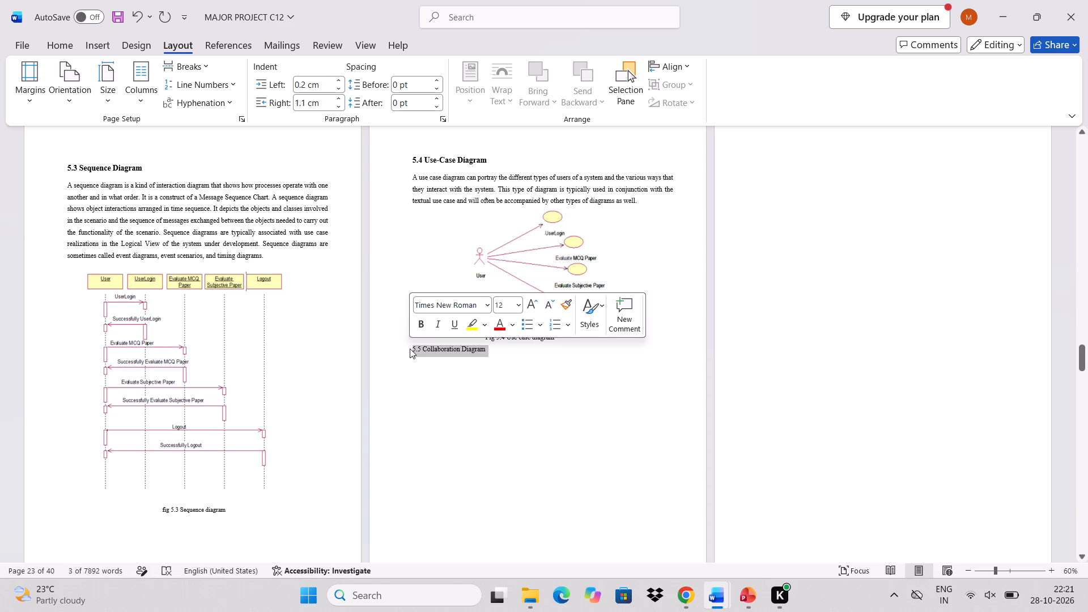
left_click(419, 318)
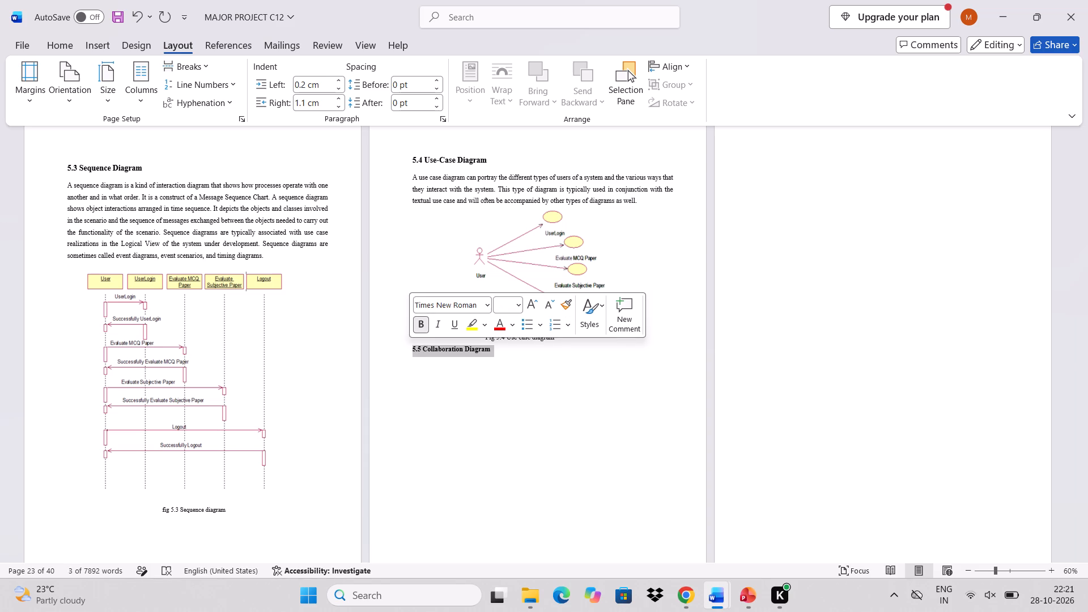
left_click(505, 307)
type("14")
key("Return")
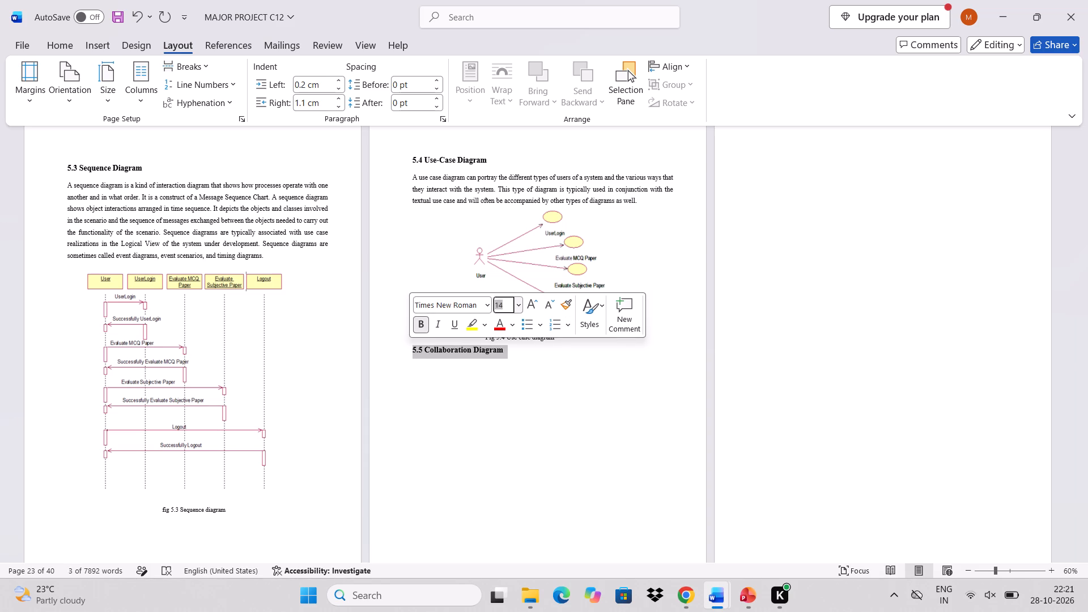
left_click(534, 417)
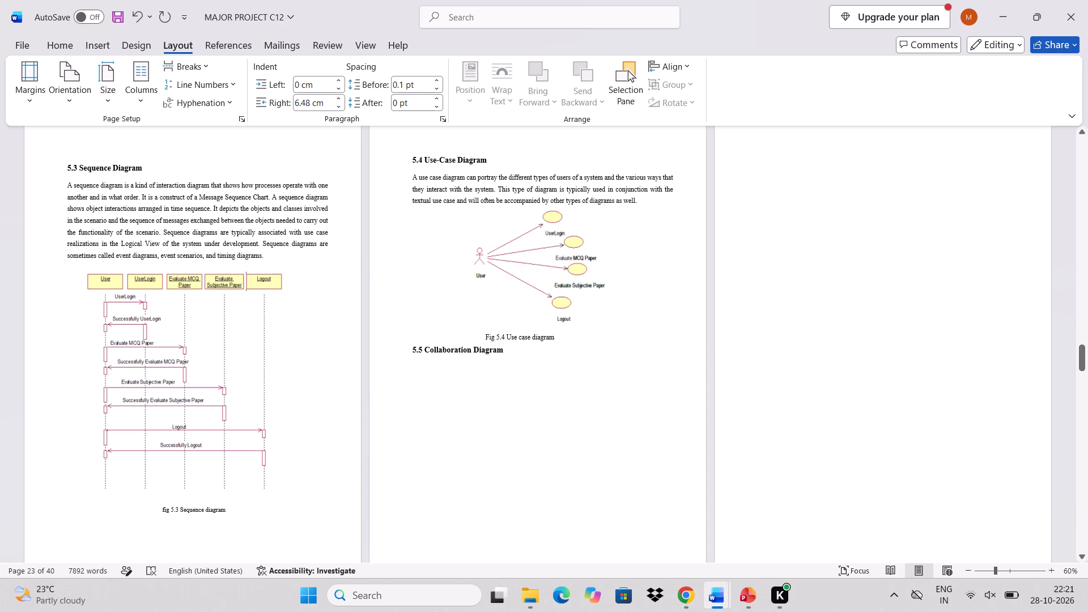
Compare the 5.5 and 5.4 headings, and add an empty line without a list number below the 5.5 Collaboration Diagram heading.
left_click_drag(511, 356, 456, 345)
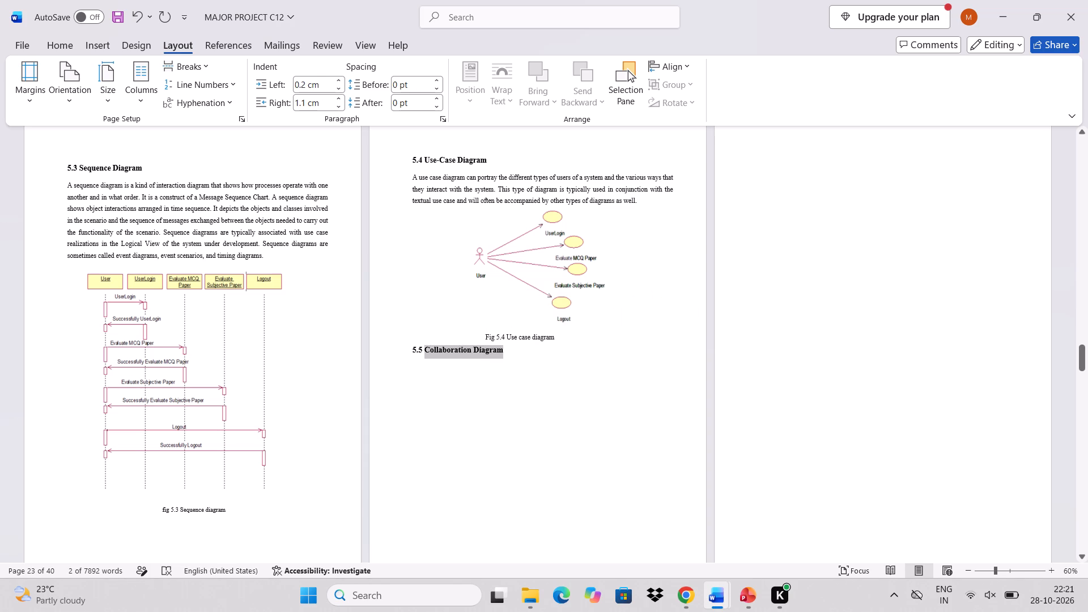
left_click_drag(488, 151, 460, 156)
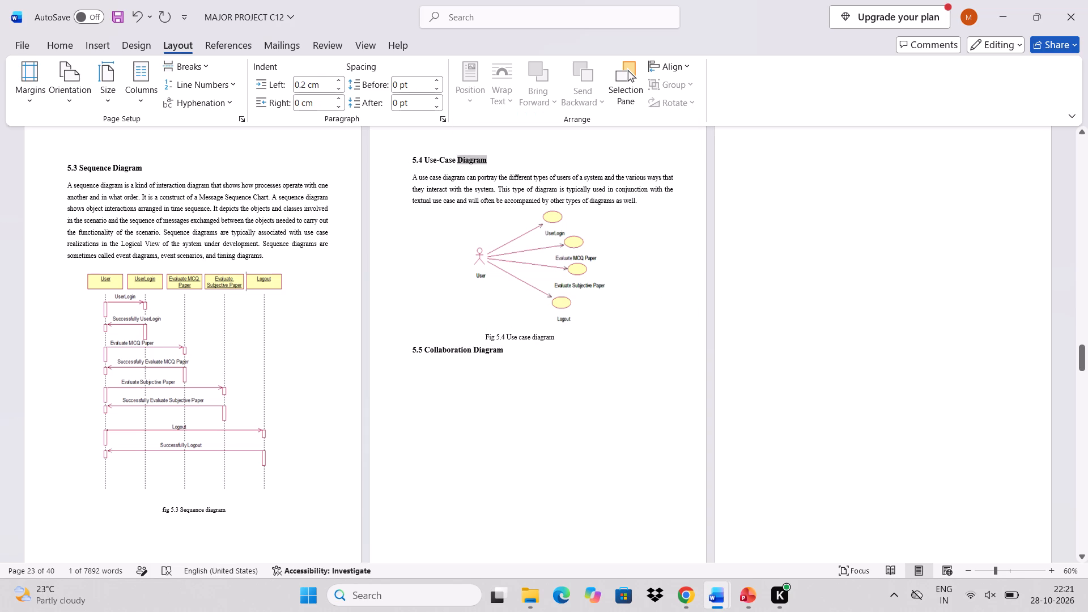
left_click(513, 350)
key("Return")
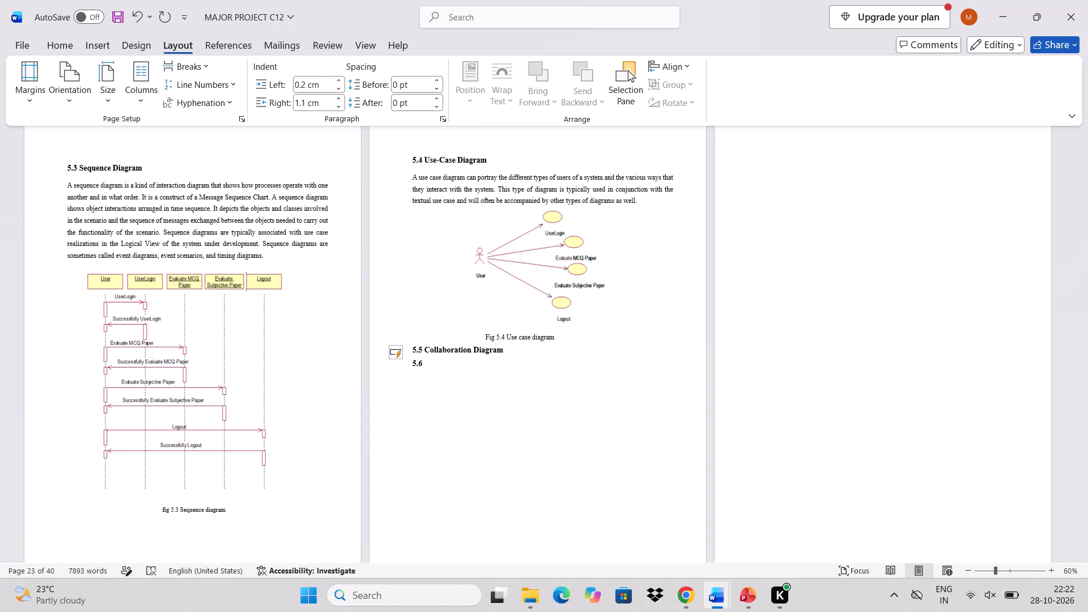
key("BackSpace")
key("BackSpace")
key("BackSpace")
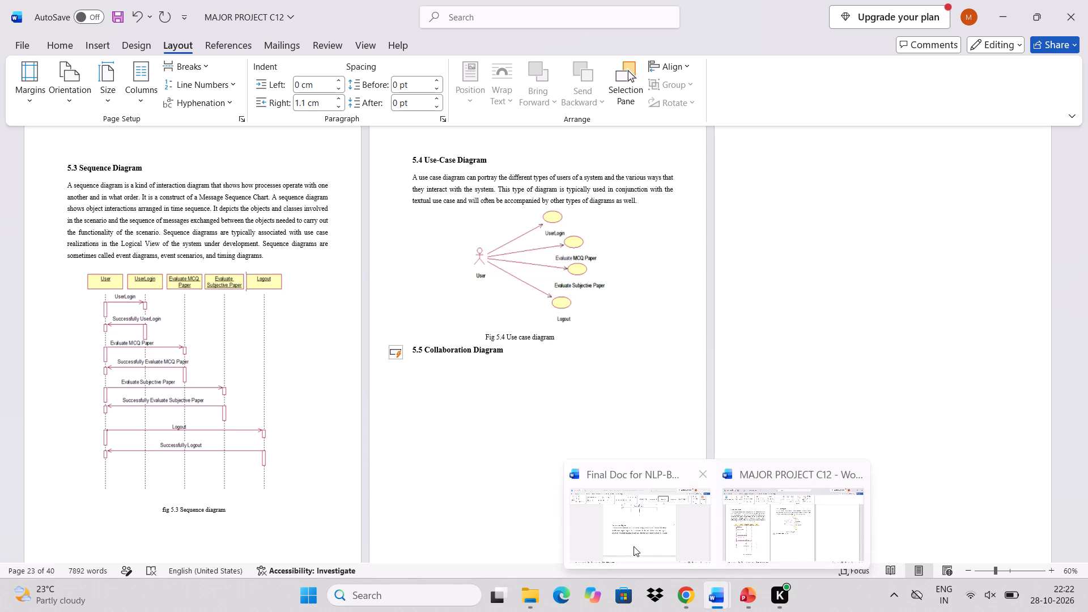
Copy the collaboration diagram description from the Final Doc into MAJOR PROJECT C12 below the 5.5 heading, without a list number.
left_click(631, 544)
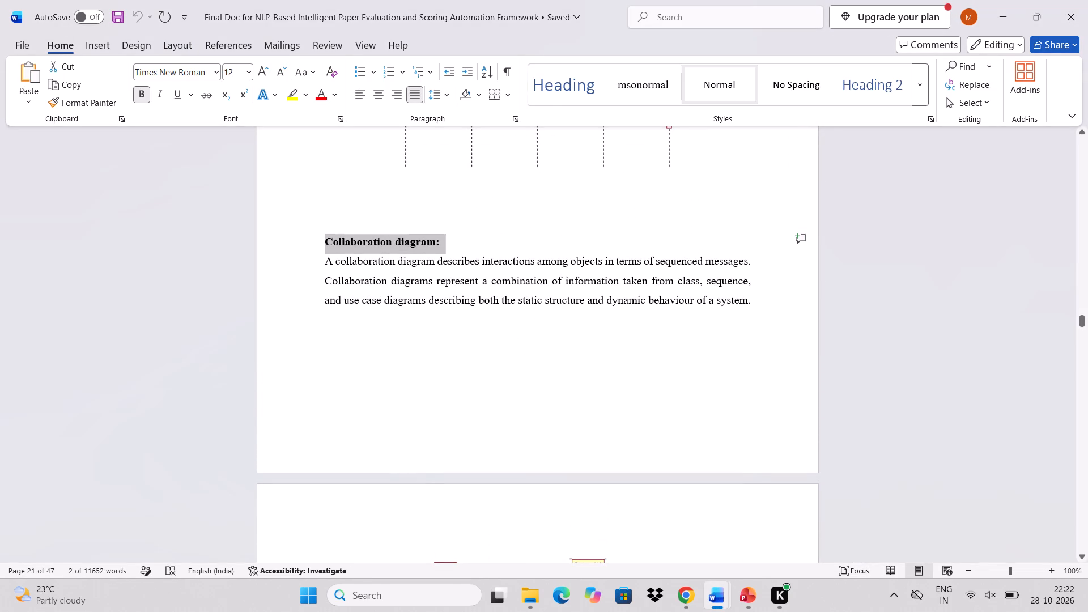
left_click_drag(762, 301, 271, 262)
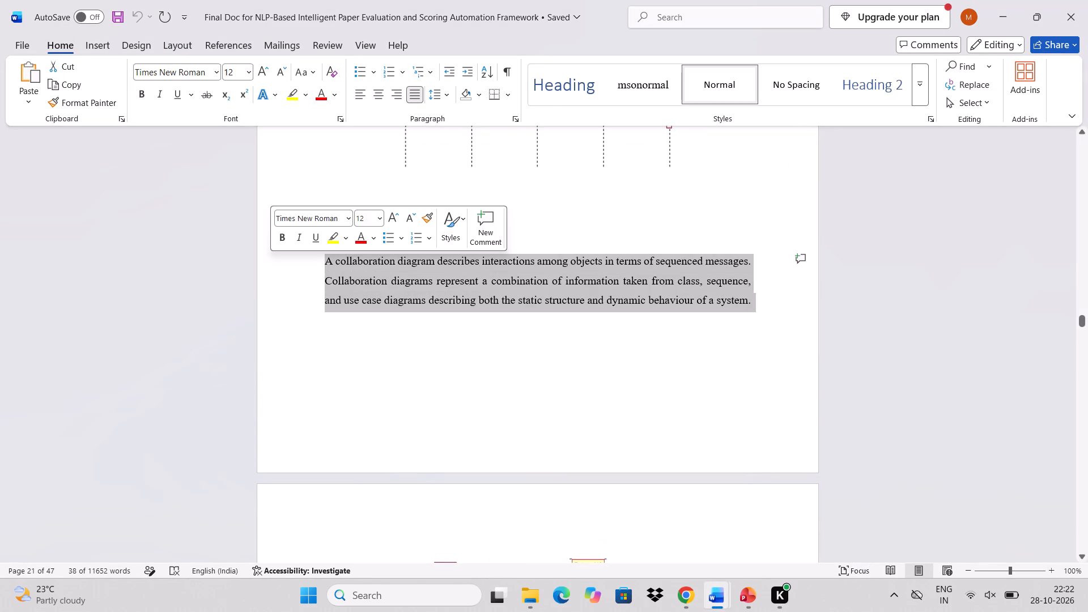
key("ctrl+c")
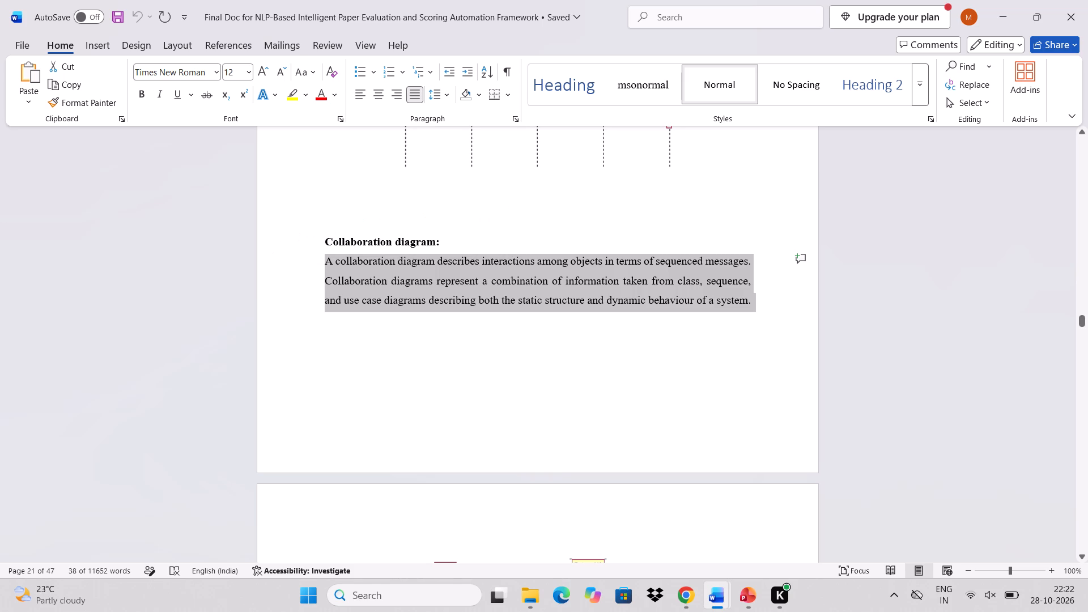
left_click(753, 526)
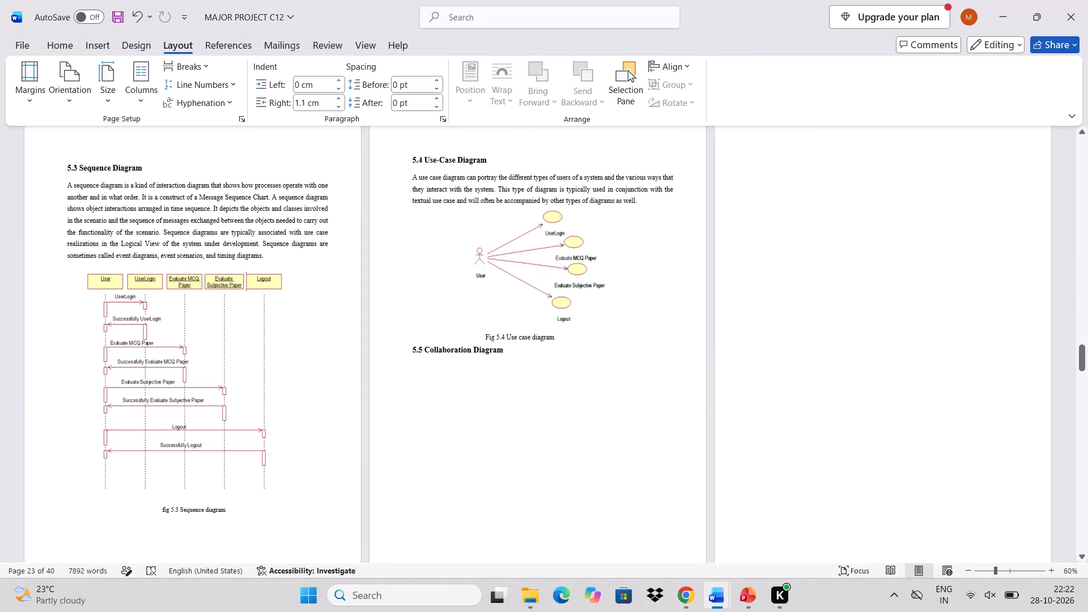
key("ctrl+v")
left_click(421, 361)
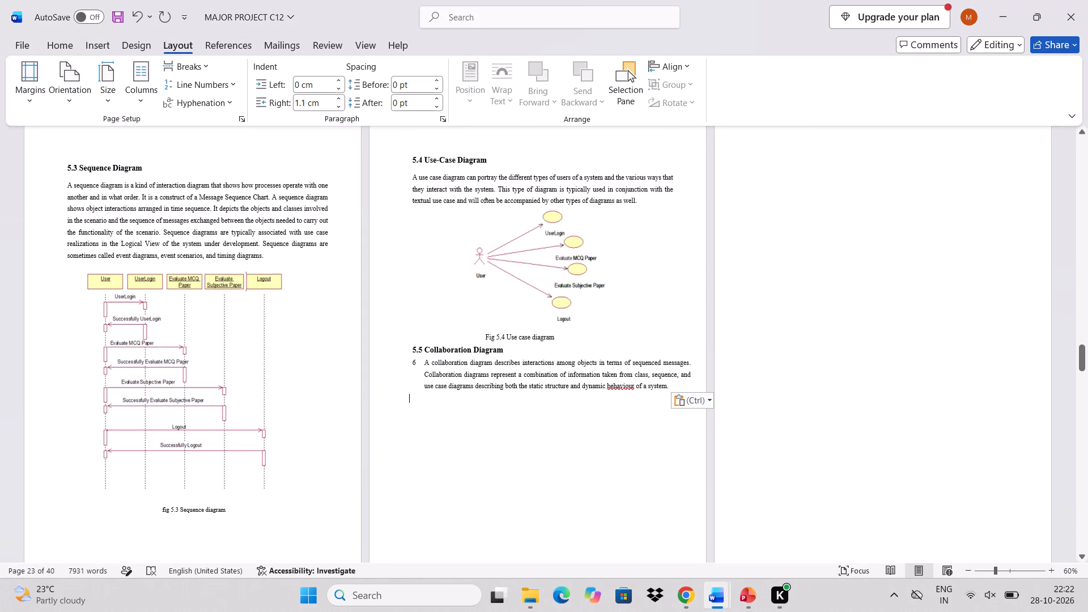
key("BackSpace")
key("BackSpace")
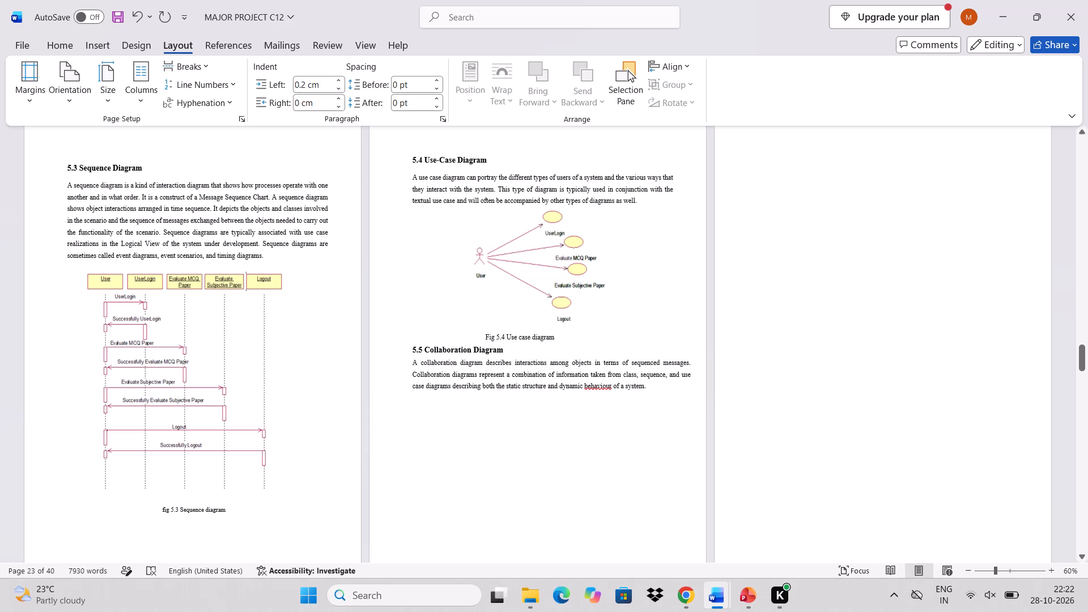
Set the right indent of the whole collaboration diagram description to 1.1 cm.
left_click_drag(647, 394, 579, 380)
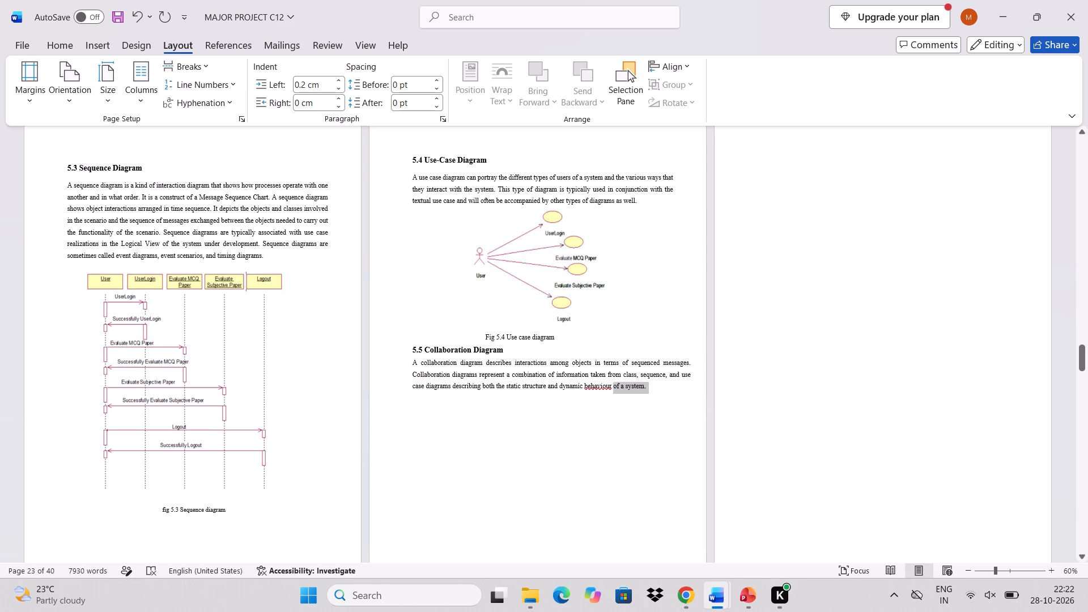
left_click_drag(579, 380, 386, 363)
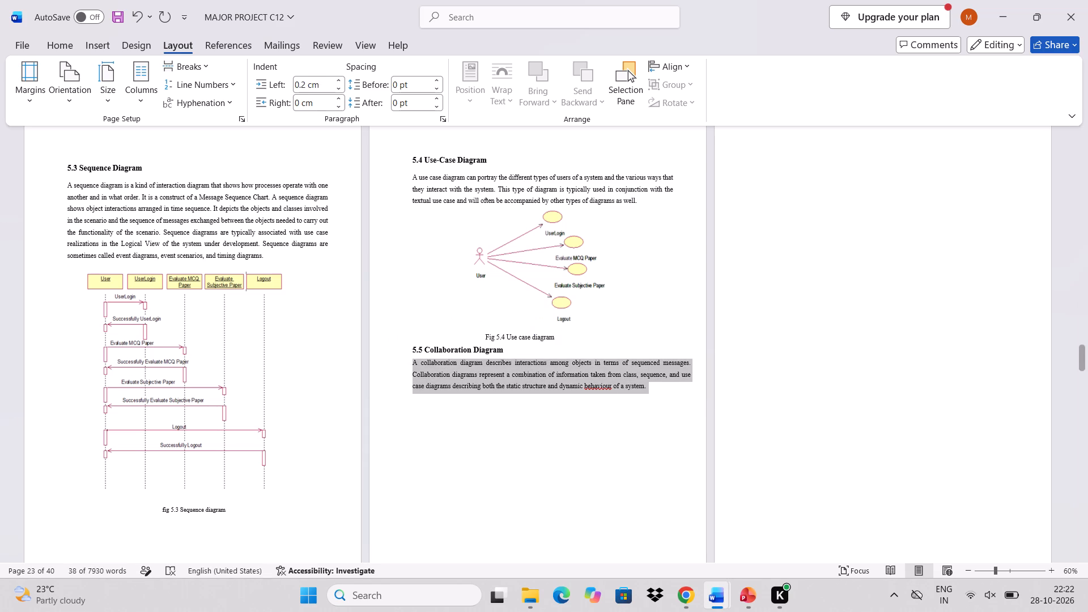
left_click(318, 100)
type("1.1")
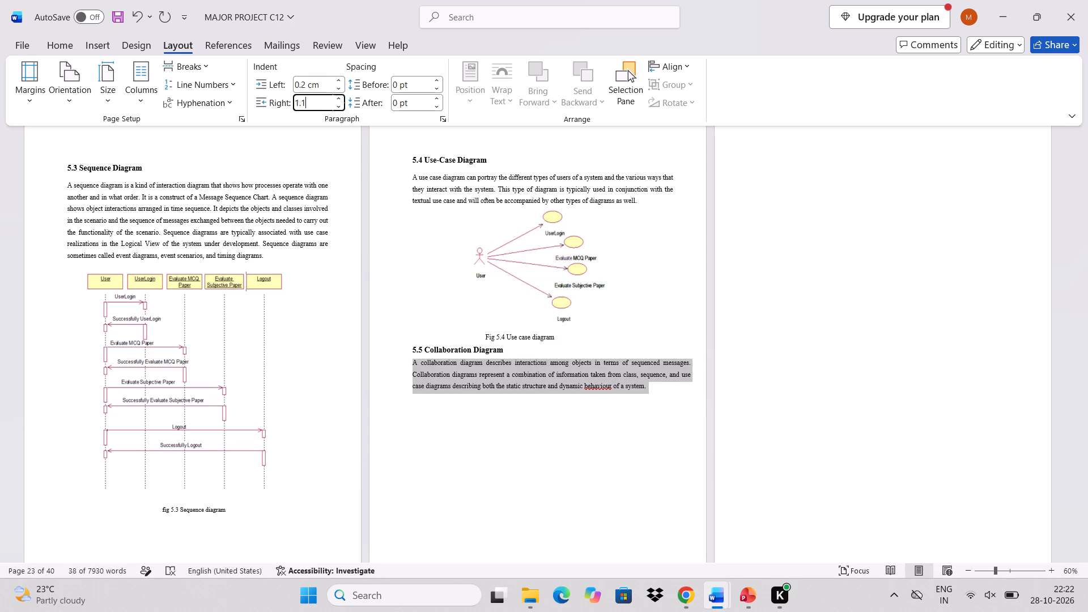
key("Return")
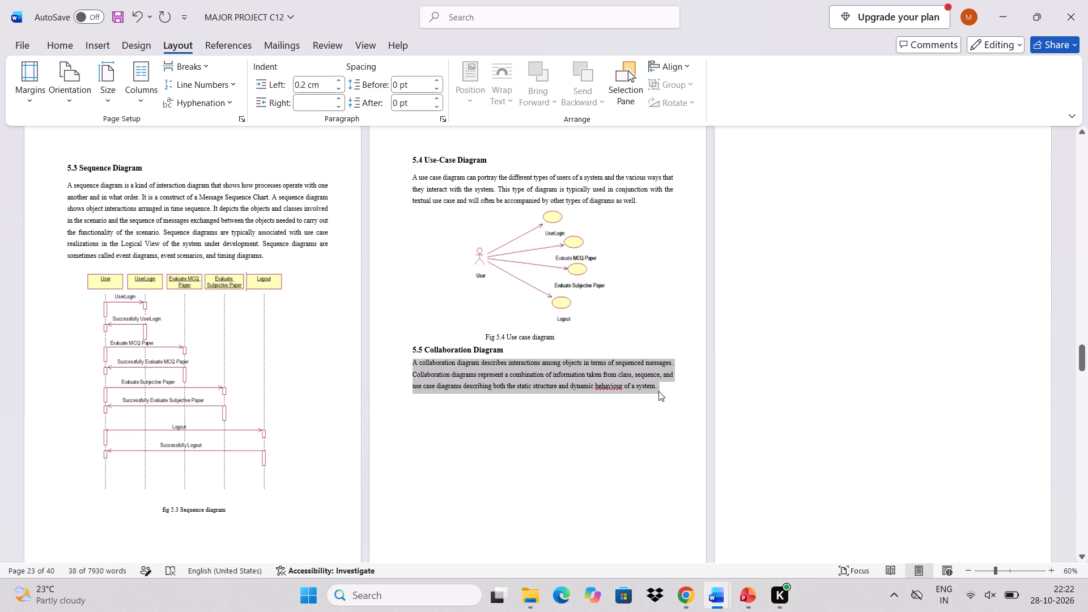
Copy the collaboration diagram picture from the Final Doc and paste it into MAJOR PROJECT C12 on a new line below the description.
left_click(665, 386)
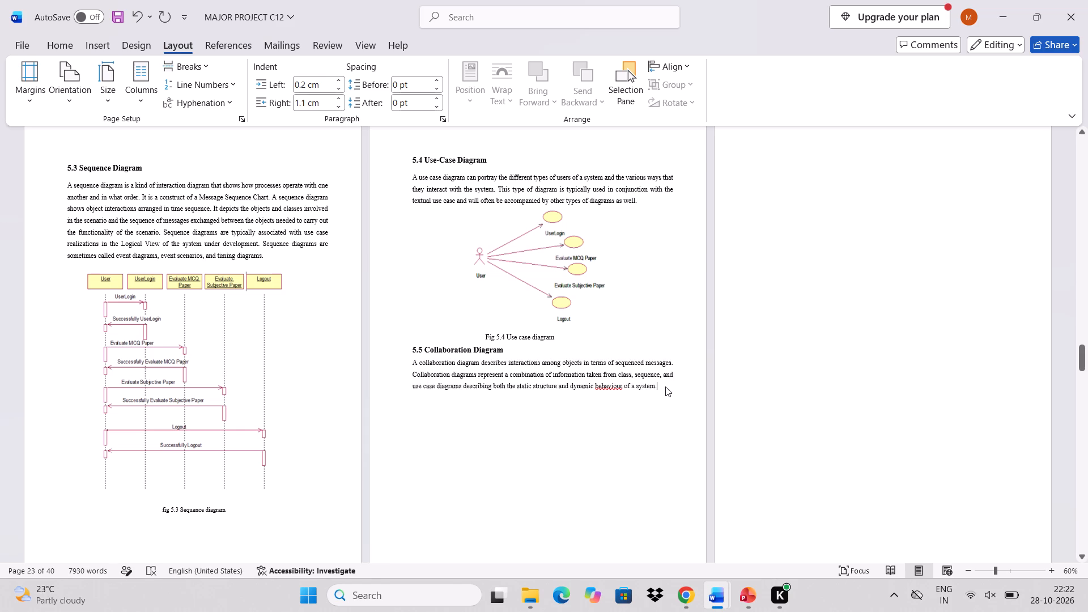
key("Return")
scroll(670, 458, "down", 1)
scroll(670, 458, "up", 1)
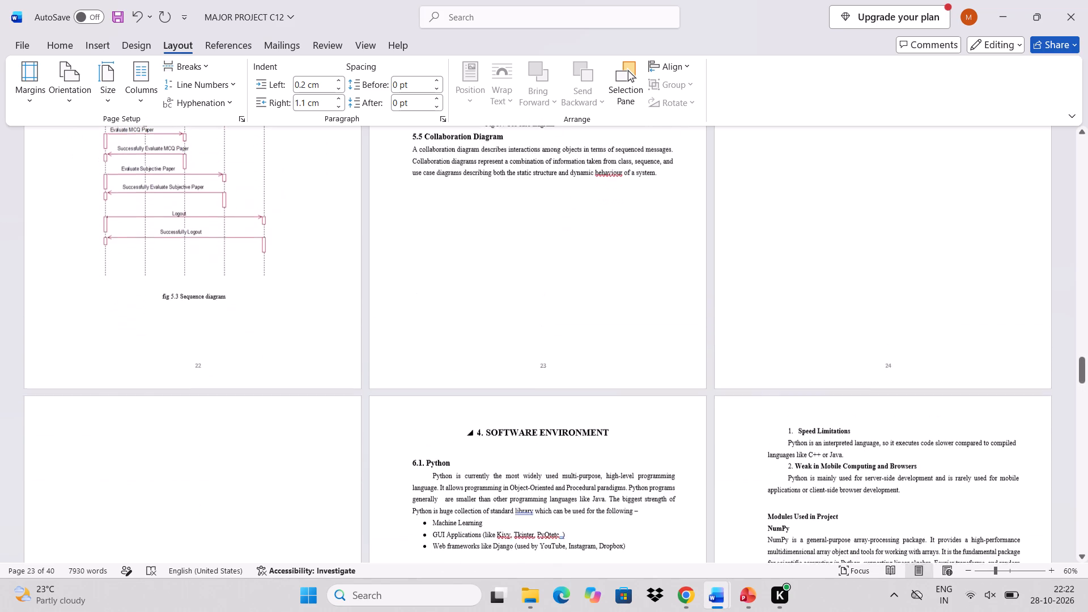
scroll(670, 458, "up", 1)
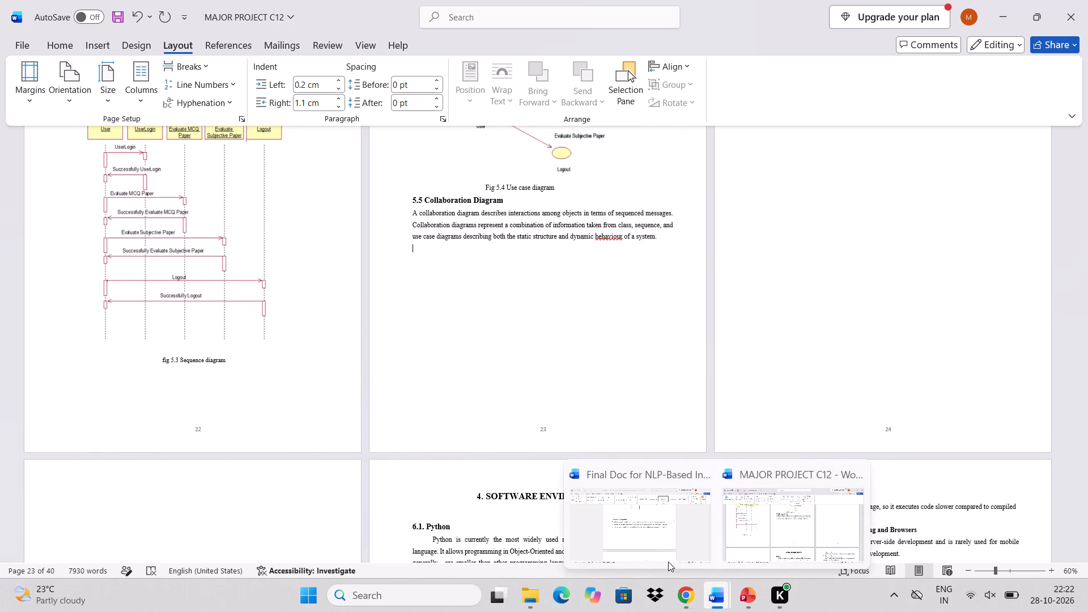
left_click(648, 539)
scroll(569, 468, "down", 2)
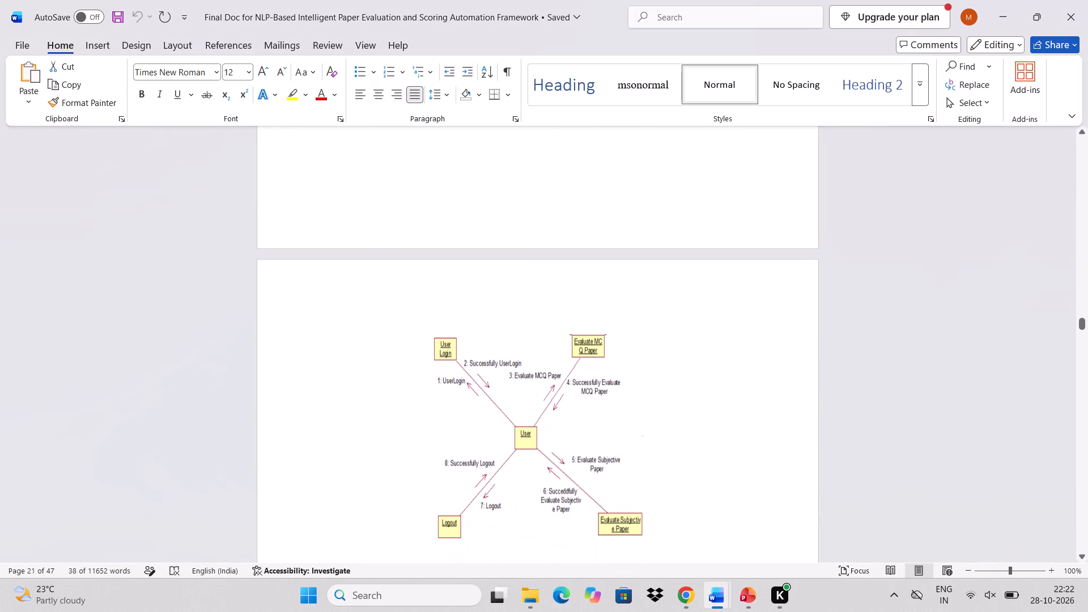
left_click(526, 454)
key("ctrl+c")
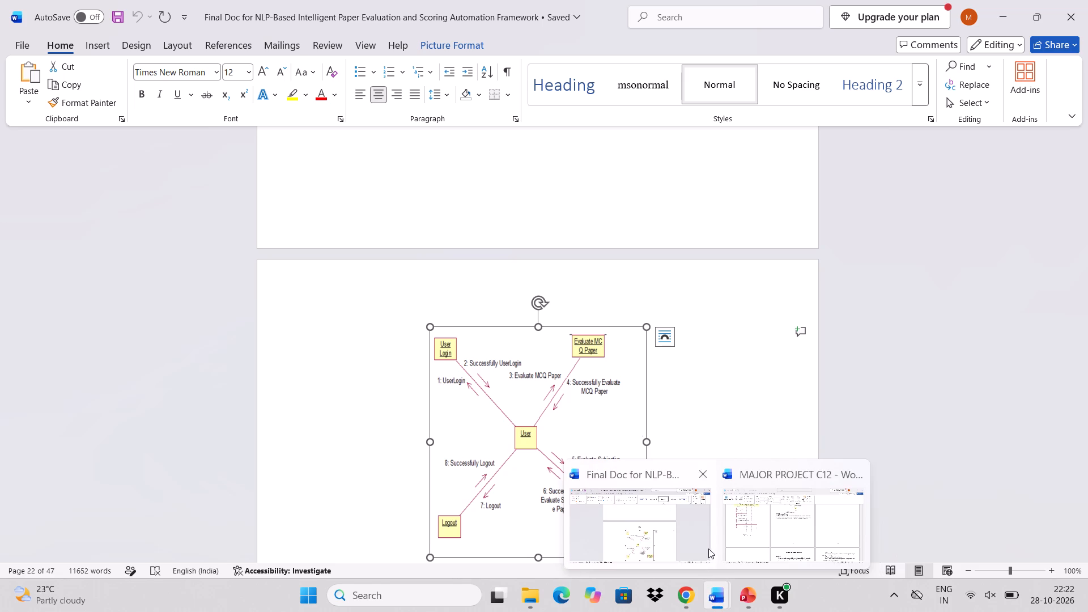
left_click(750, 531)
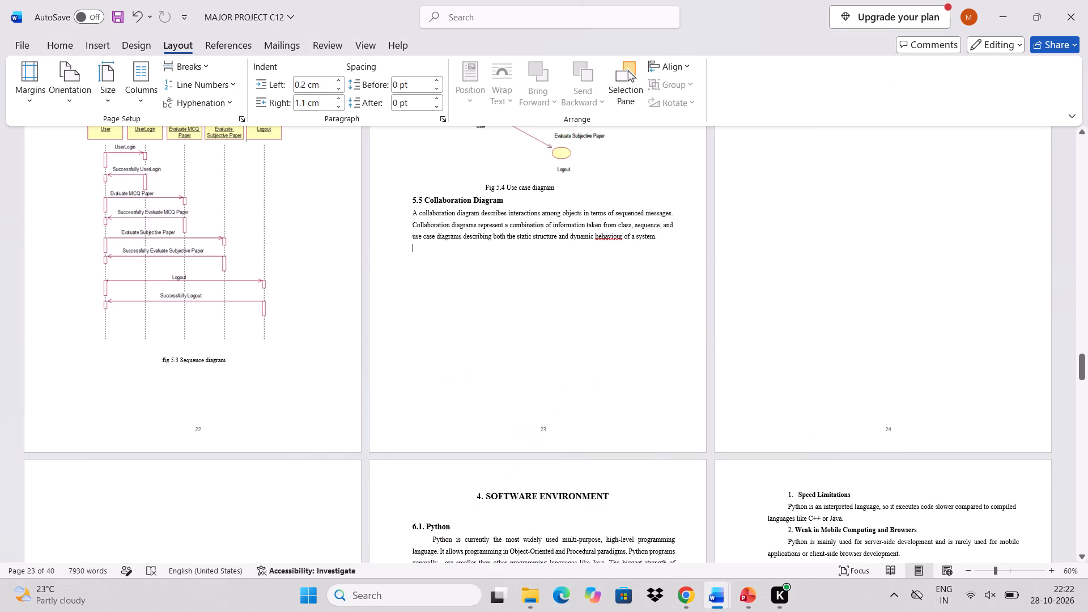
key("ctrl+v")
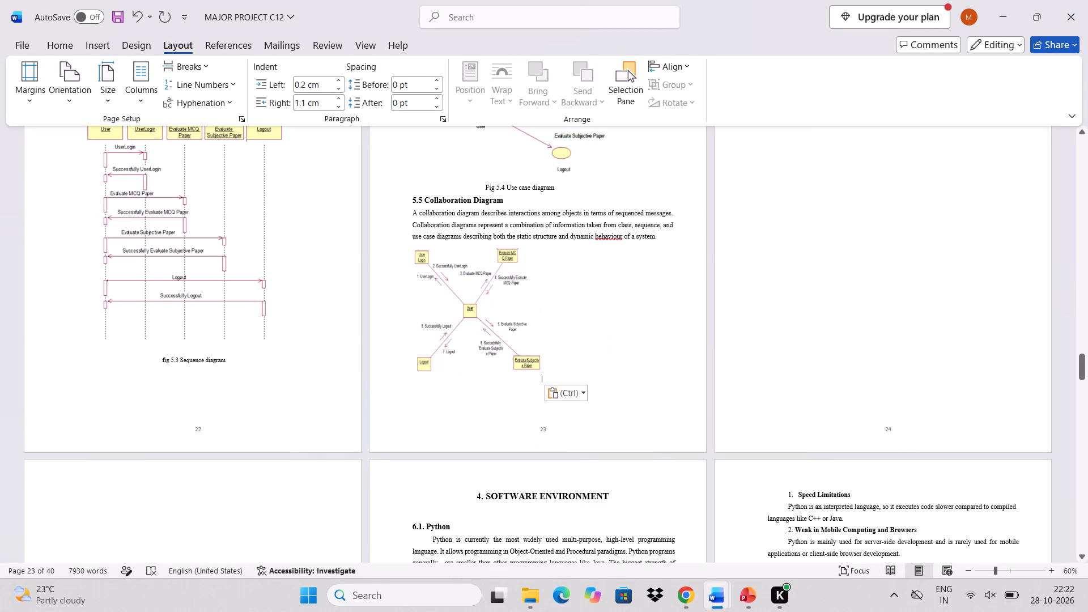
Shift the collaboration diagram picture with leading spaces so it sits roughly centred under the description.
left_click(407, 373)
key("space")
key("space")
key("space")
key("space")
key("space")
key("space")
key("space")
key("space")
key("space")
key("space")
key("space")
key("space")
key("space")
key("space")
key("space")
key("space")
key("space")
key("space")
key("space")
key("space")
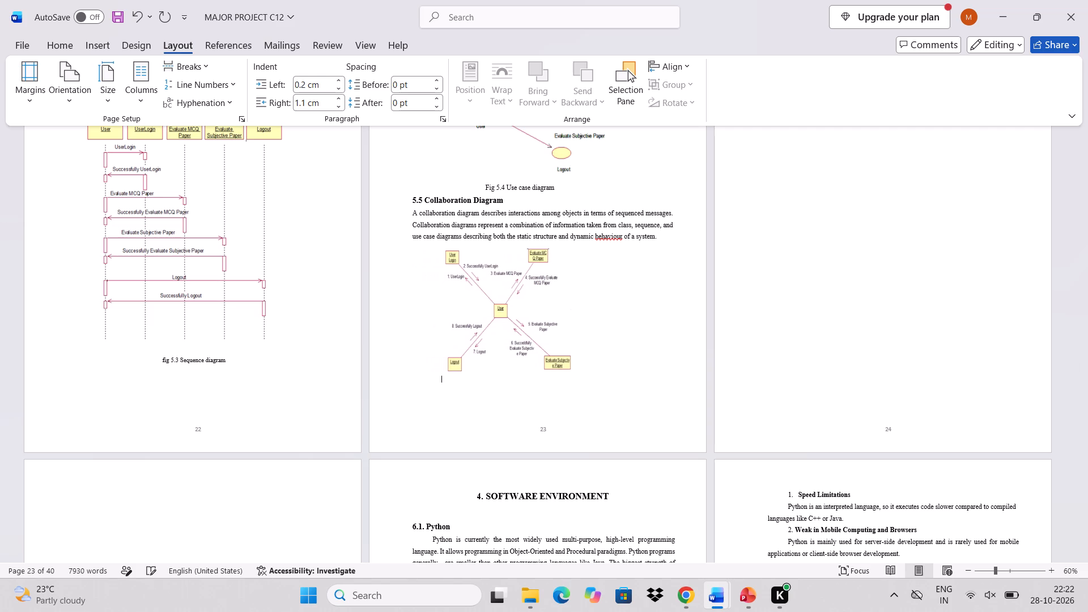
key("space")
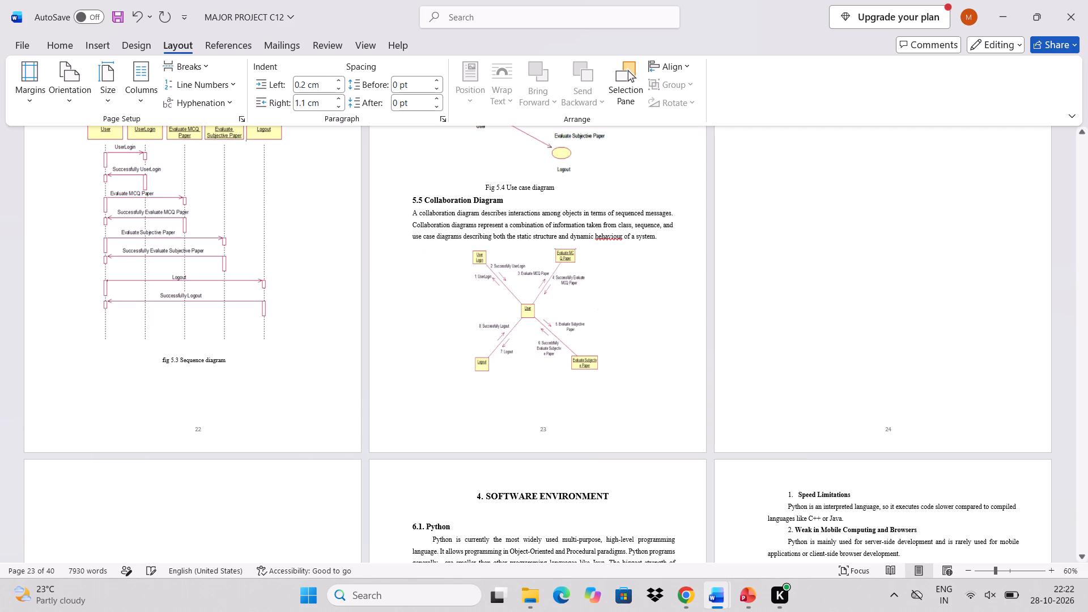
Add the roughly centred caption "Fig 5.5 Collaboration Diagram" on a new line below the collaboration diagram.
left_click(616, 372)
key("Return")
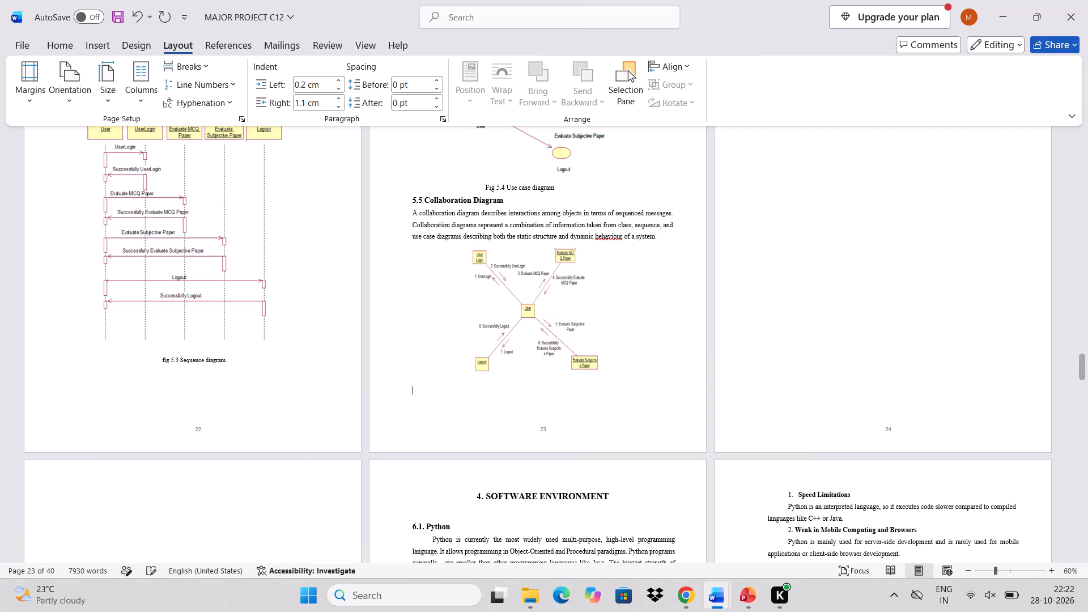
key("space")
key("space")
key("space")
key("space")
key("space")
key("space")
key("space")
key("space")
key("space")
key("space")
key("space")
key("space")
key("space")
key("space")
key("space")
key("space")
key("space")
key("space")
key("space")
key("space")
key("BackSpace")
key("BackSpace")
key("BackSpace")
key("BackSpace")
key("BackSpace")
key("BackSpace")
type("fig")
key("space")
type("5.5")
key("space")
type("Coll")
type("aboration")
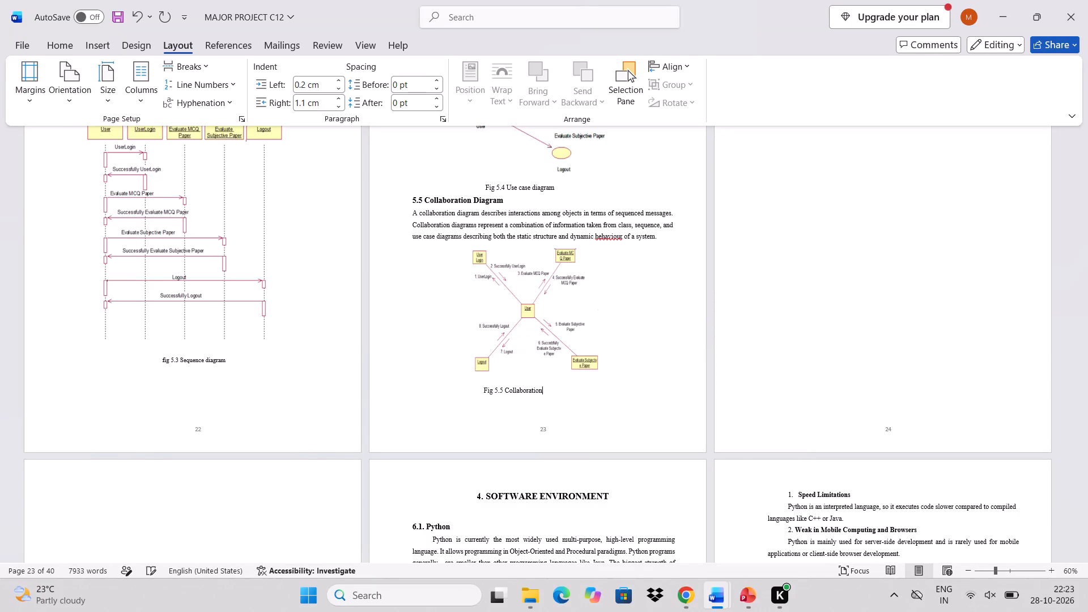
key("space")
type("Diagram")
left_click(484, 392)
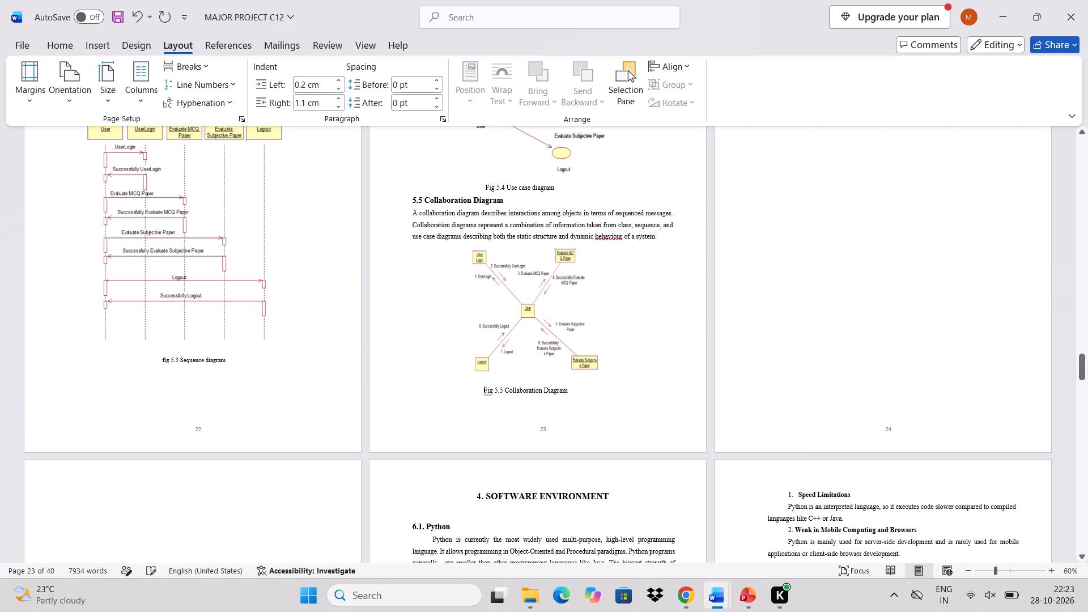
key("BackSpace")
key("BackSpace")
Capitalise the word "Diagram" in the Fig 5.4 use case caption and save the document.
left_click(537, 187)
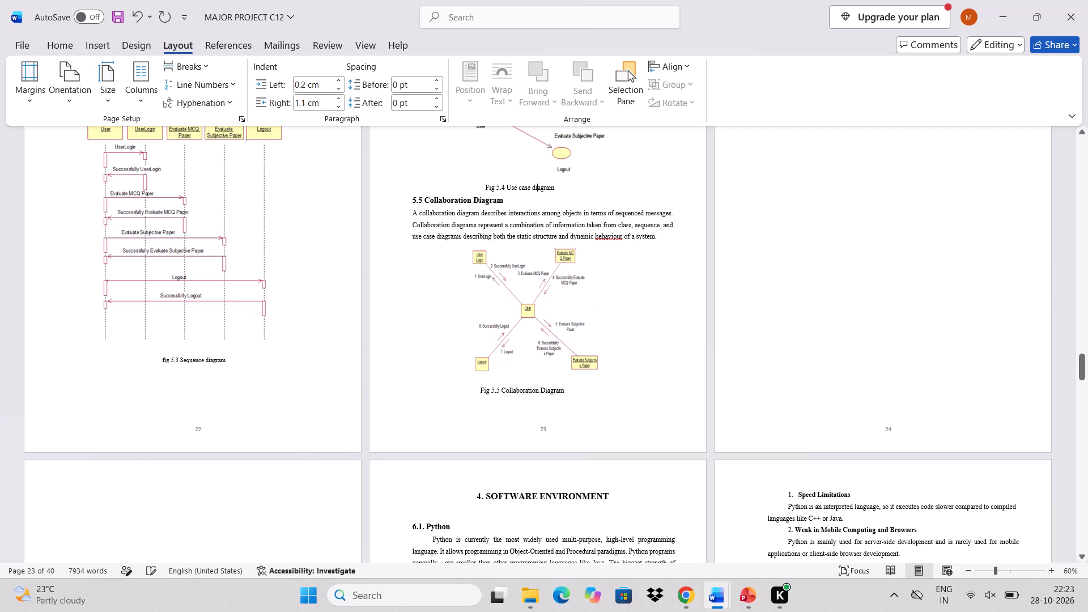
key("Left")
key("BackSpace")
key("shift+d")
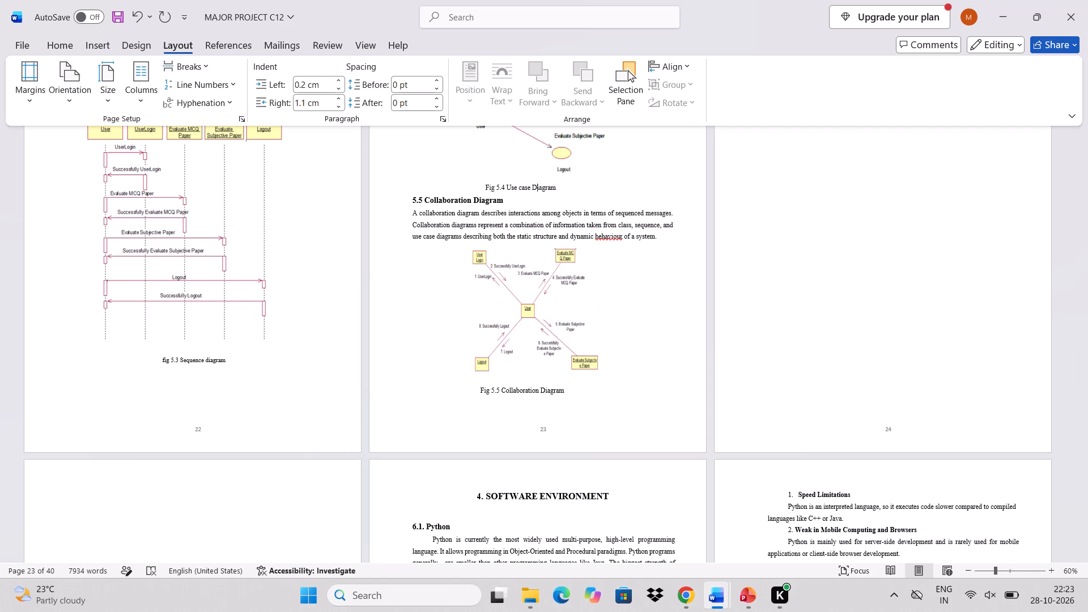
key("ctrl+s")
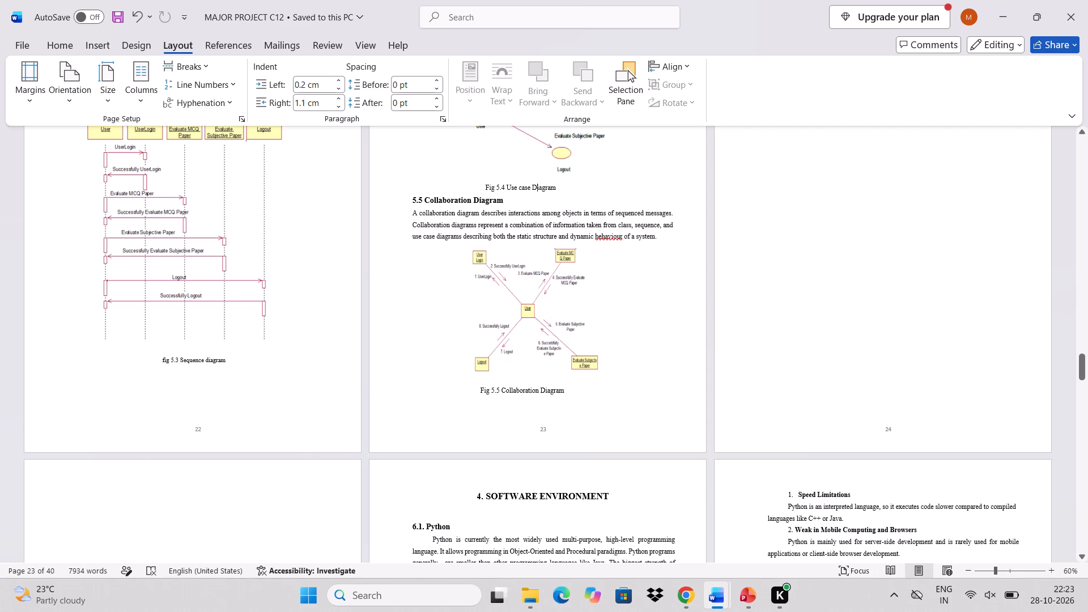
Remove the blank page 25 directly before the SOFTWARE ENVIRONMENT chapter by replacing its selected contents with a line break.
scroll(580, 398, "down", 6)
scroll(580, 398, "up", 11)
scroll(580, 398, "down", 2)
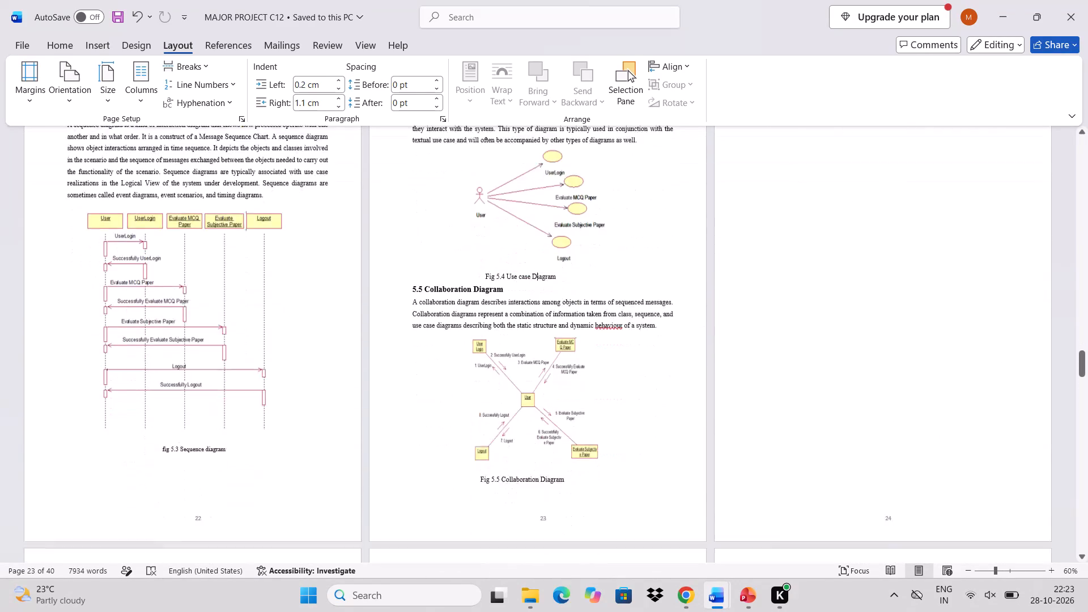
scroll(580, 398, "down", 3)
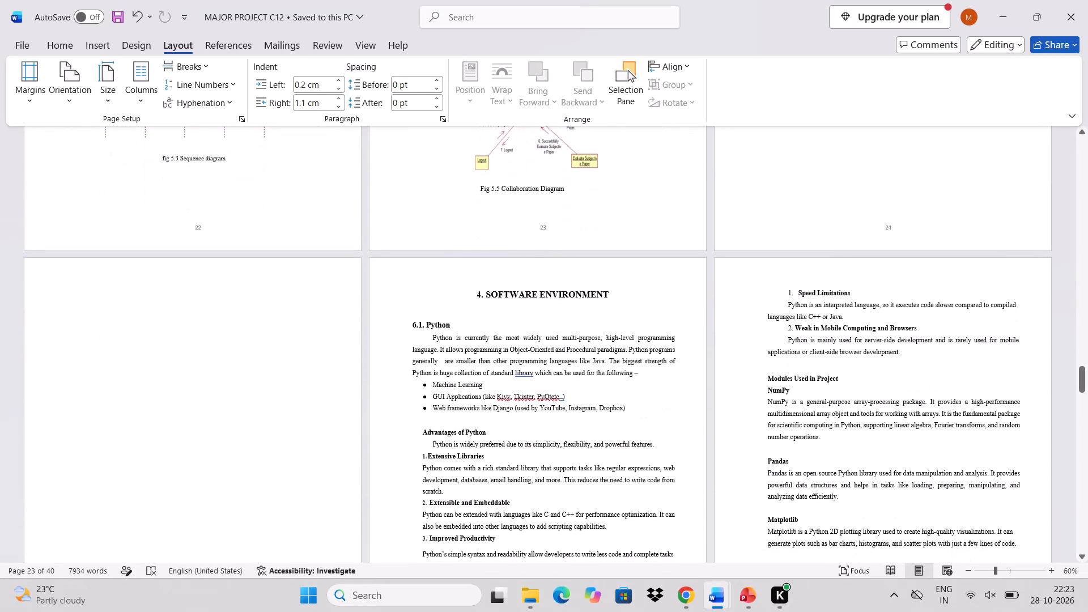
left_click(130, 453)
key("ctrl+g")
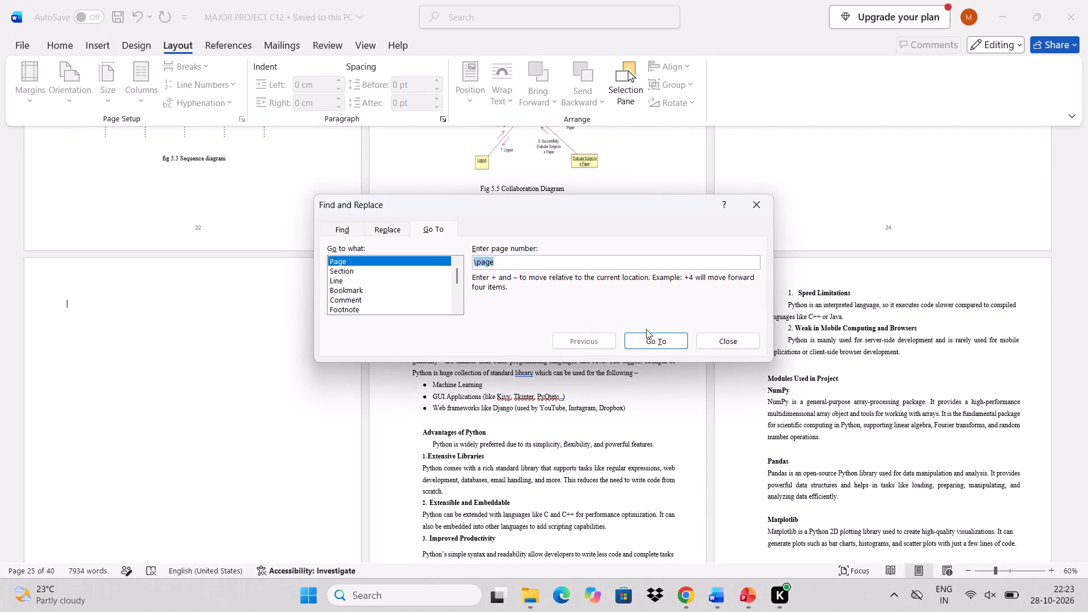
left_click(646, 346)
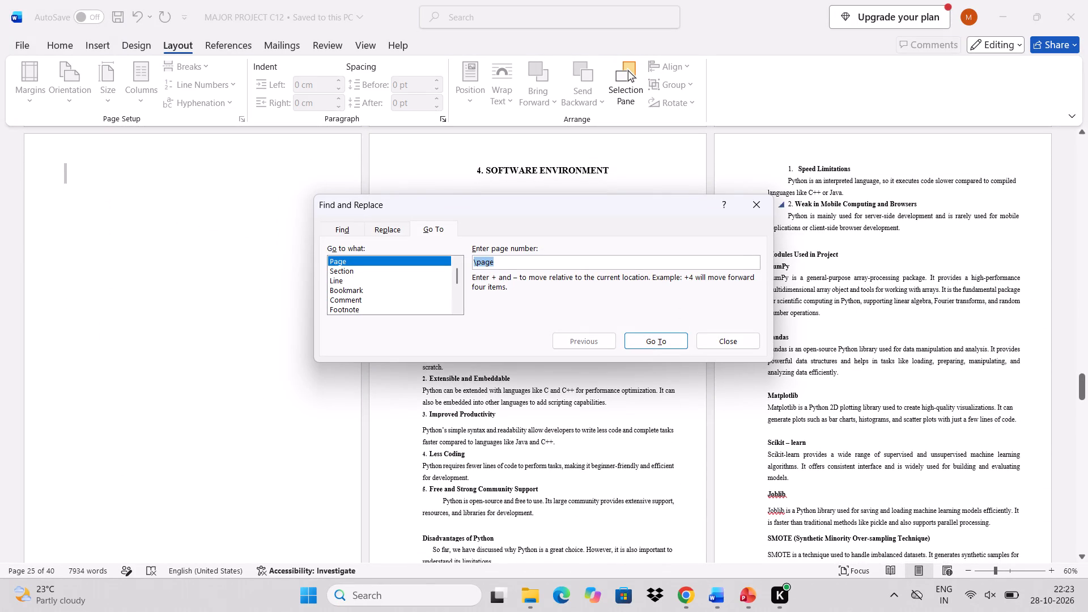
left_click(757, 203)
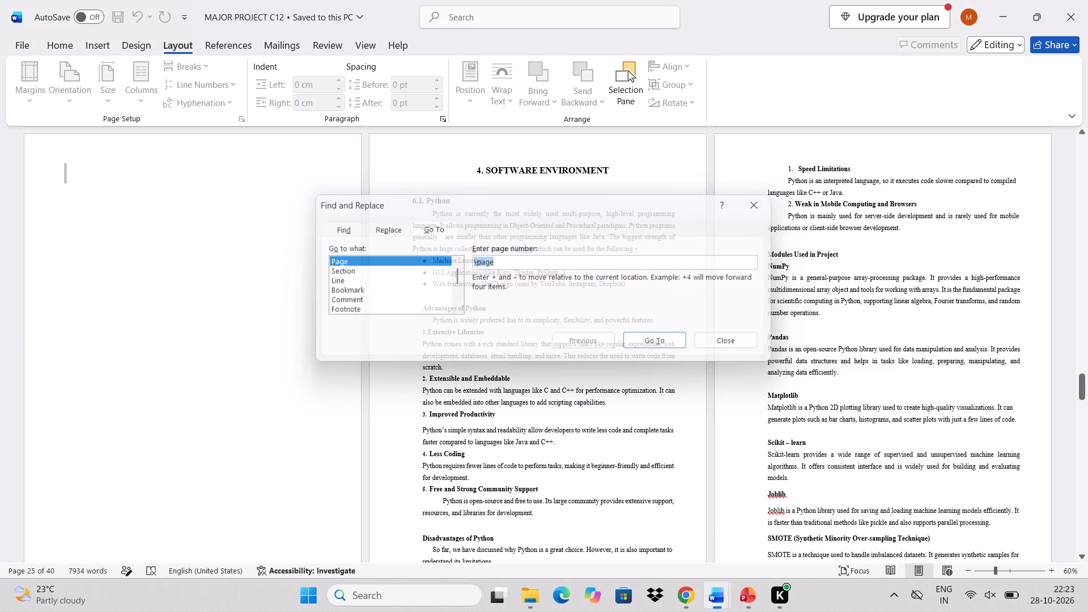
key("Return")
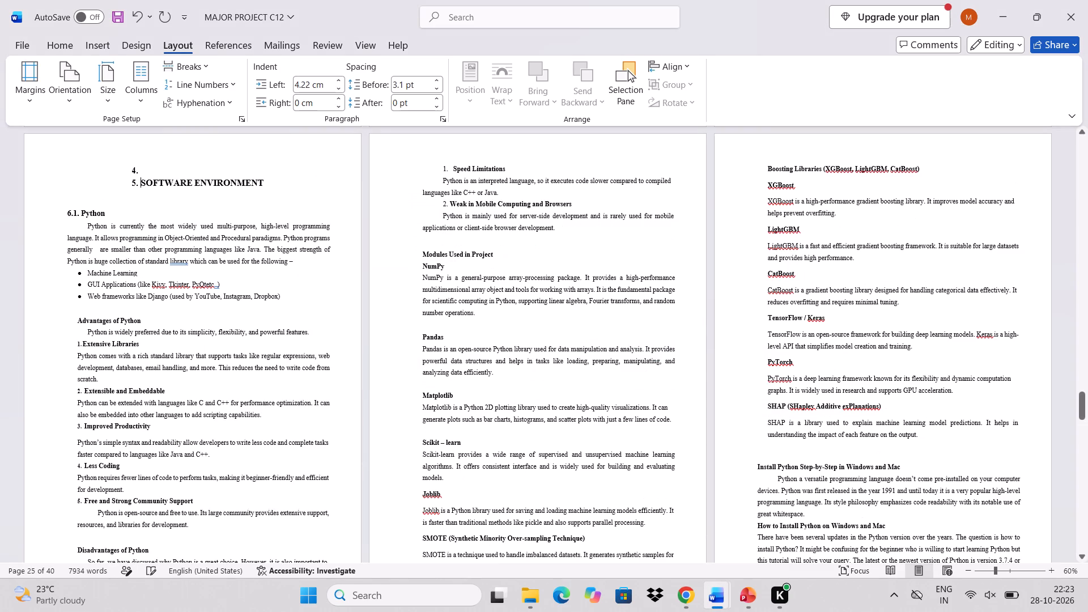
Remove the stray list number from the empty line above the SOFTWARE ENVIRONMENT heading.
scroll(757, 203, "up", 6)
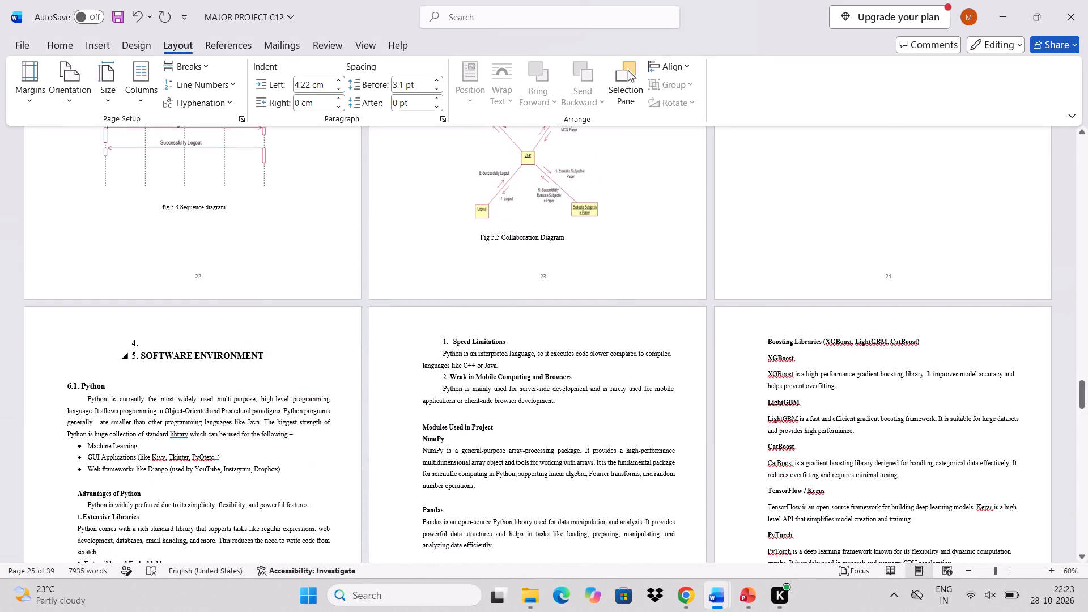
left_click(142, 347)
key("BackSpace")
Delete the blank page 24 between the collaboration diagram page and the SOFTWARE ENVIRONMENT chapter.
scroll(584, 301, "up", 2)
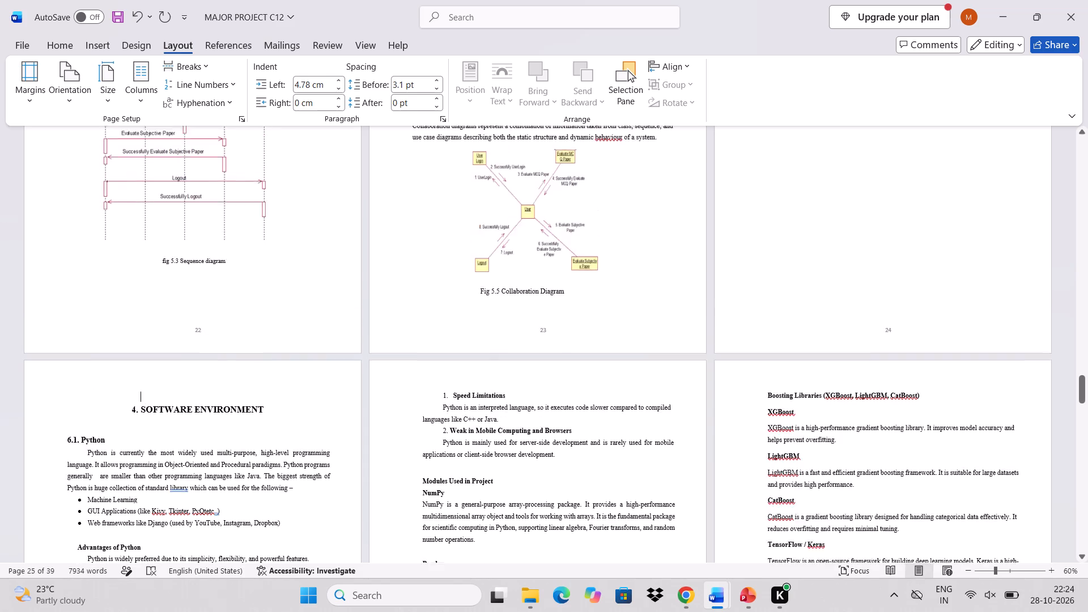
scroll(584, 301, "up", 2)
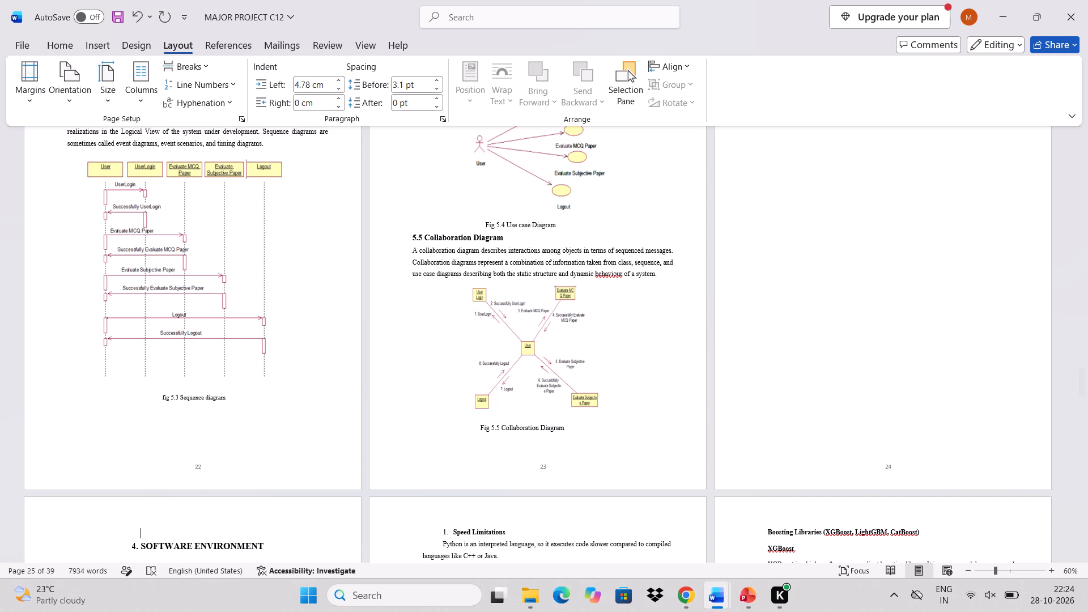
scroll(781, 279, "up", 2)
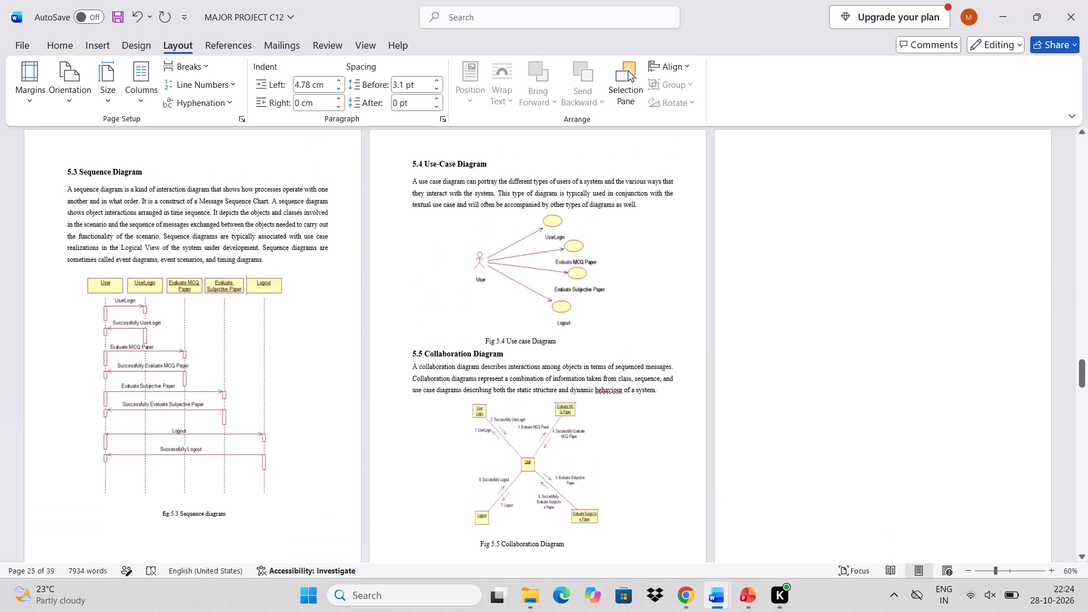
scroll(781, 279, "up", 2)
left_click(840, 415)
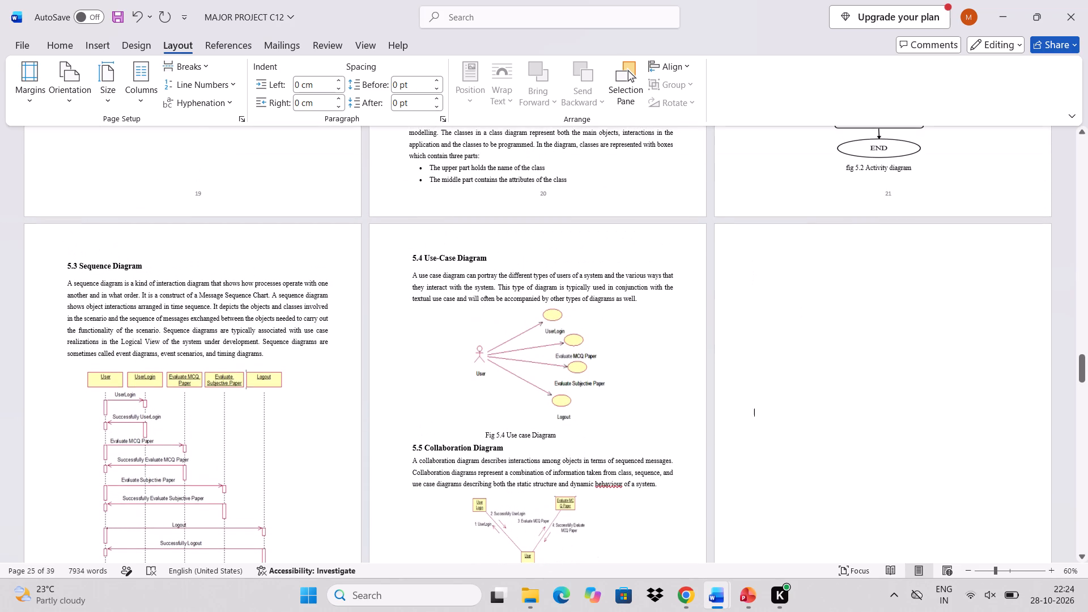
key("ctrl+g")
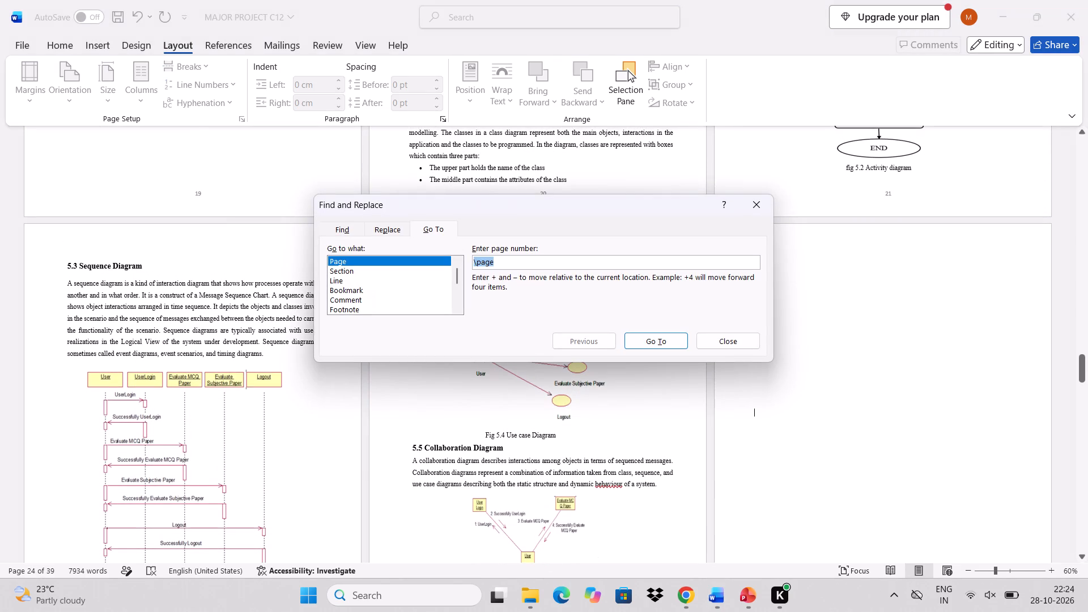
left_click(654, 347)
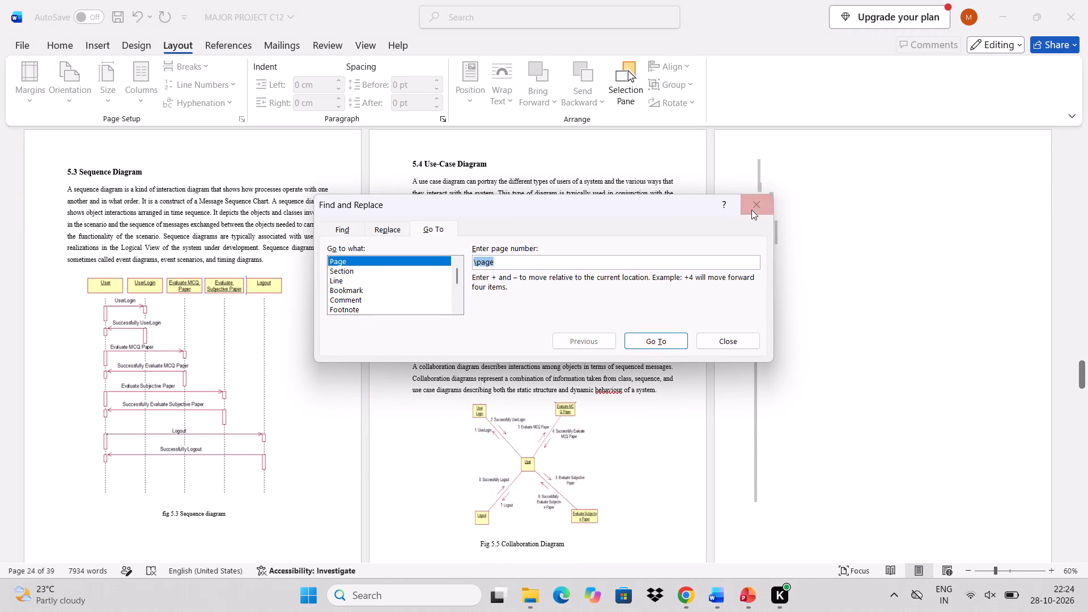
left_click(758, 204)
key("BackSpace")
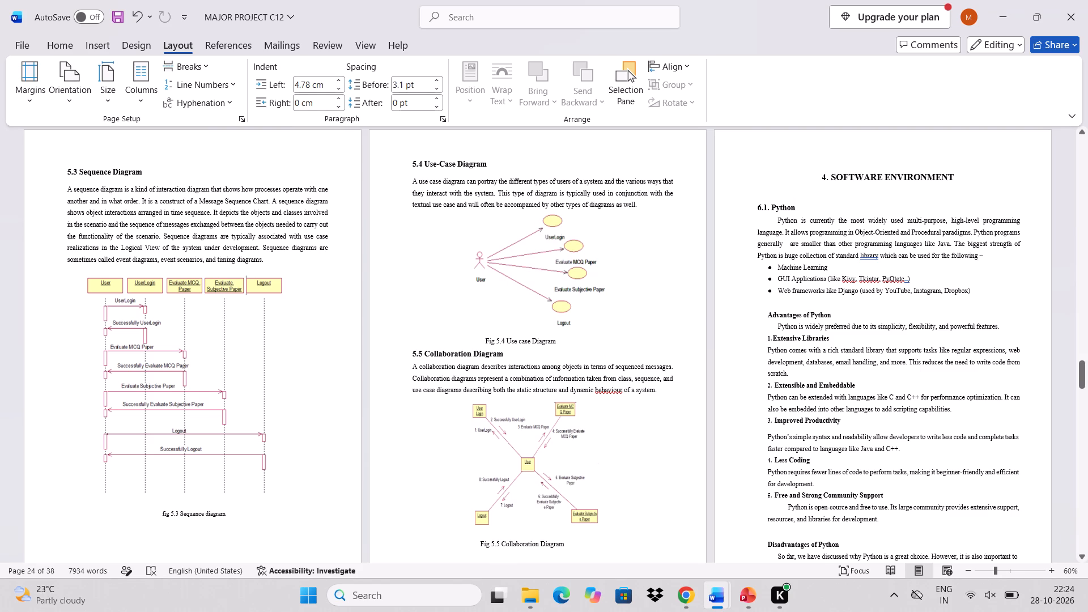
Review the chapter and section numbering in the UML DIAGRAMS pages and compare it with the CONTENTS and LIST OF FIGURES.
scroll(720, 368, "up", 5)
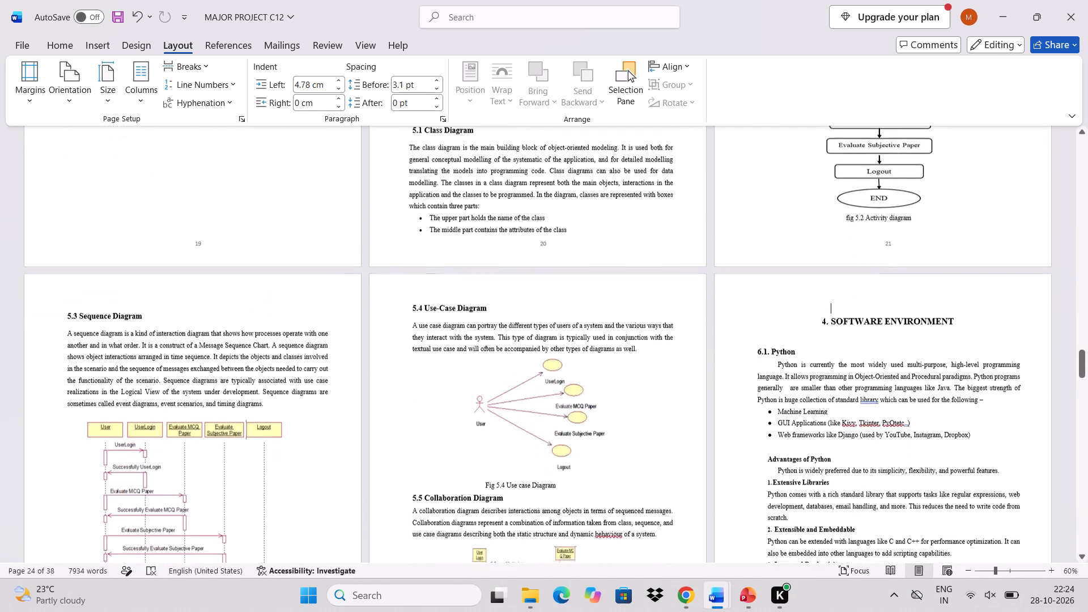
scroll(720, 368, "up", 5)
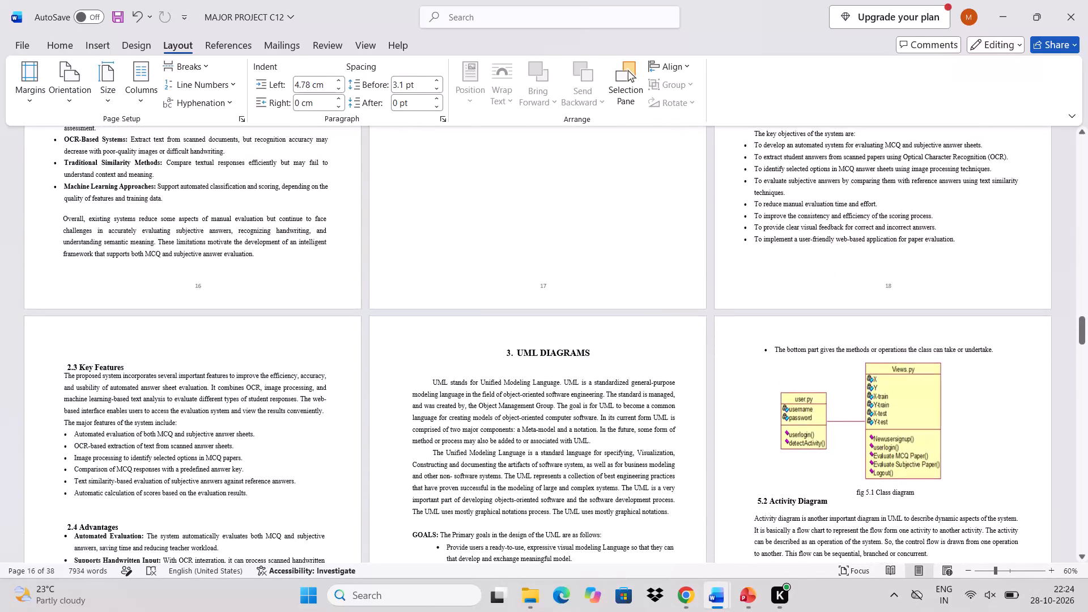
scroll(720, 368, "down", 3)
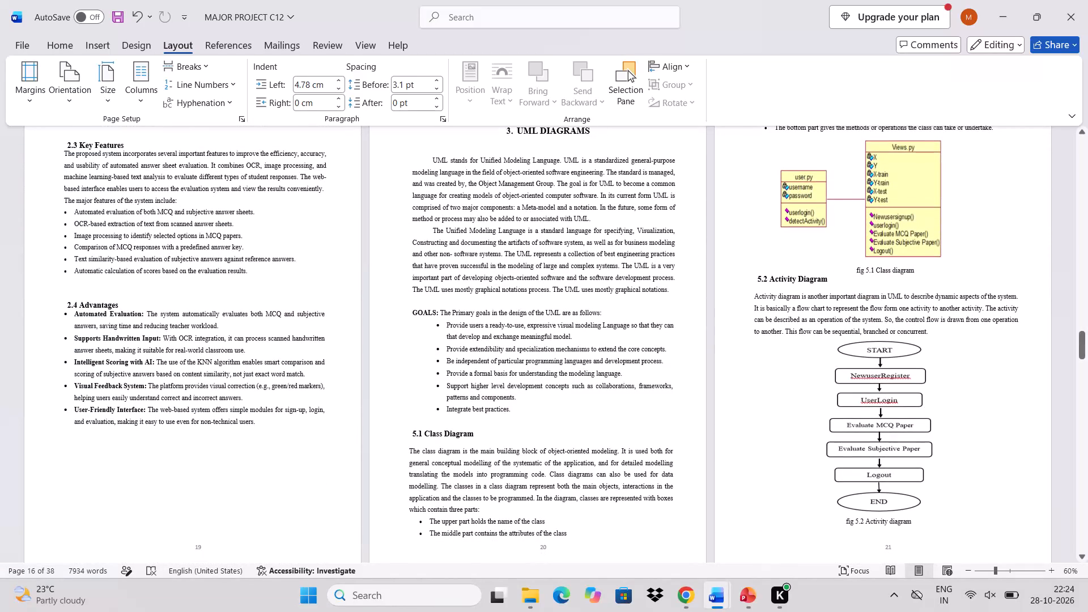
scroll(720, 368, "down", 1)
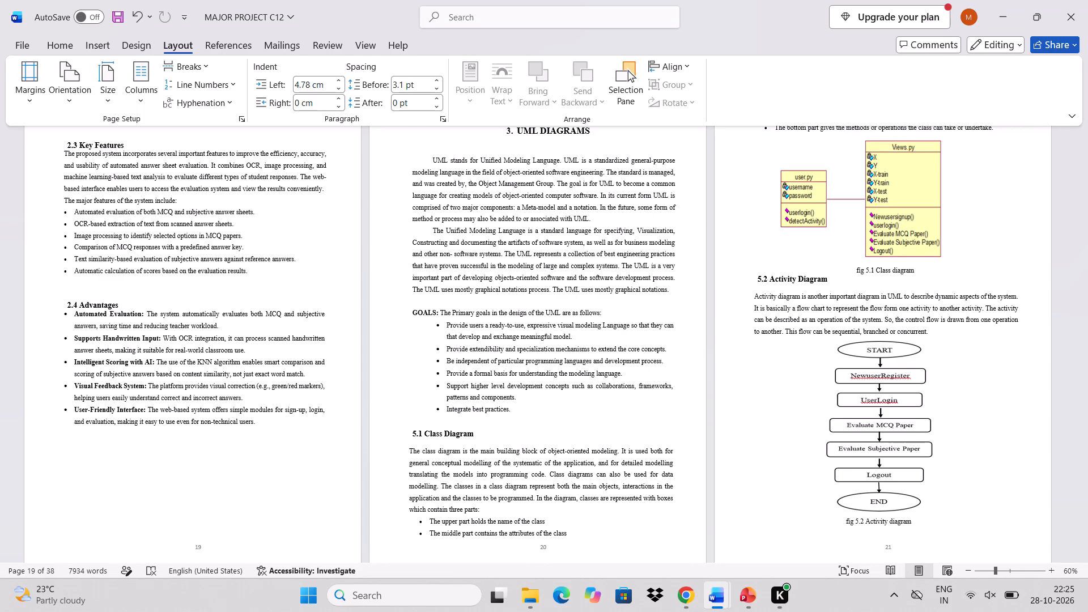
scroll(720, 368, "up", 9)
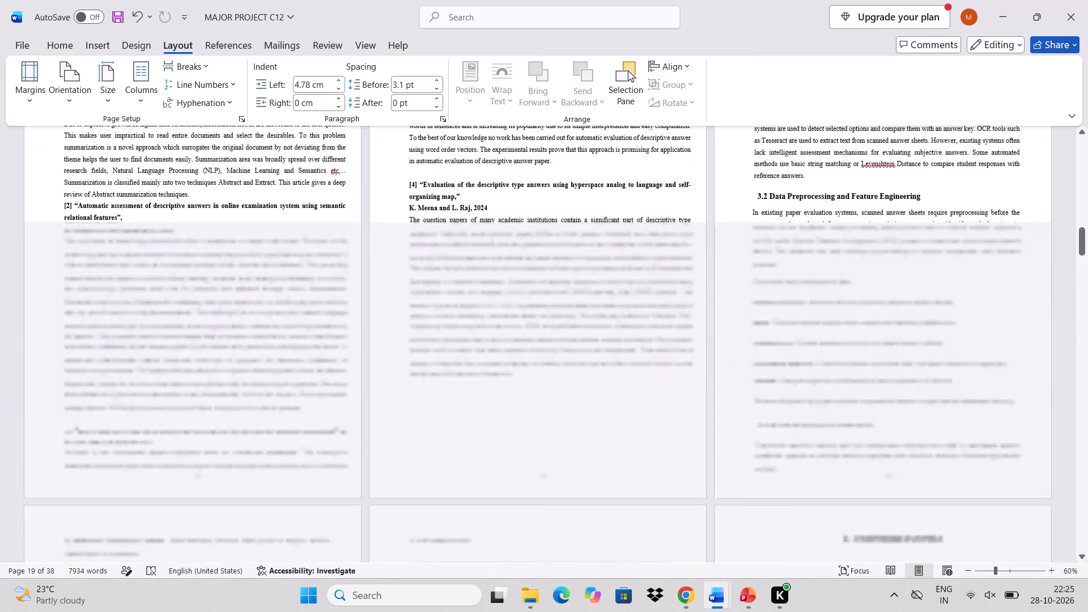
scroll(720, 368, "up", 8)
scroll(720, 368, "down", 3)
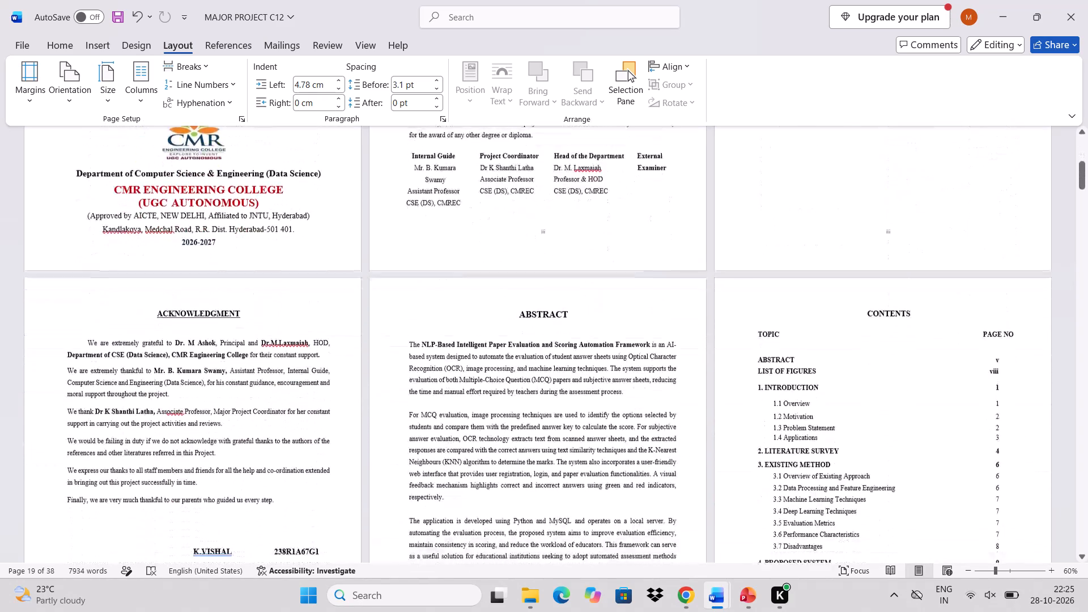
scroll(720, 368, "down", 2)
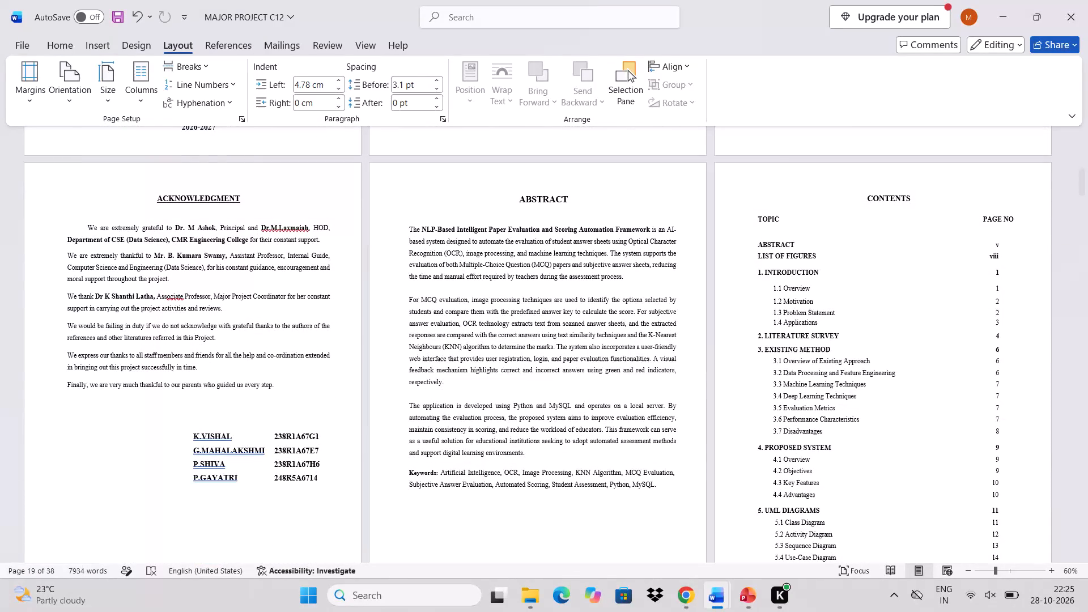
scroll(720, 368, "down", 6)
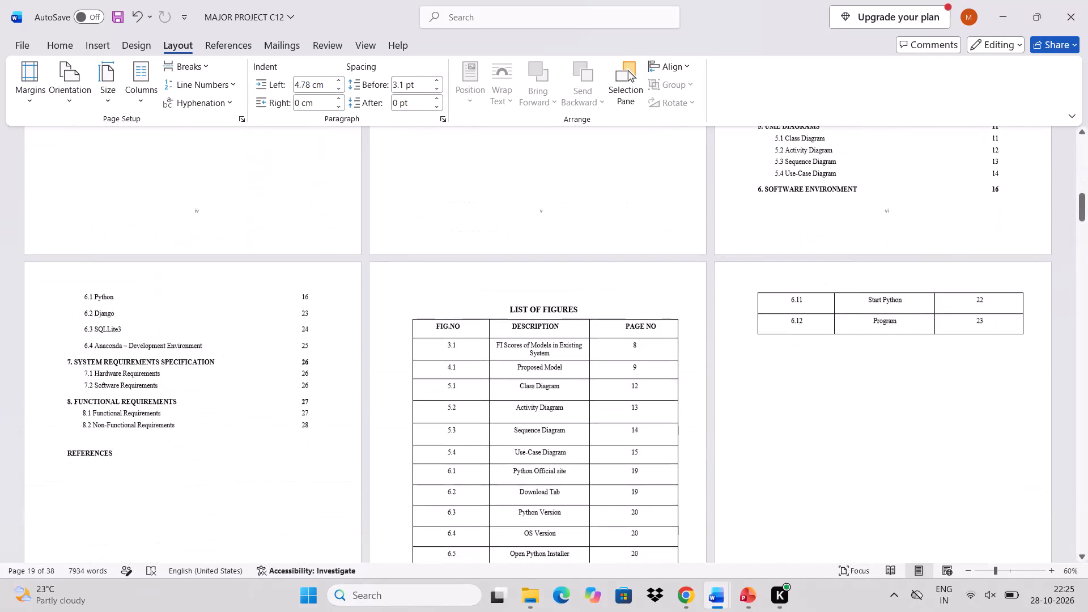
scroll(720, 368, "down", 7)
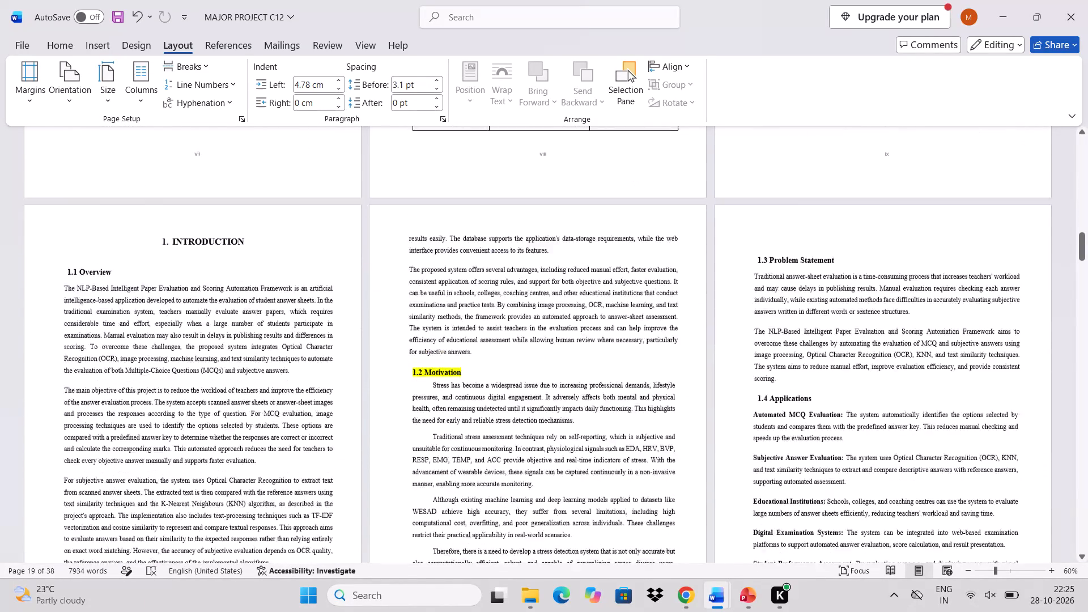
Replace the automatic number of the PROPOSED SYSTEM chapter heading with a manually entered "4.".
scroll(720, 368, "down", 5)
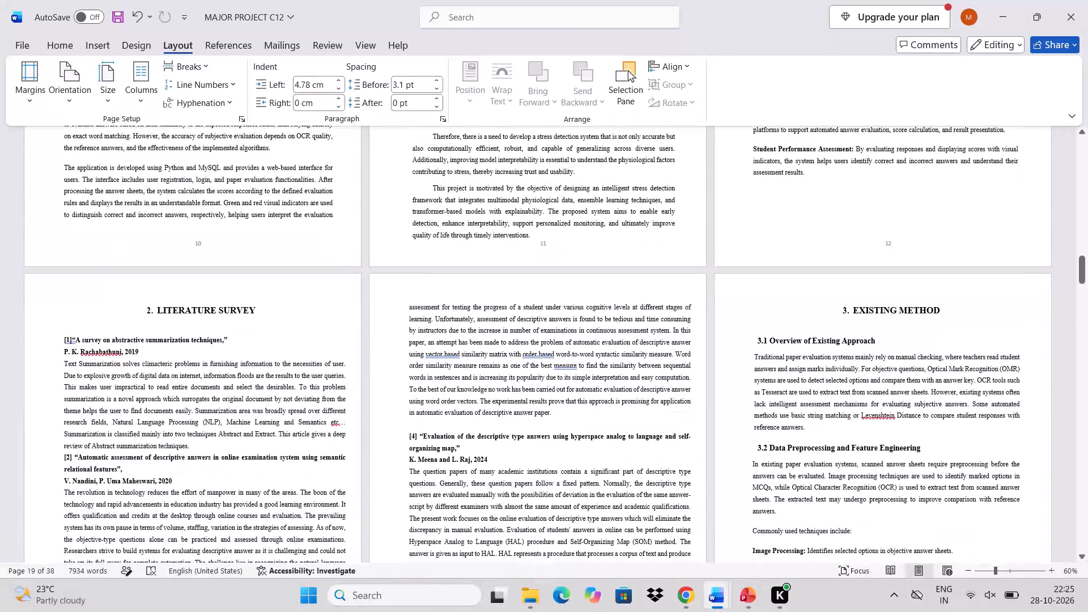
scroll(720, 368, "down", 5)
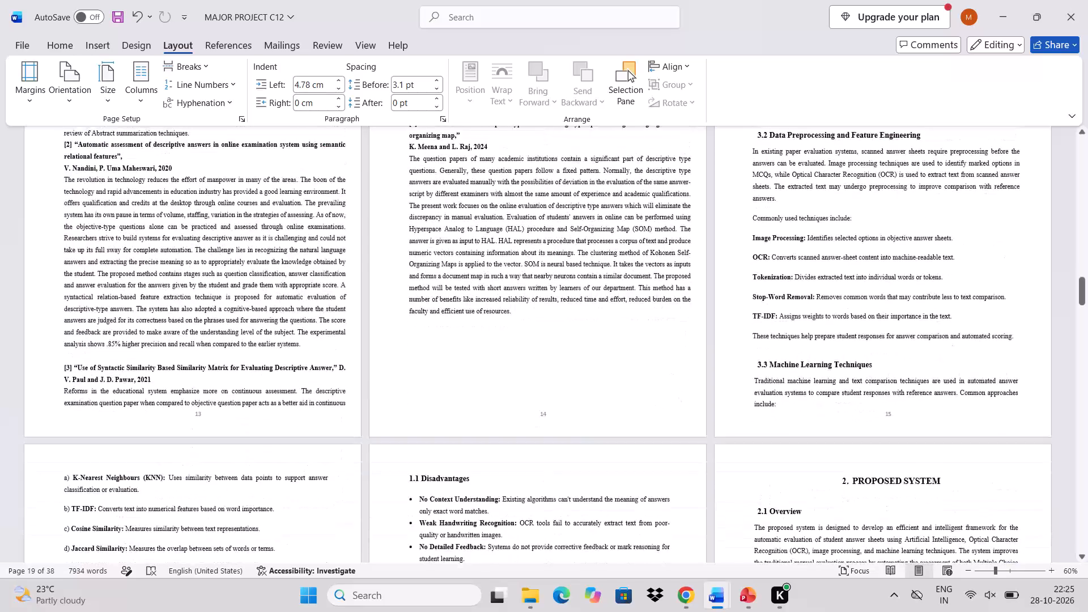
scroll(720, 368, "down", 4)
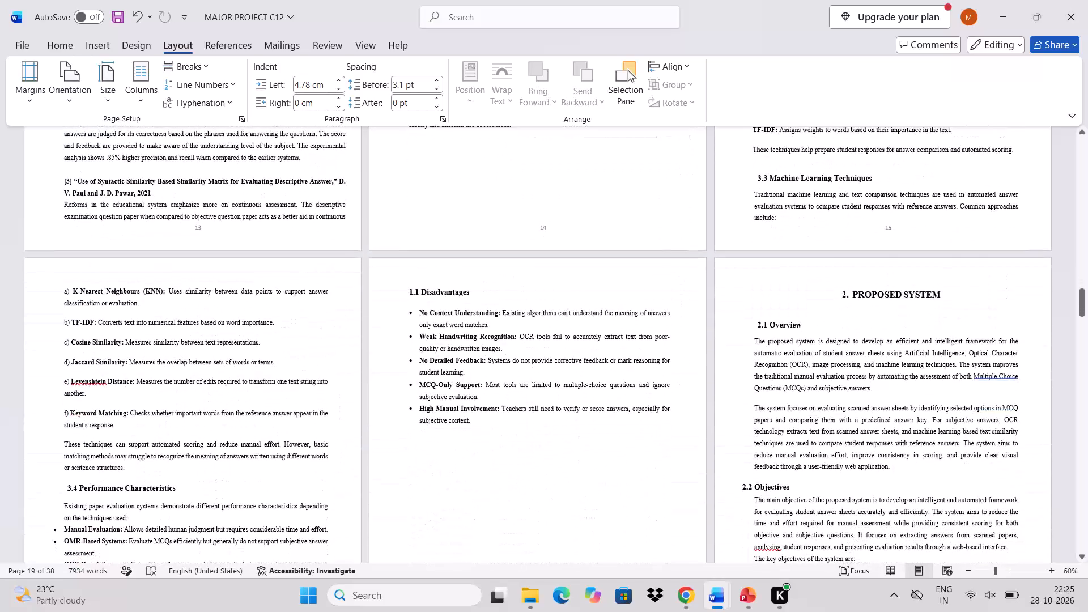
scroll(720, 368, "down", 1)
left_click(845, 290)
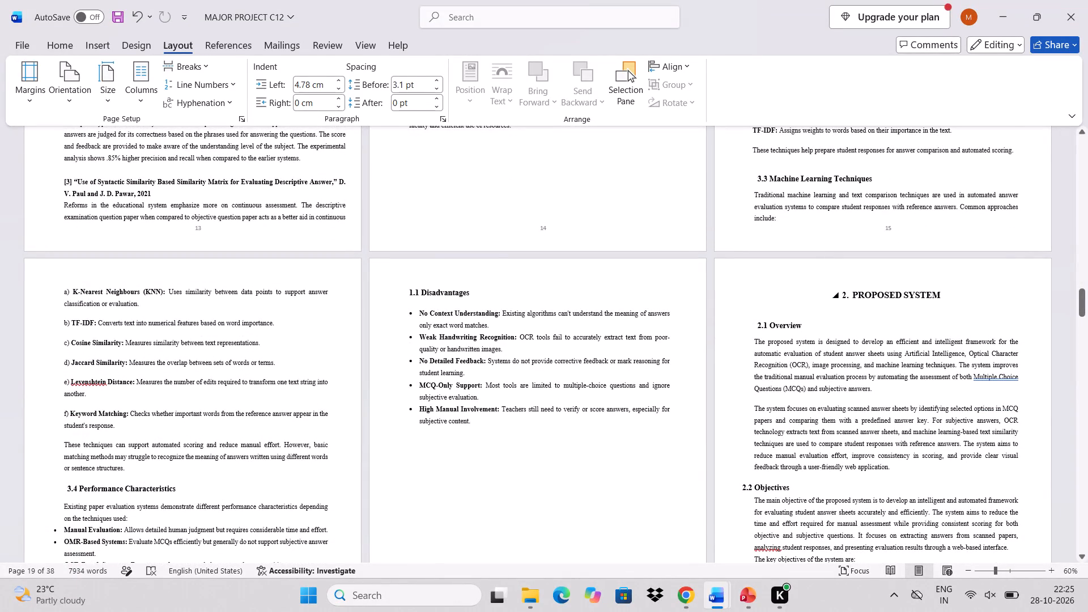
key("BackSpace")
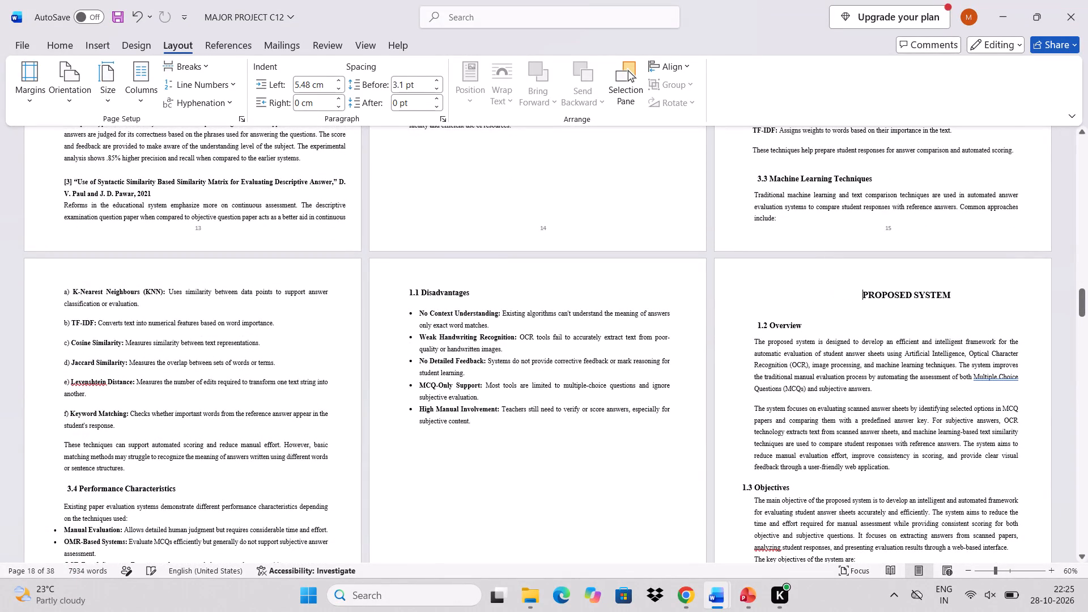
type("4.")
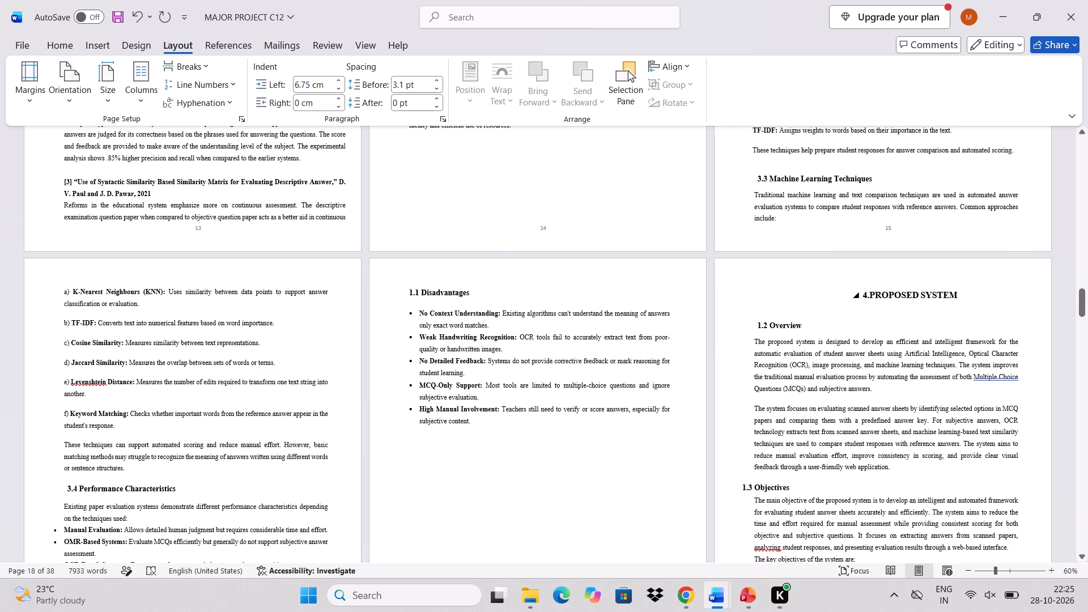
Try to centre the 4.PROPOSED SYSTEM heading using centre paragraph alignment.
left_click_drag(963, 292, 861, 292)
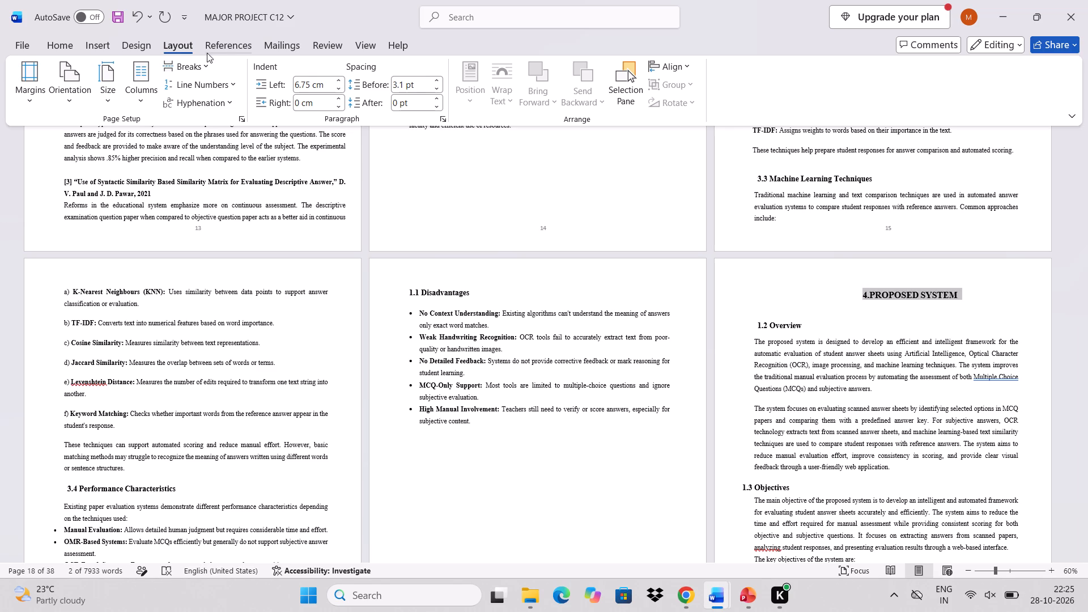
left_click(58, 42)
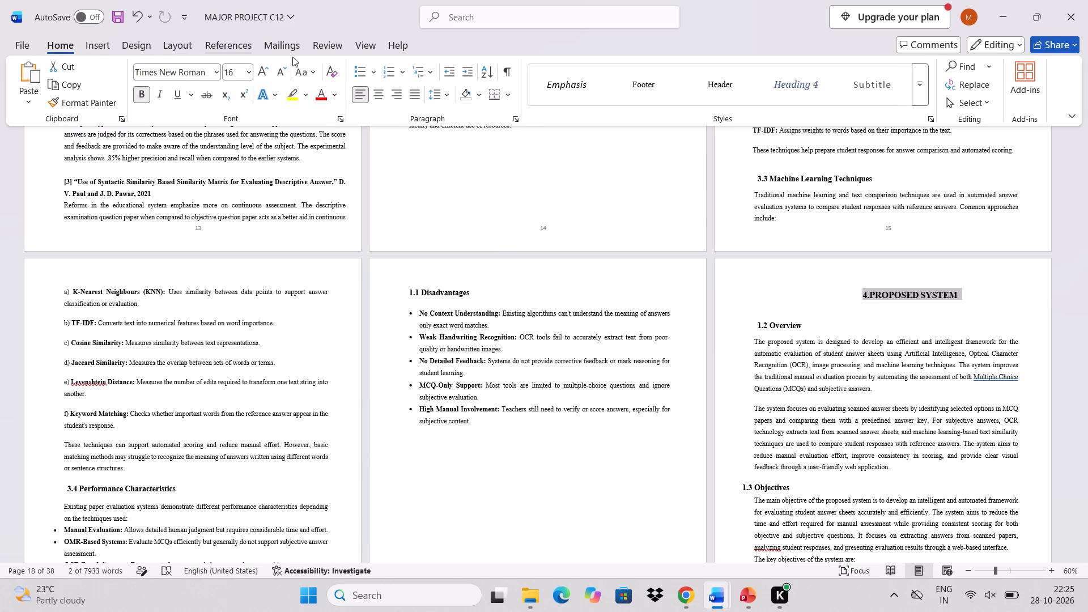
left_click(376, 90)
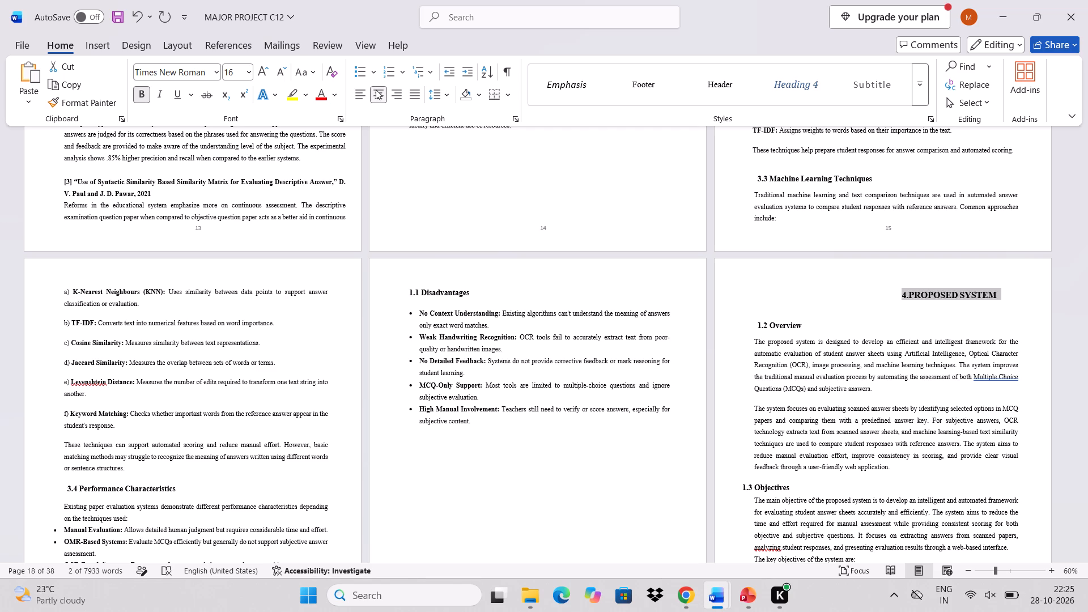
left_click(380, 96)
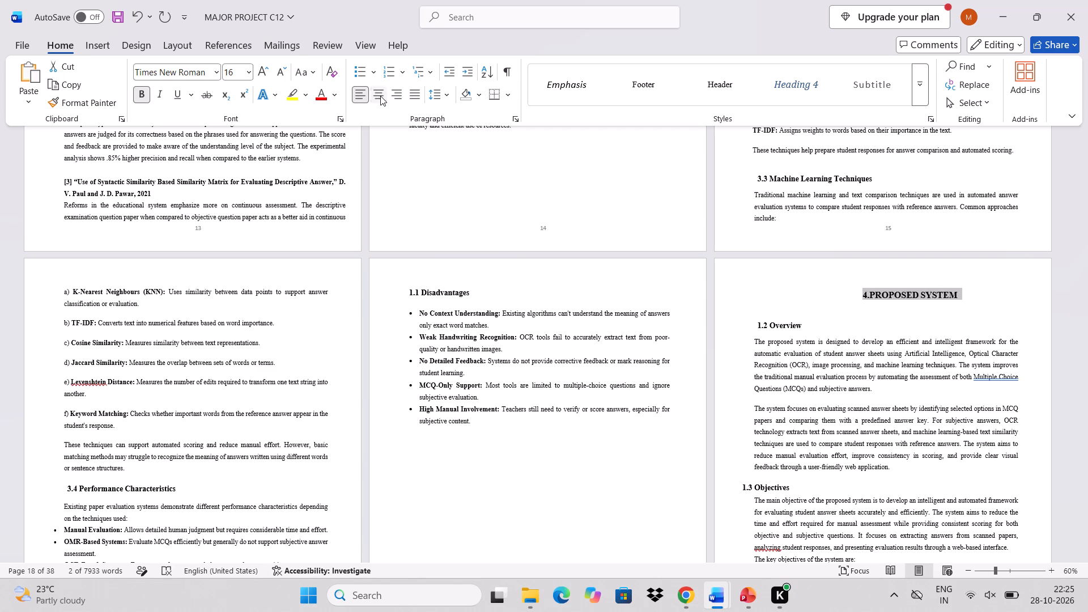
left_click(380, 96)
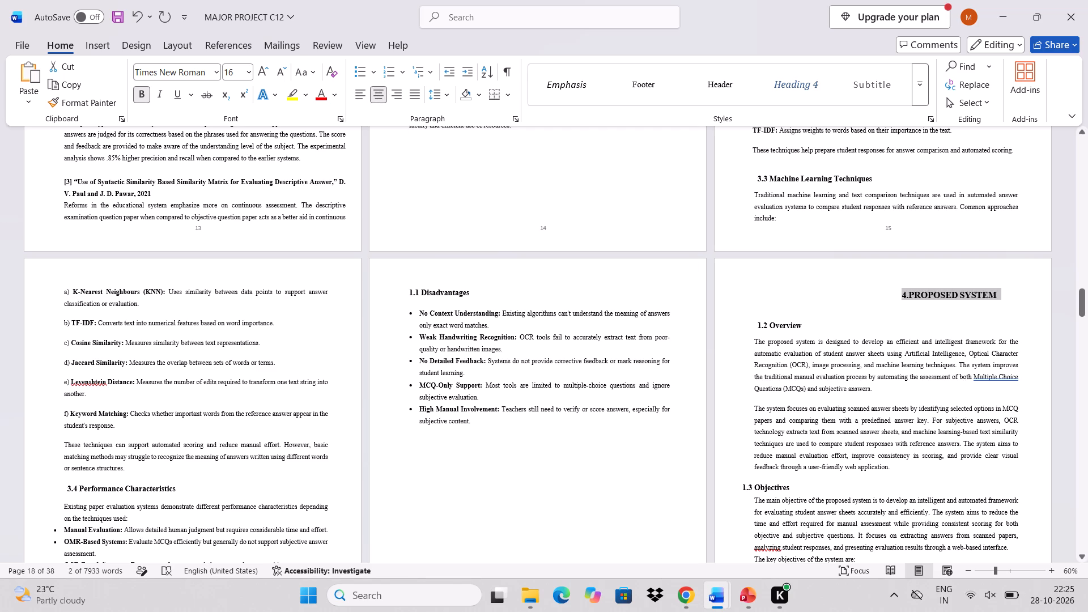
Remove the centre alignment and indent from the 4.PROPOSED SYSTEM heading and move it to mid-line with leading spaces.
left_click(887, 296)
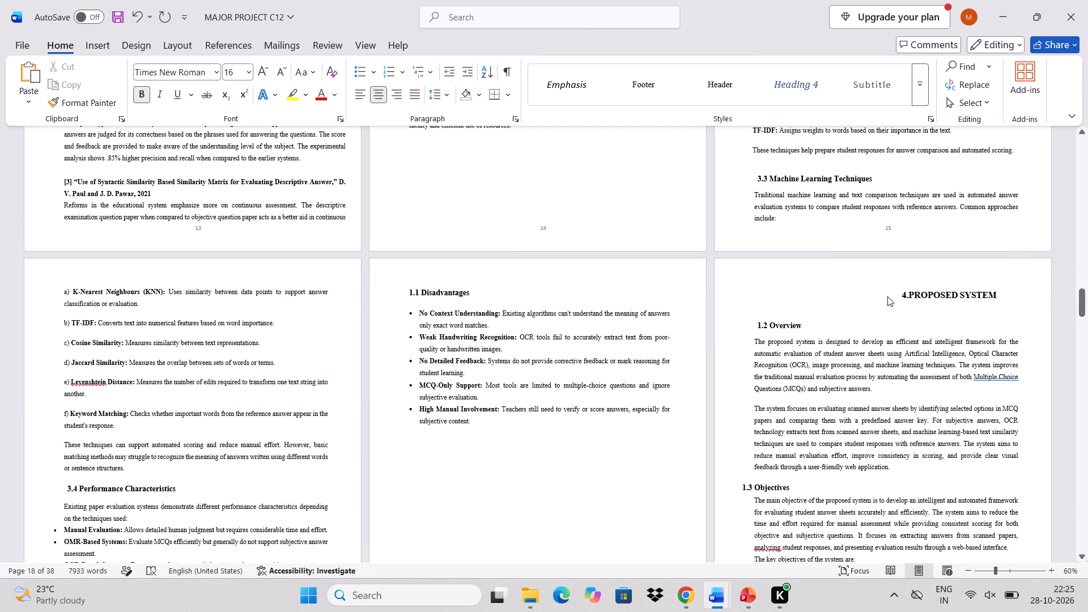
key("BackSpace")
key("BackSpace")
key("space")
key("space")
key("space")
key("space")
key("space")
key("space")
key("space")
key("space")
key("space")
key("space")
key("space")
key("space")
key("space")
key("space")
key("space")
key("space")
key("space")
key("space")
key("space")
key("space")
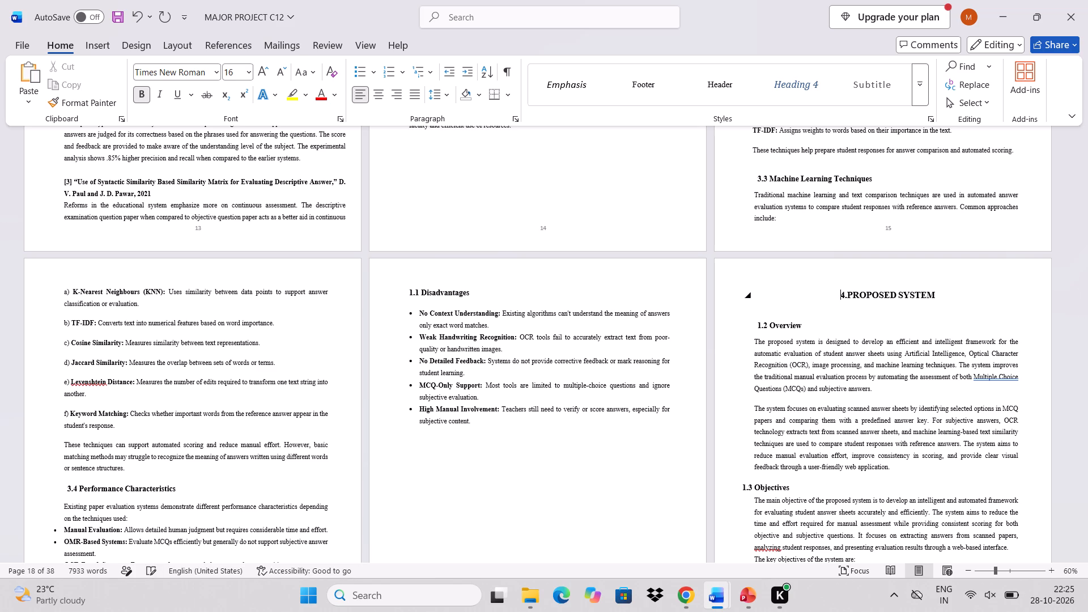
key("space")
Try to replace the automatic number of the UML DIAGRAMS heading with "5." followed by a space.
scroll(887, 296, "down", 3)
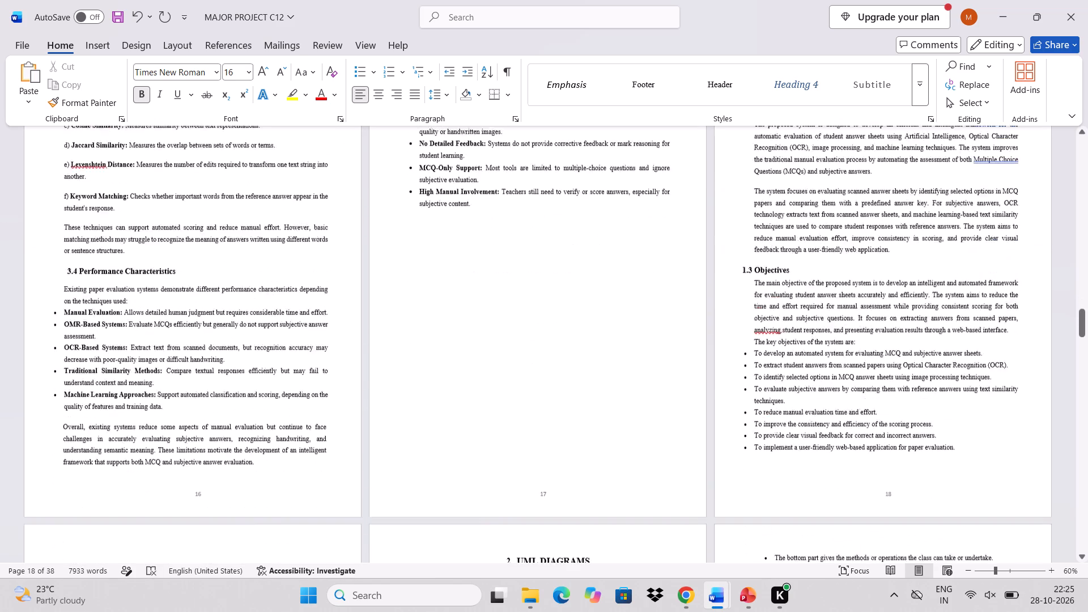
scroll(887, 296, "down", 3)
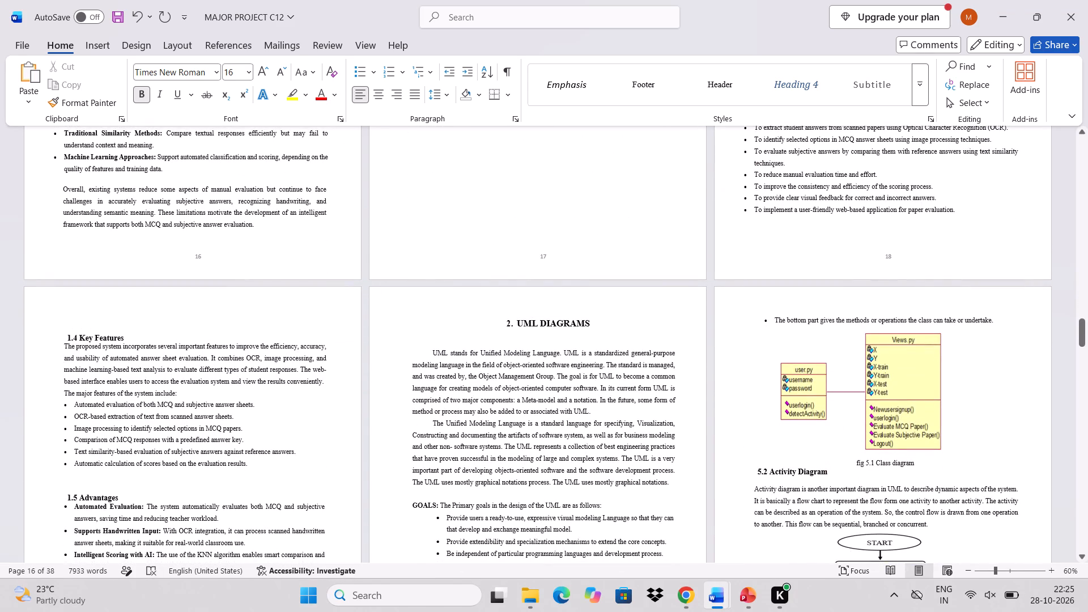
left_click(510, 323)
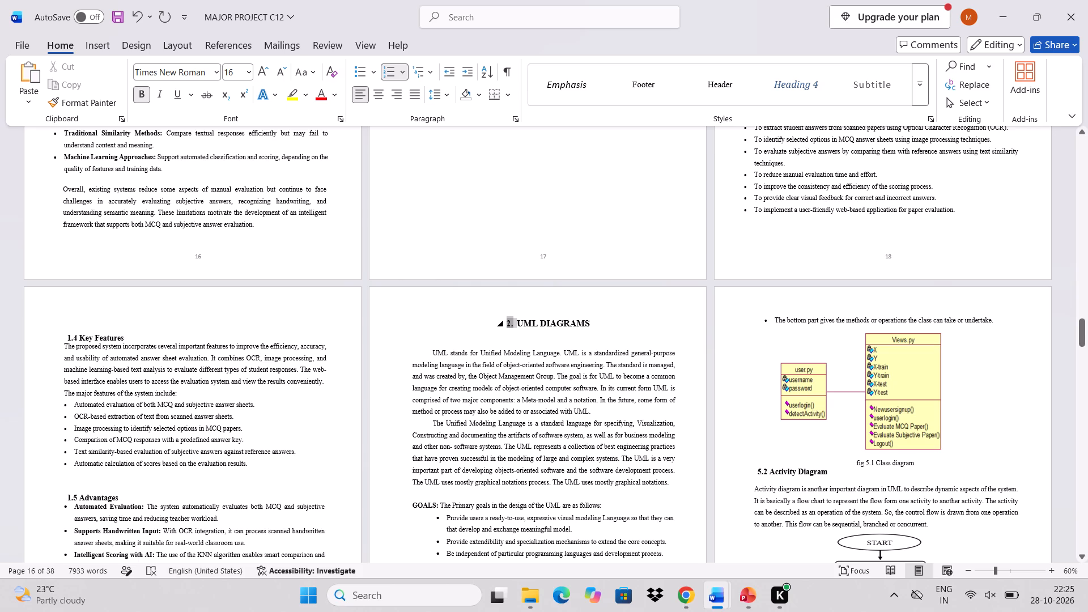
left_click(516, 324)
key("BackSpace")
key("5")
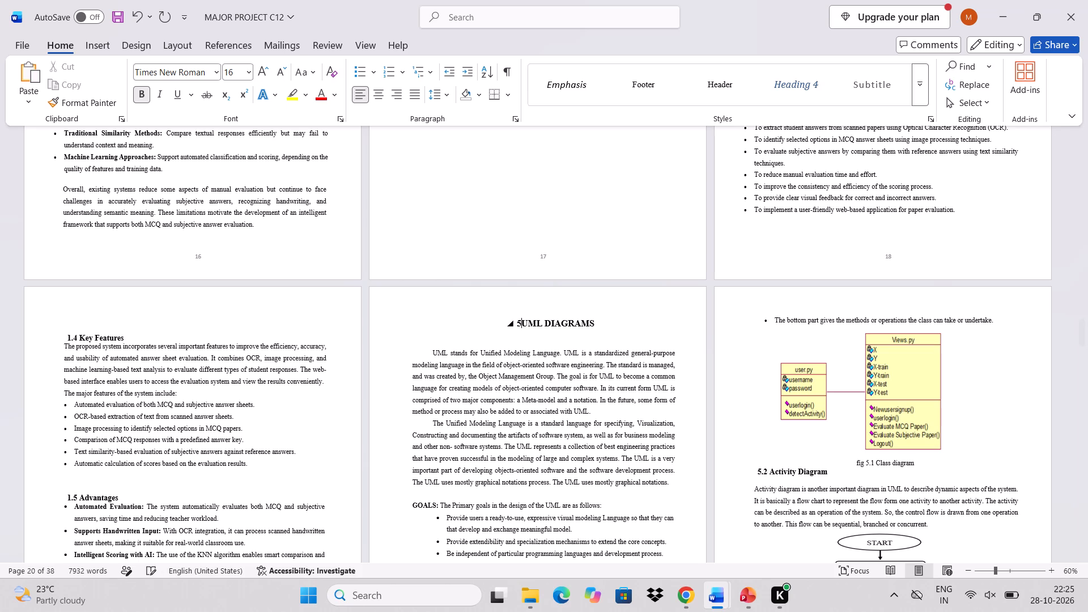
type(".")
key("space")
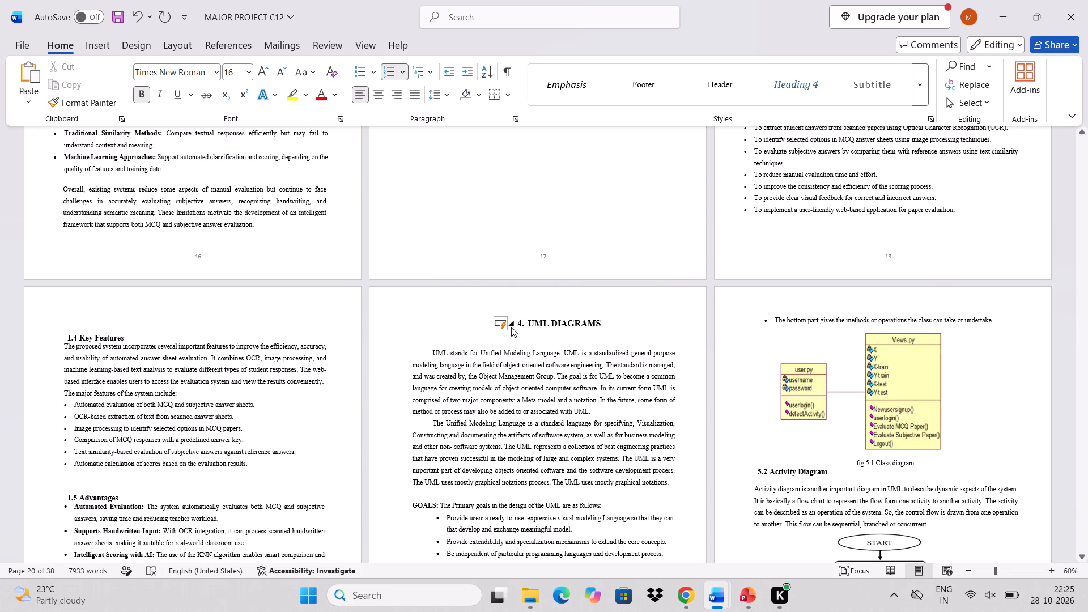
Replace the automatic number of the UML DIAGRAMS heading with a manually entered "5." without a following space.
scroll(528, 329, "up", 5)
scroll(528, 329, "down", 1)
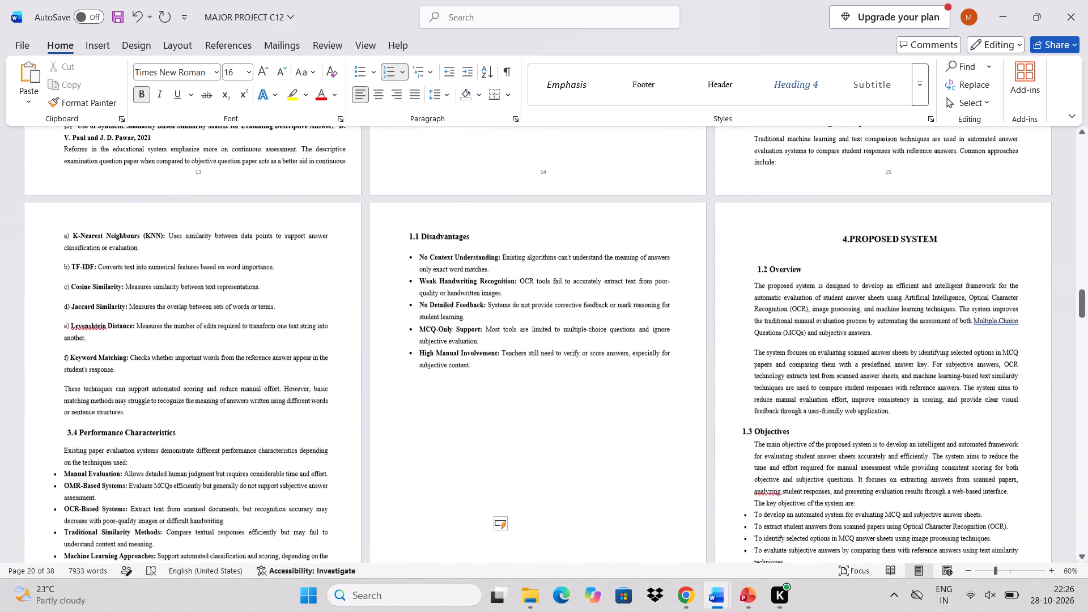
scroll(528, 329, "down", 1)
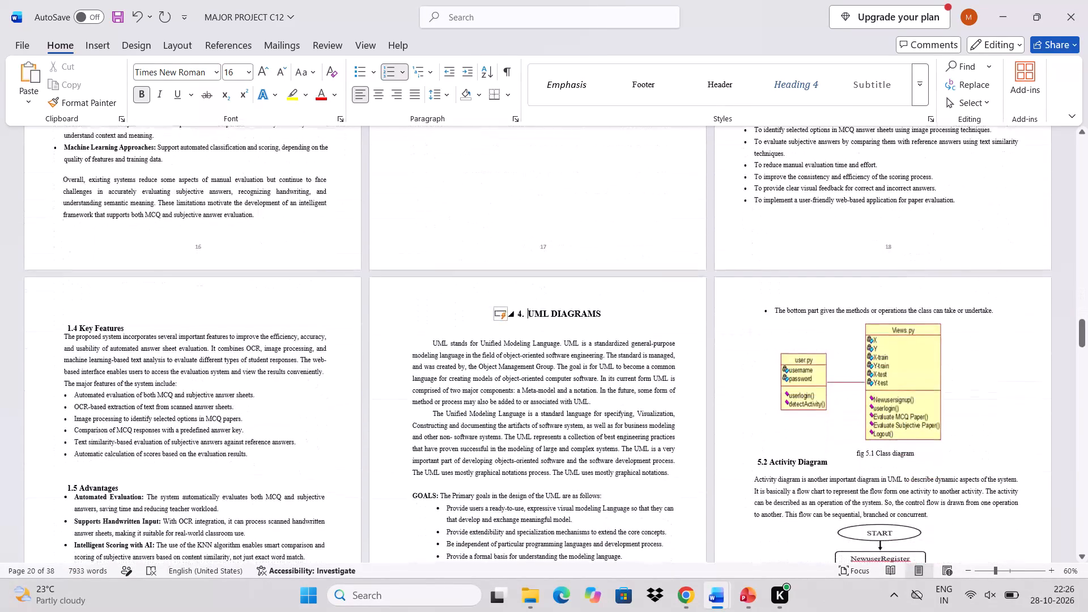
left_click(521, 317)
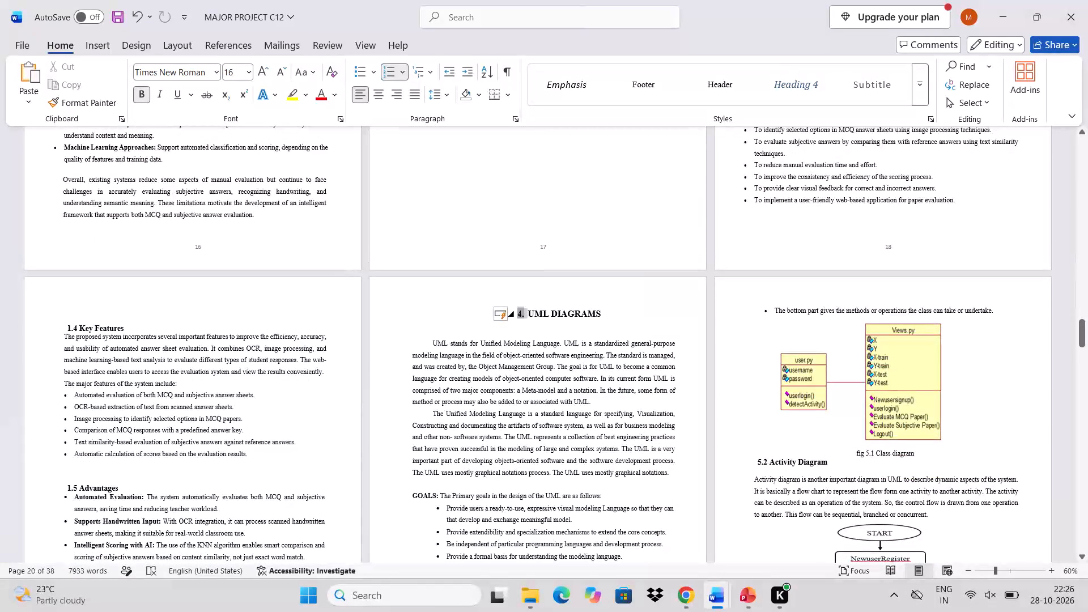
key("BackSpace")
key("5")
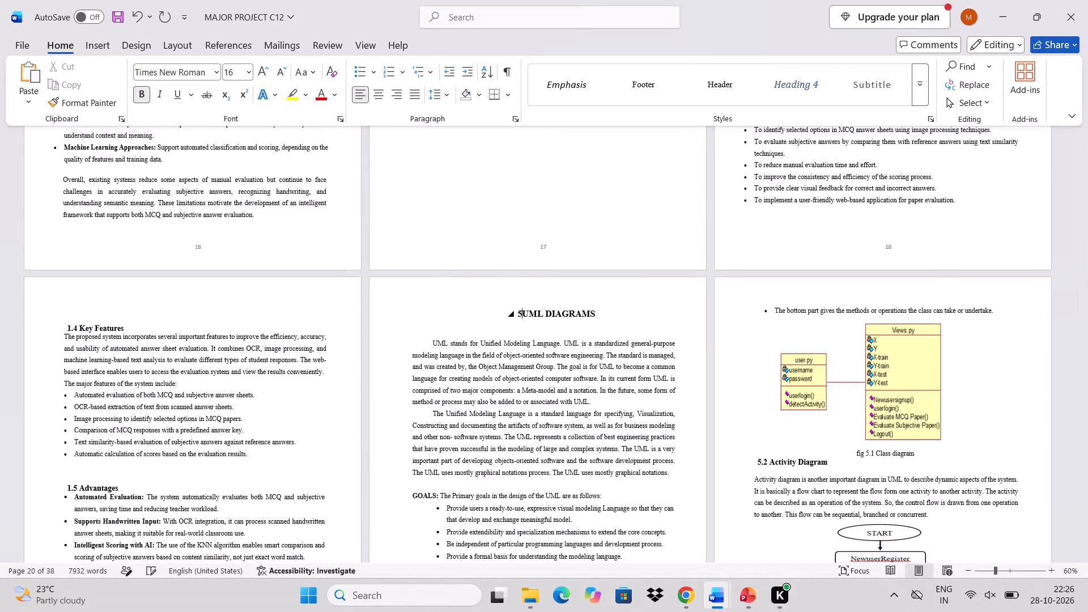
key("period")
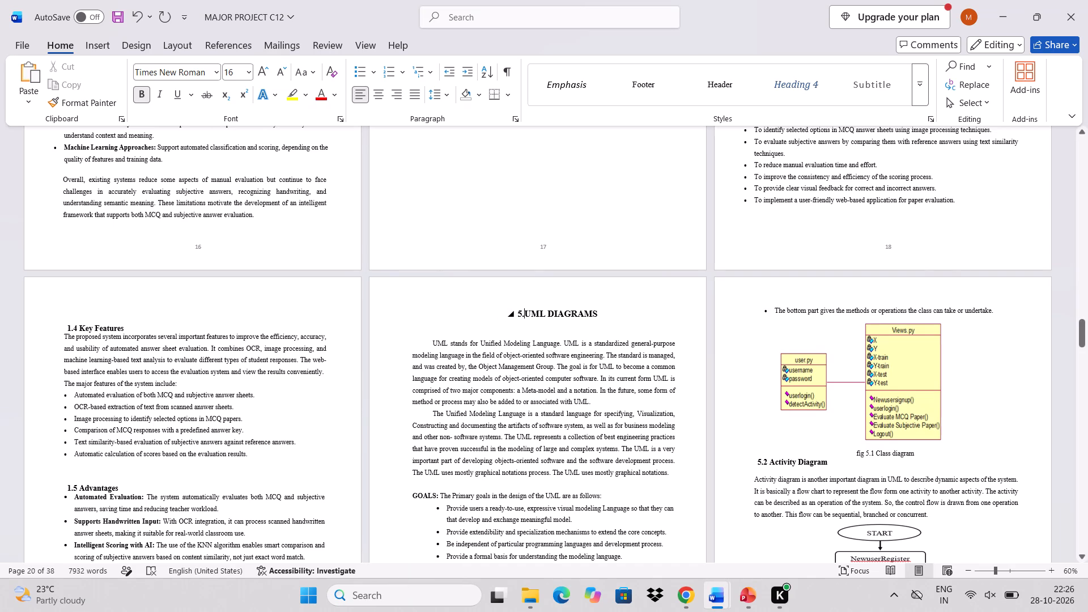
Remove the indent of the 5.UML DIAGRAMS heading and move it to mid-line with leading spaces.
left_click_drag(606, 314, 550, 329)
left_click_drag(550, 329, 559, 334)
left_click(518, 311)
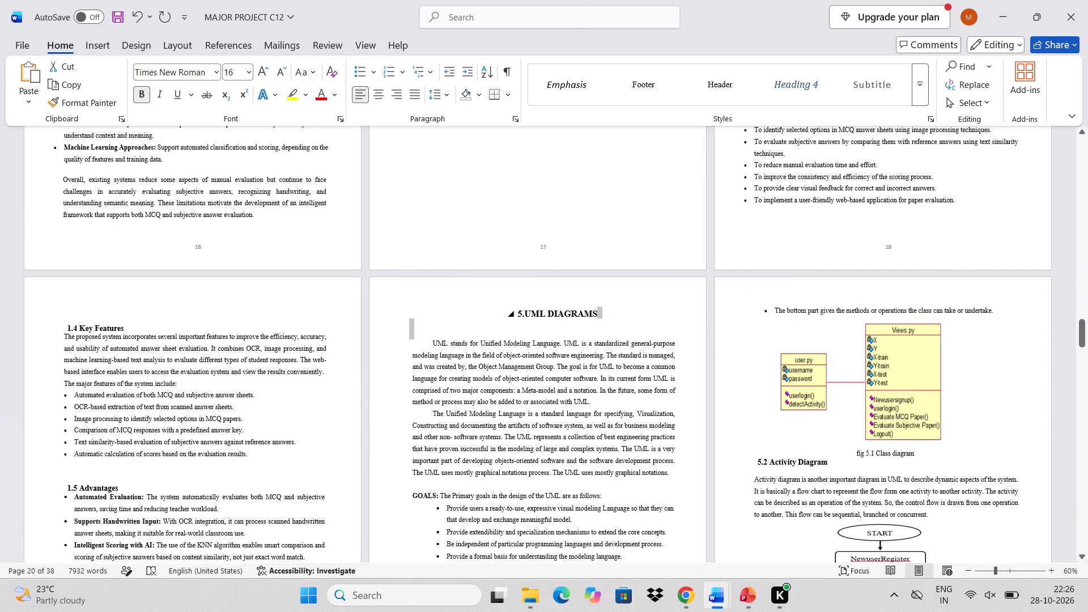
key("BackSpace")
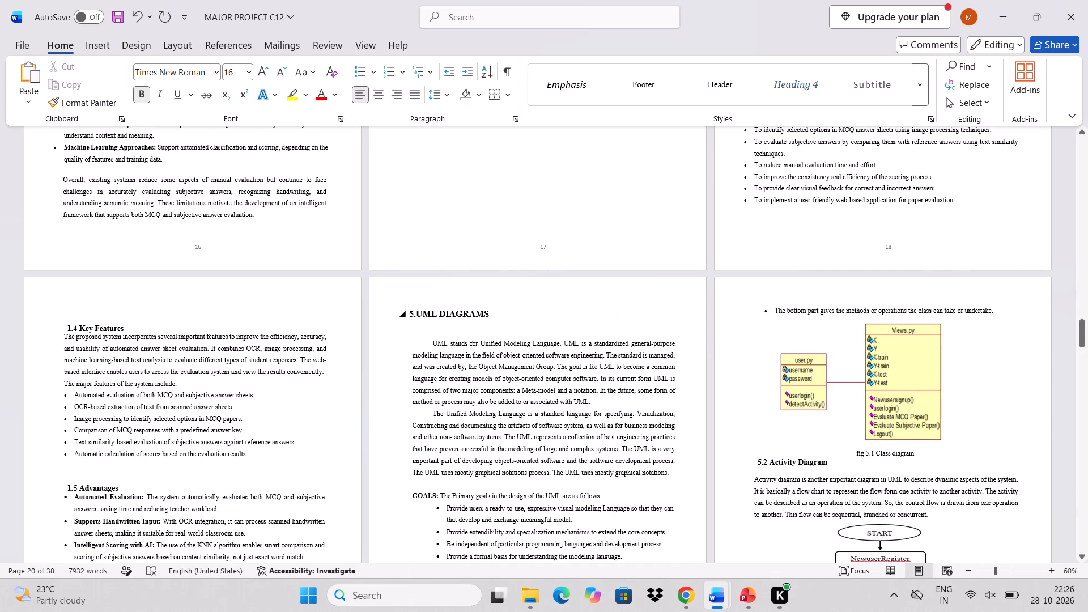
key("space")
key("space")
key("space")
key("space")
key("space")
key("space")
key("space")
key("space")
key("space")
key("space")
key("space")
key("space")
key("space")
key("space")
key("space")
key("space")
key("space")
key("space")
key("space")
key("space")
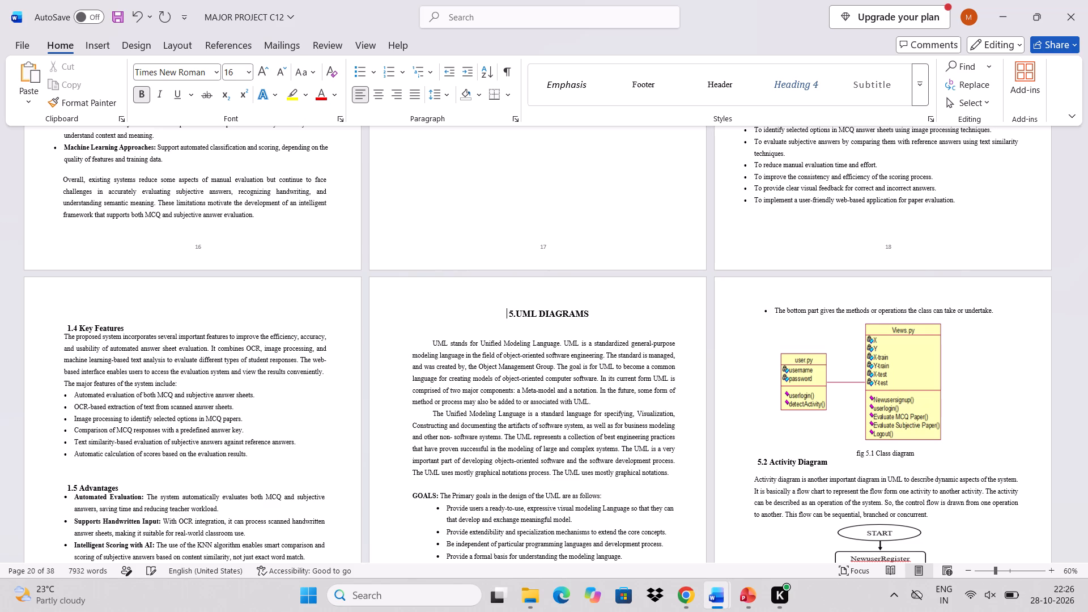
key("BackSpace")
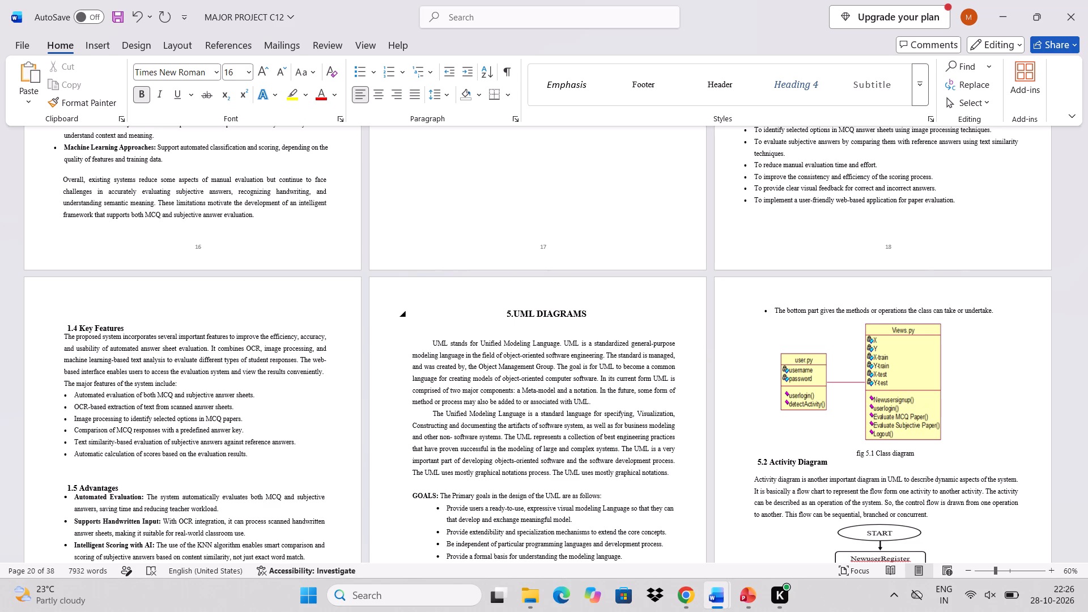
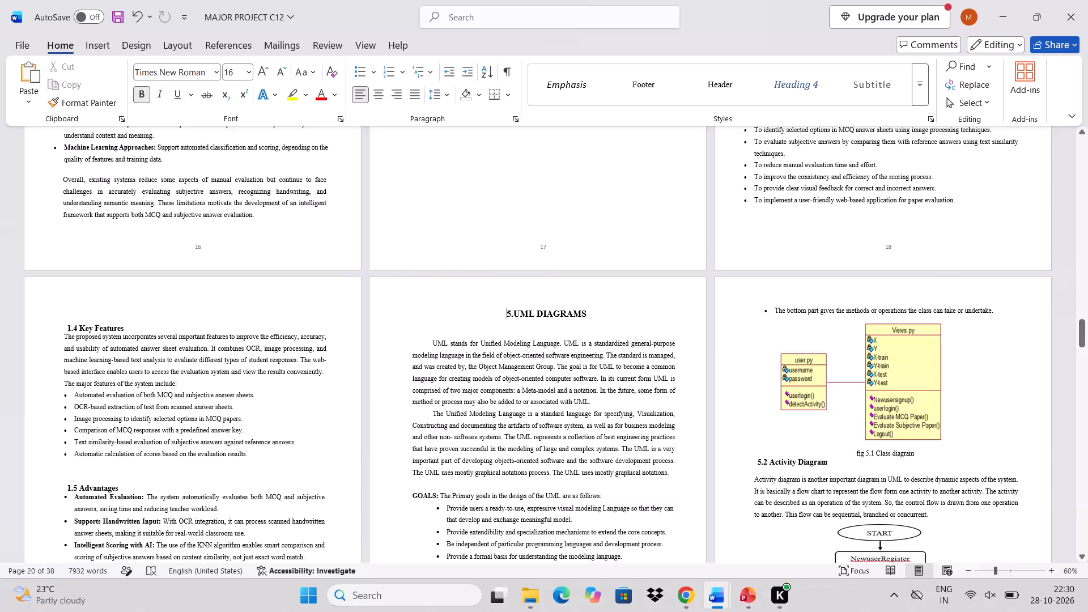
Review the pages from UML DIAGRAMS through the SOFTWARE ENVIRONMENT chapter, checking heading numbers, diagrams and page layout.
scroll(562, 389, "down", 4)
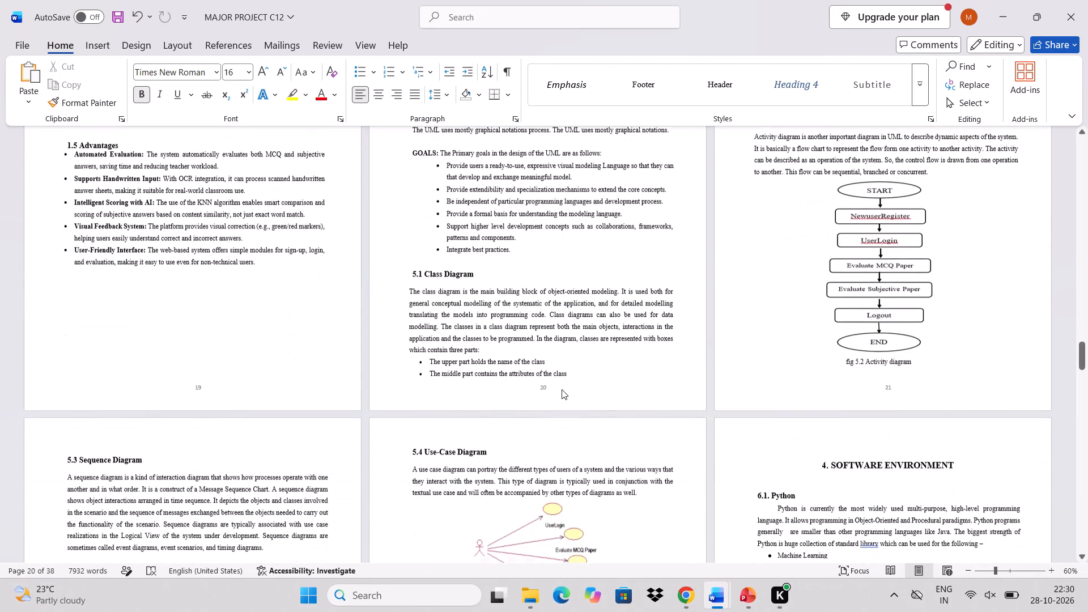
scroll(562, 389, "down", 1)
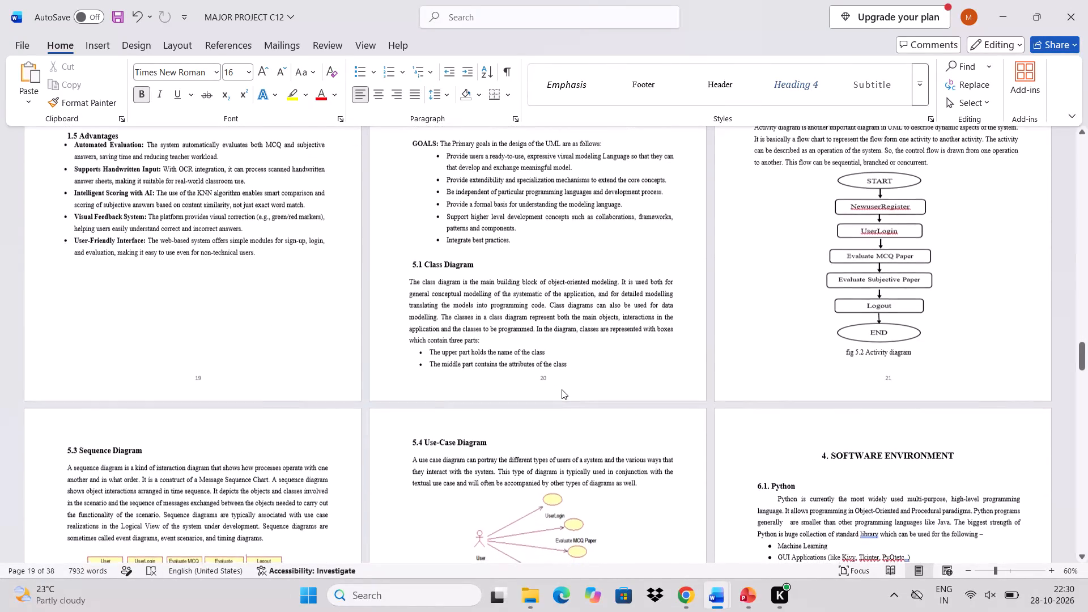
scroll(562, 389, "down", 1)
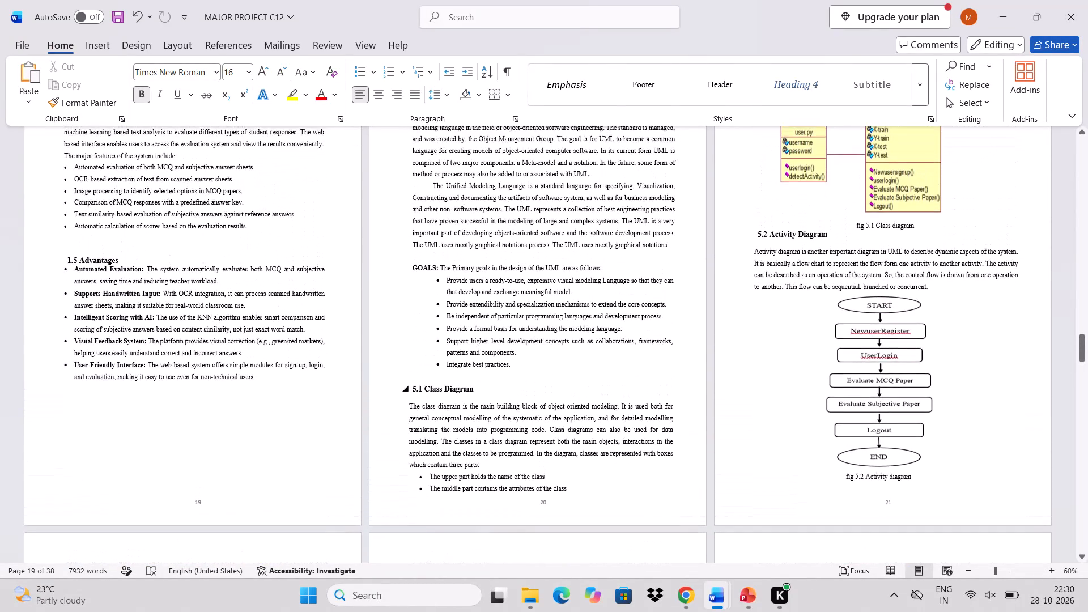
scroll(562, 389, "down", 1)
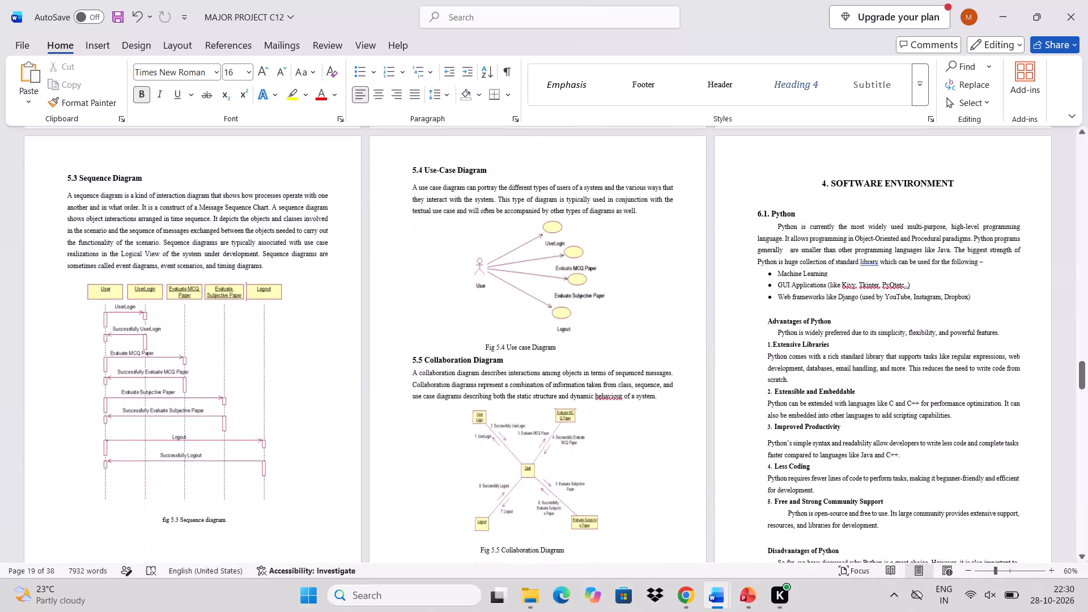
scroll(562, 389, "down", 3)
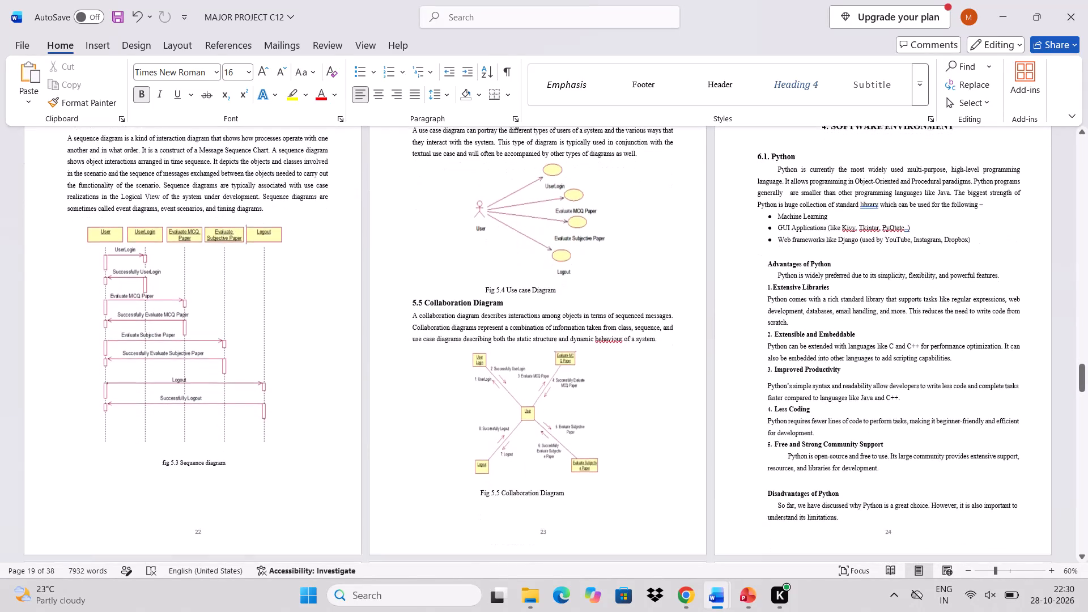
scroll(562, 389, "down", 2)
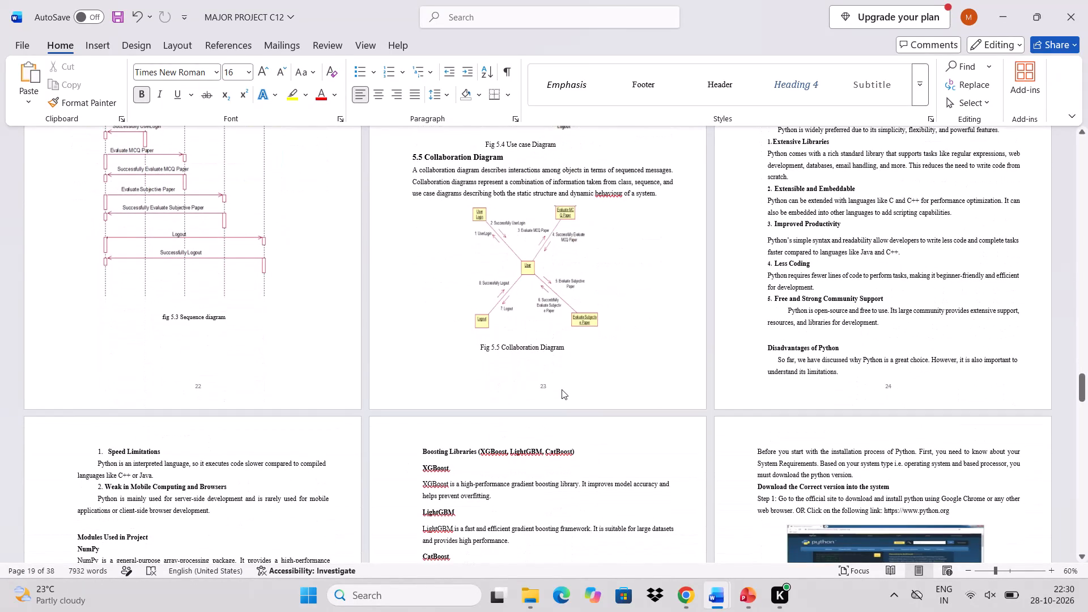
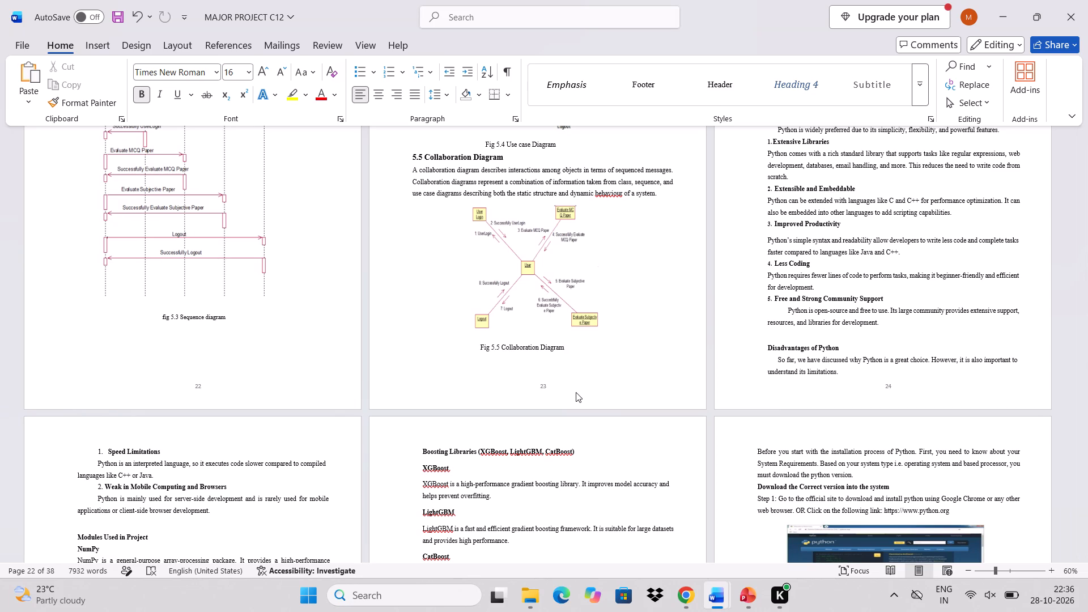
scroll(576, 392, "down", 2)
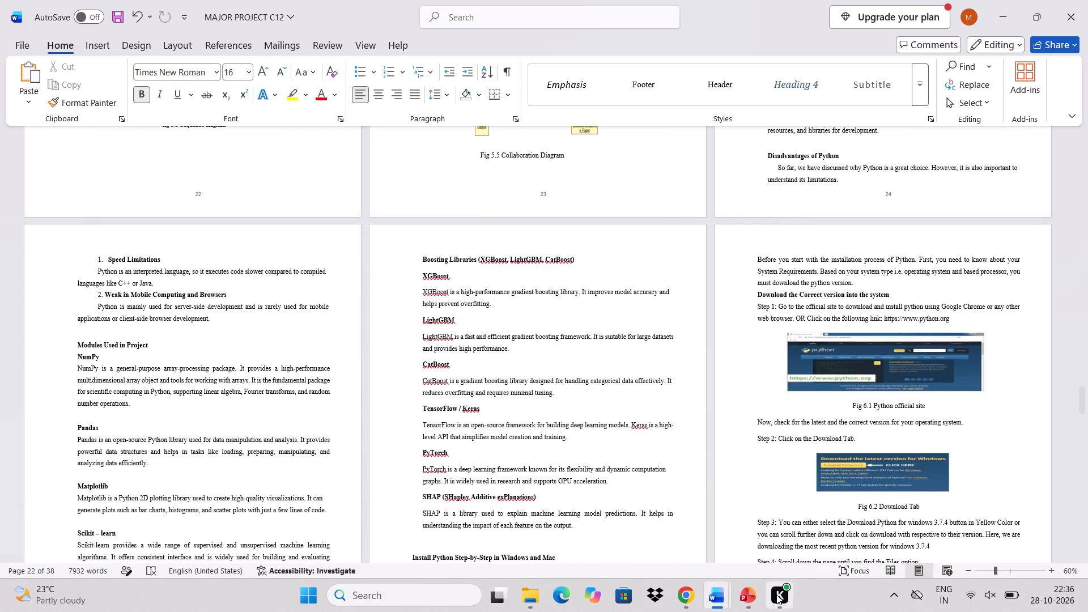
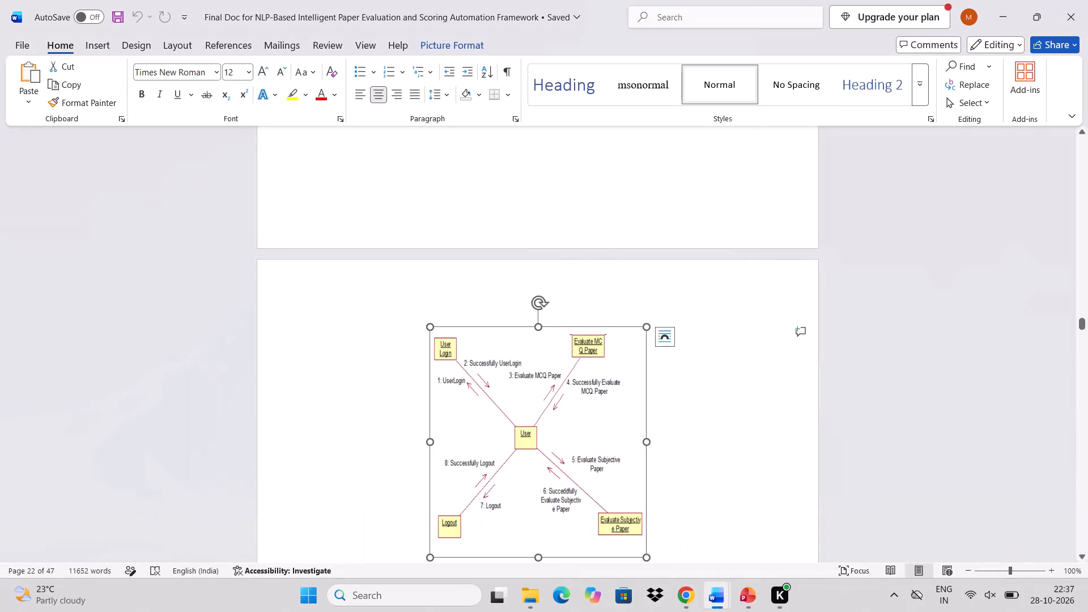
Check the diagram pages in the source document, switch to MAJOR PROJECT C12, and review its chapters back to the contents list.
left_click(721, 481)
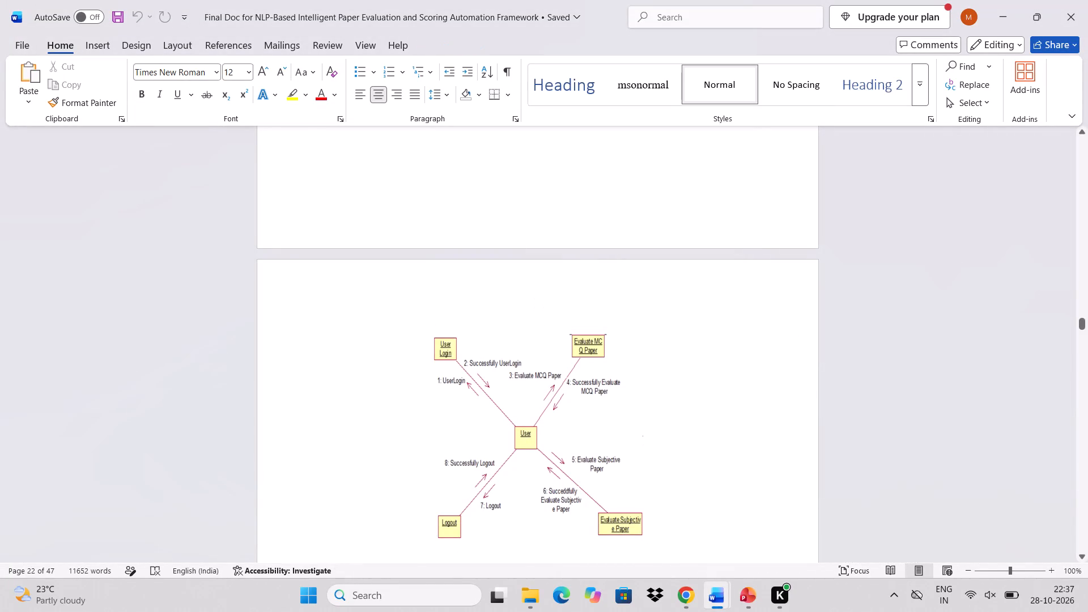
scroll(721, 481, "down", 6, "ctrl")
scroll(721, 481, "up", 2)
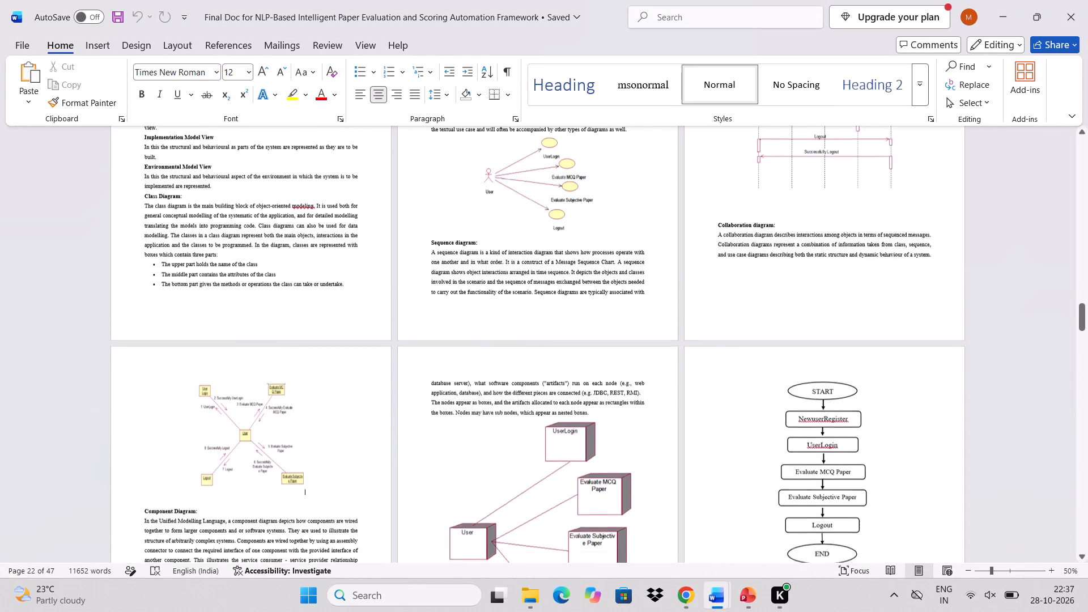
scroll(721, 481, "up", 2)
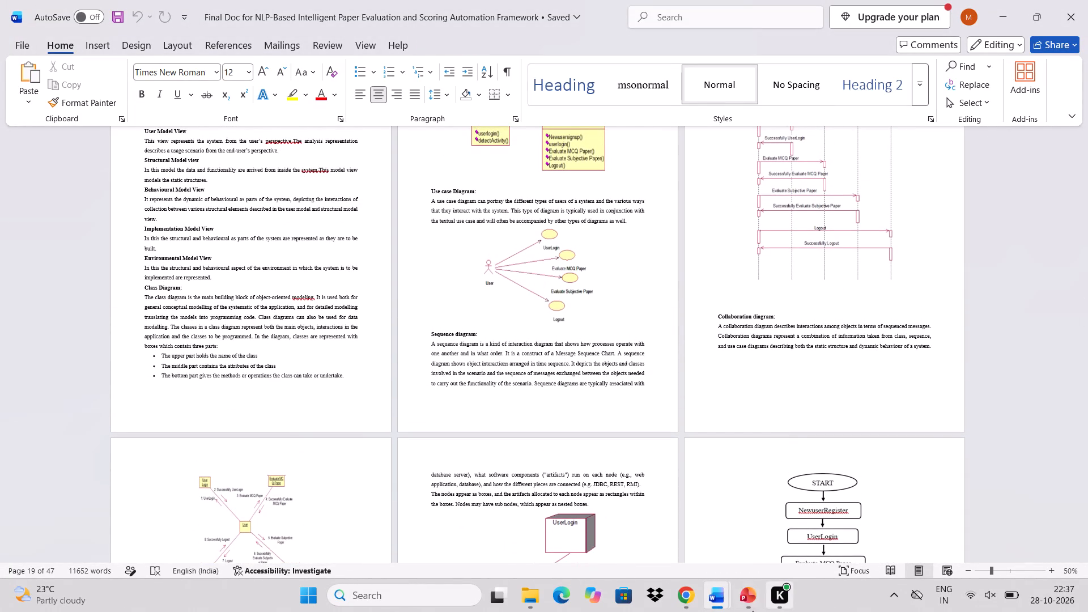
left_click(771, 519)
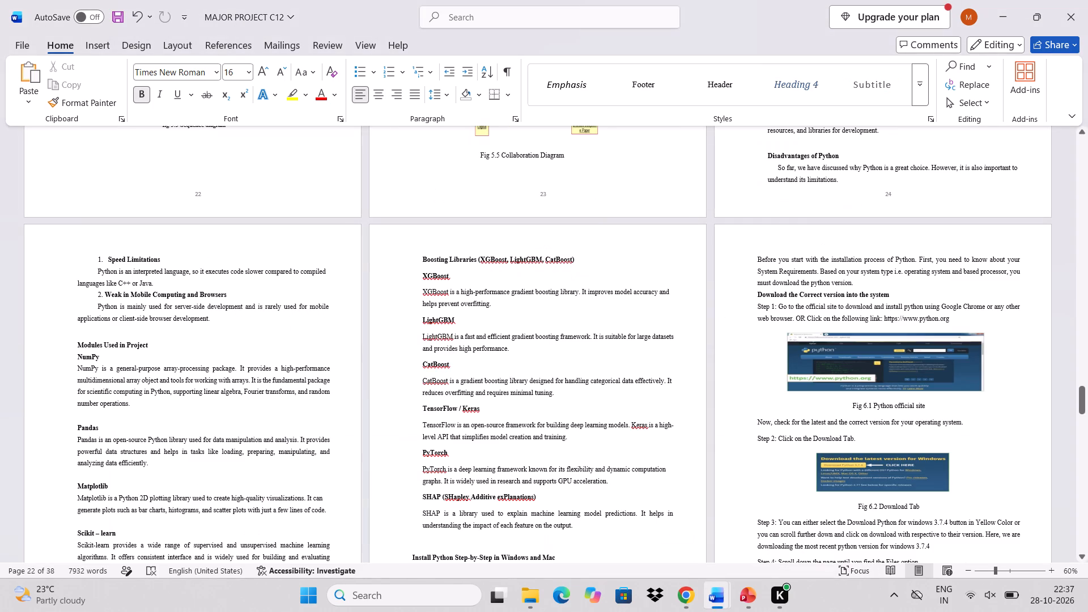
scroll(698, 373, "up", 4)
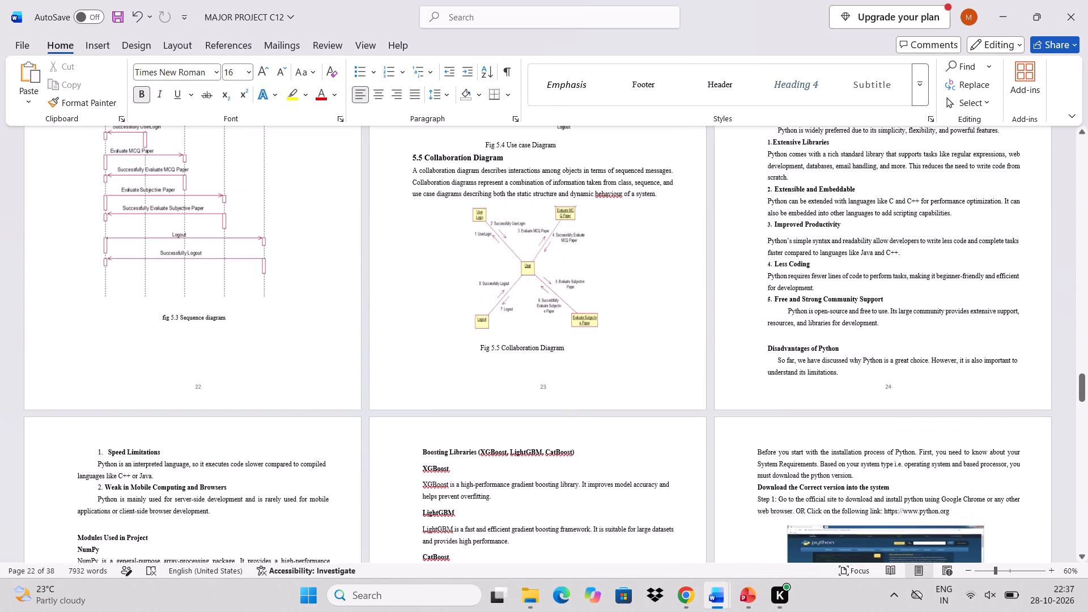
scroll(698, 373, "up", 3)
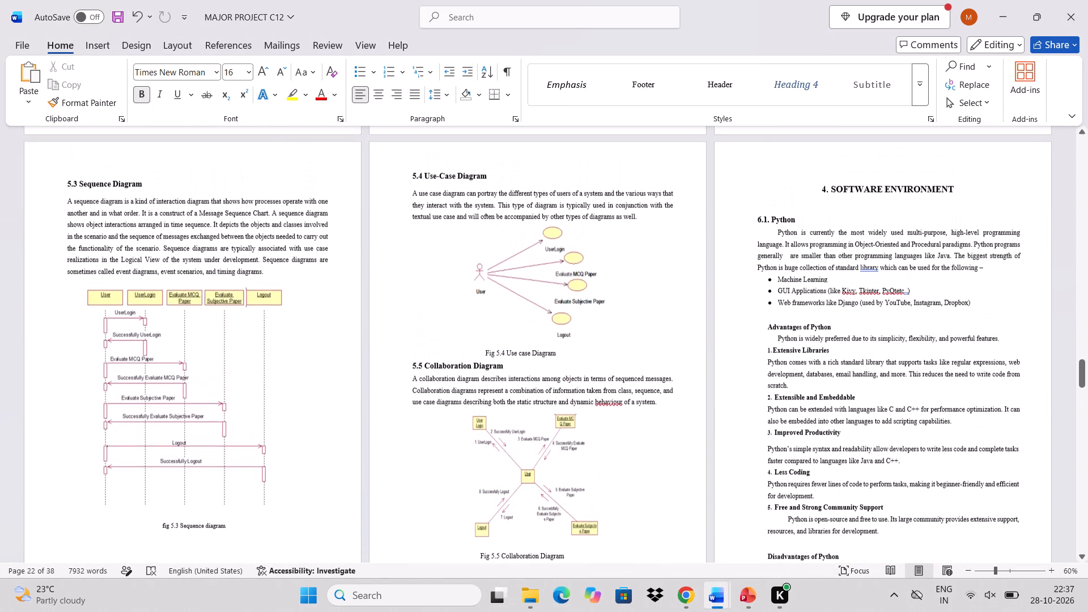
scroll(698, 373, "up", 7)
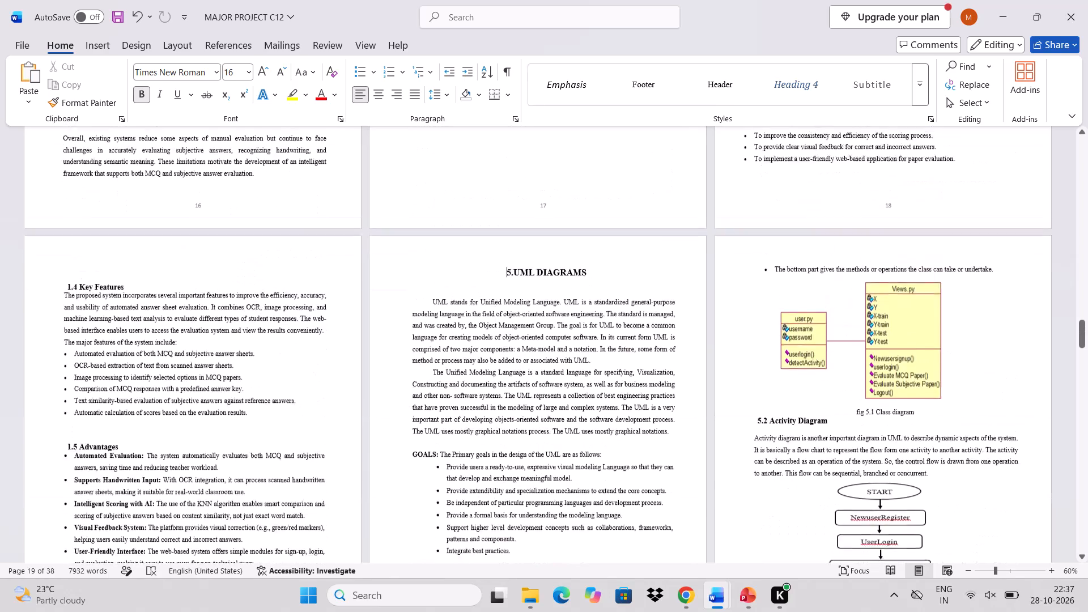
scroll(698, 373, "up", 4)
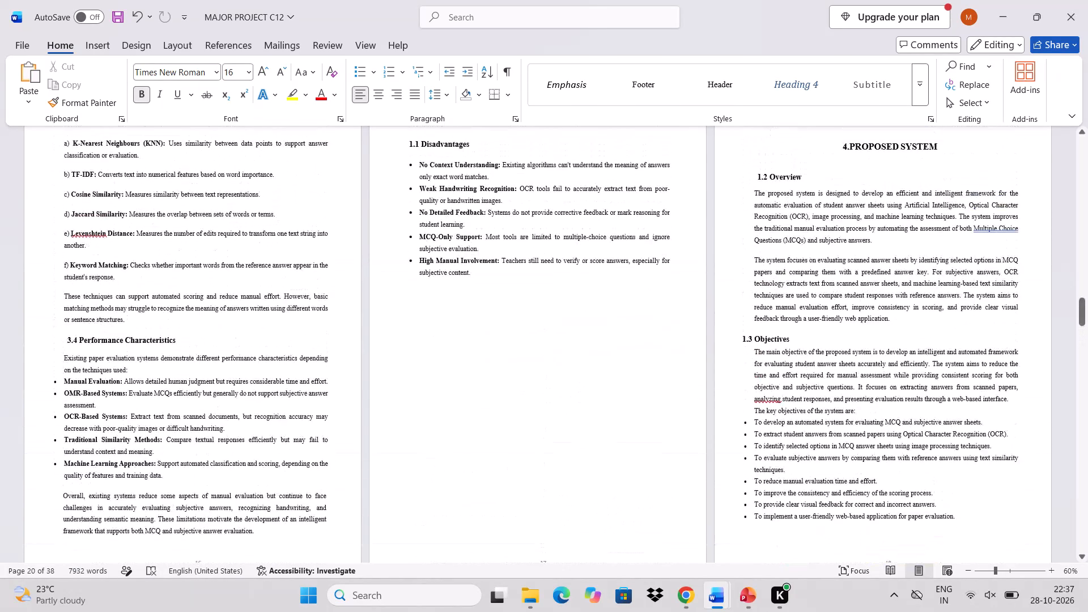
scroll(698, 373, "up", 8)
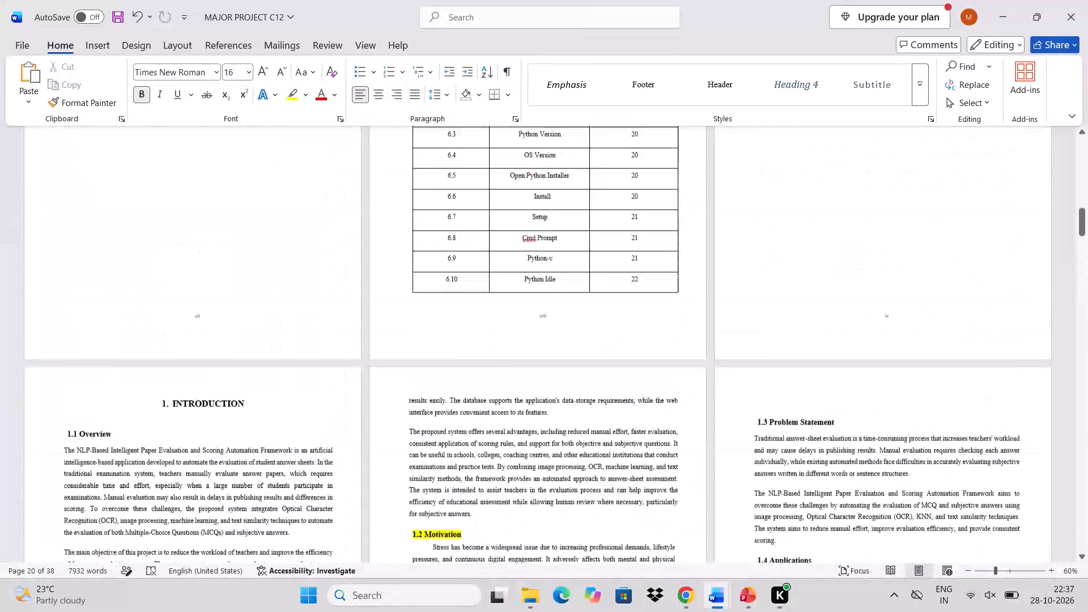
scroll(698, 373, "up", 4)
scroll(698, 373, "down", 3)
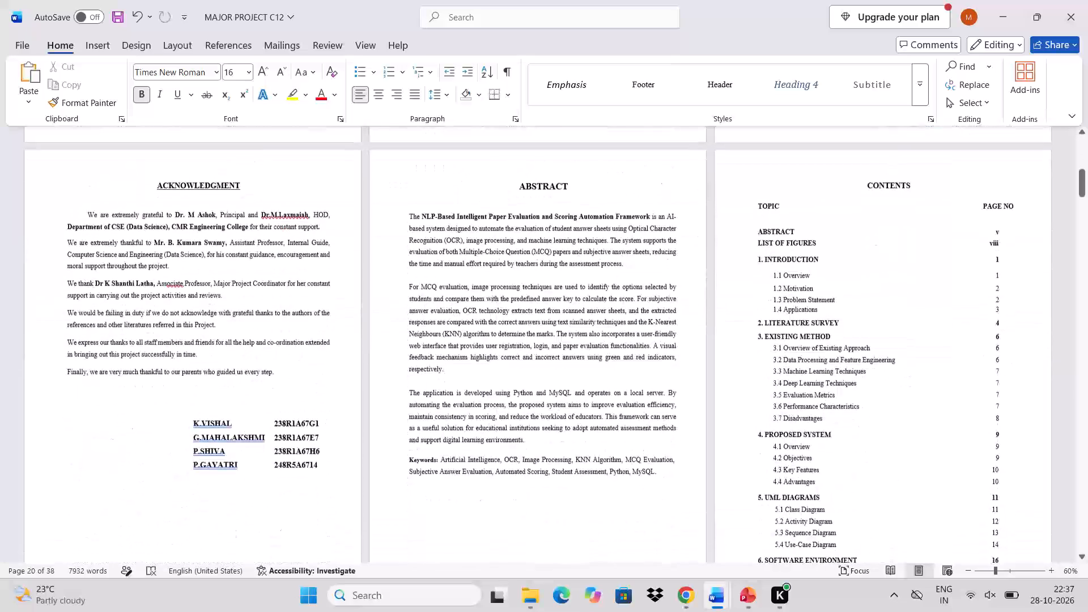
scroll(698, 373, "down", 2)
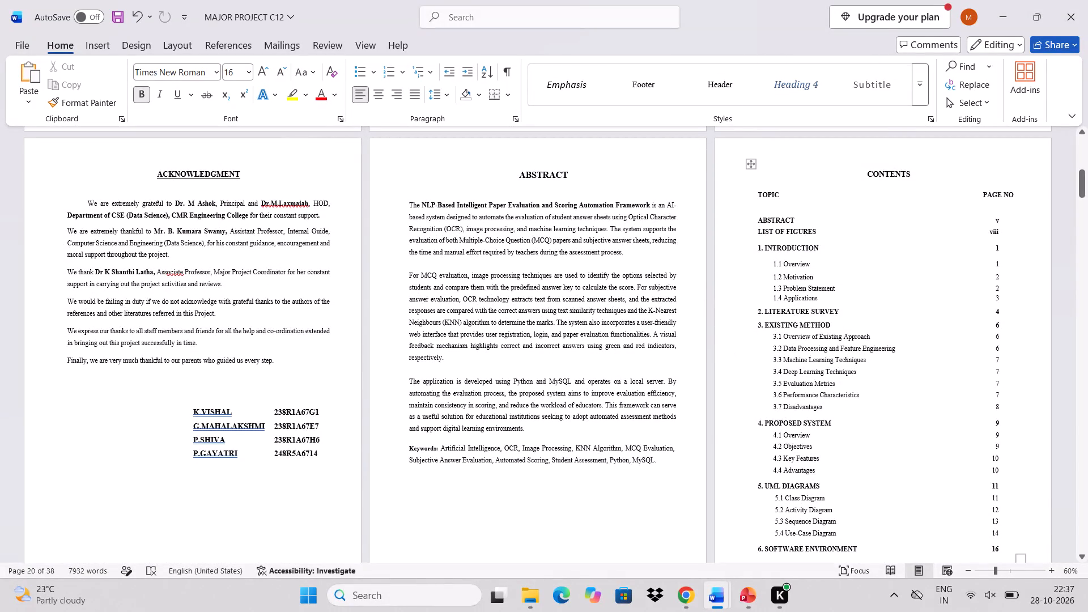
scroll(818, 476, "down", 2)
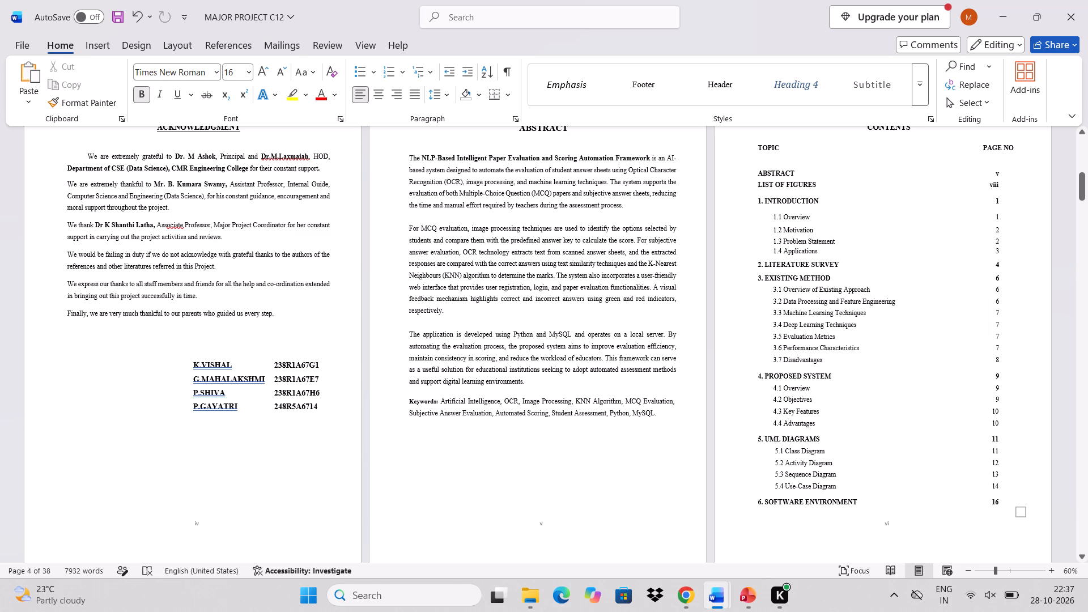
Delete the 3.4 Deep Learning Techniques entry and its page number from the contents table, using the shift cells left option.
left_click(861, 325)
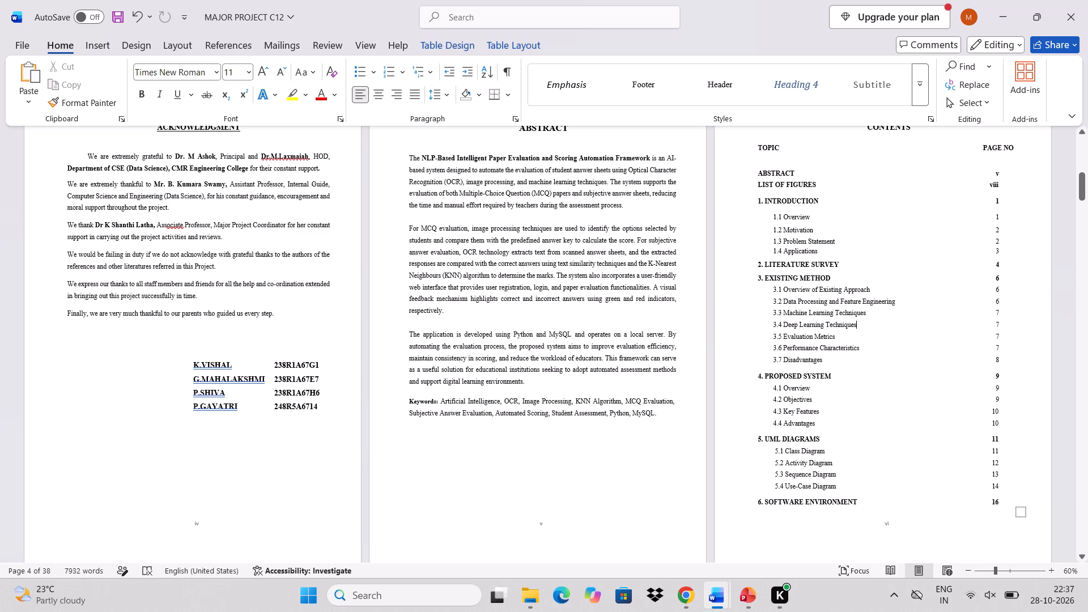
left_click_drag(861, 325, 763, 321)
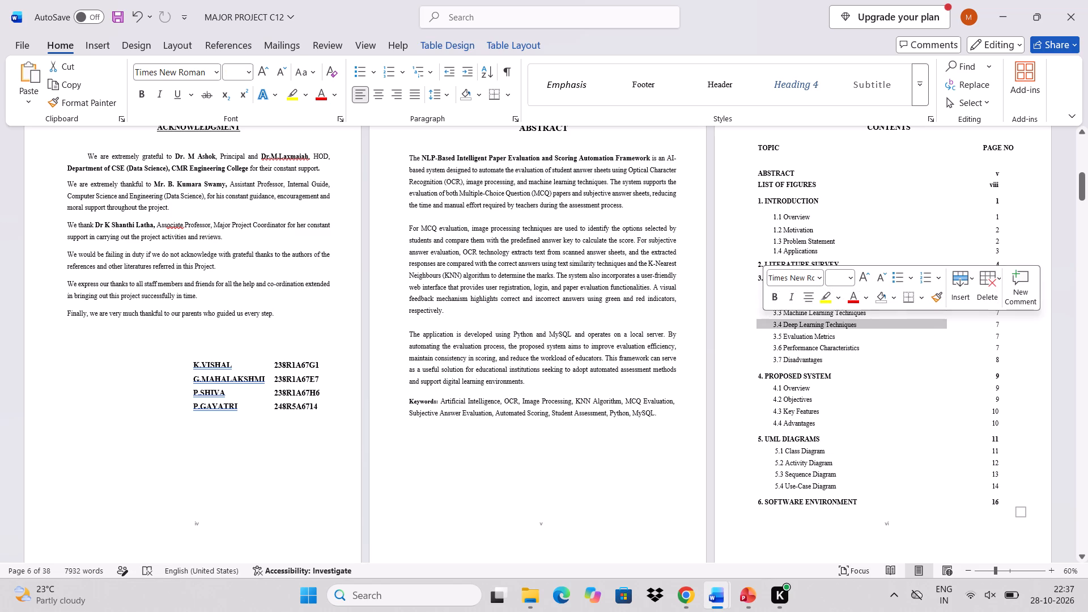
left_click_drag(1006, 321, 777, 320)
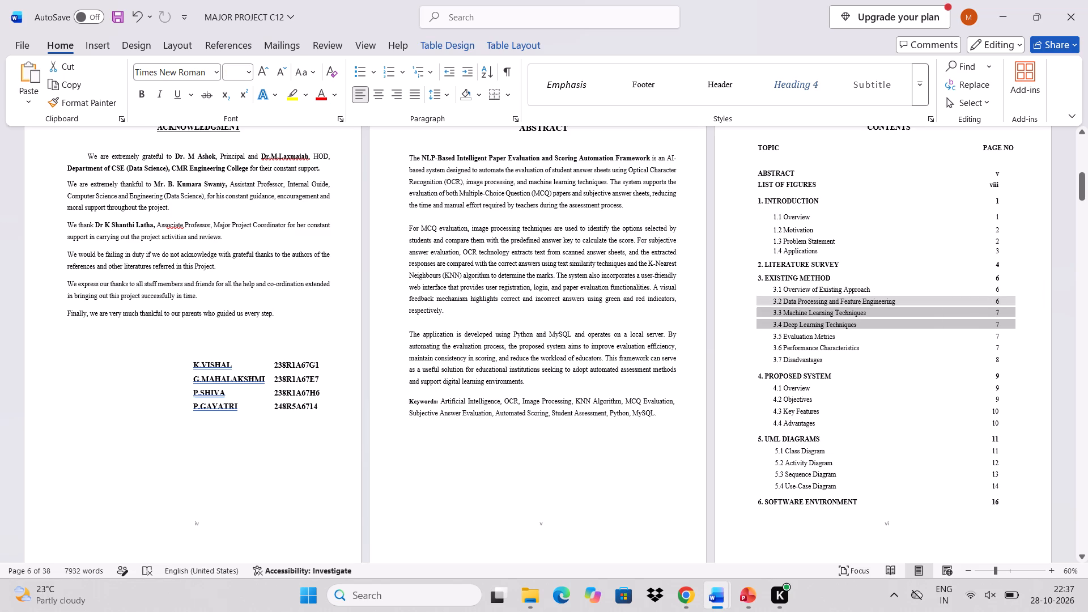
left_click_drag(777, 320, 773, 325)
key("BackSpace")
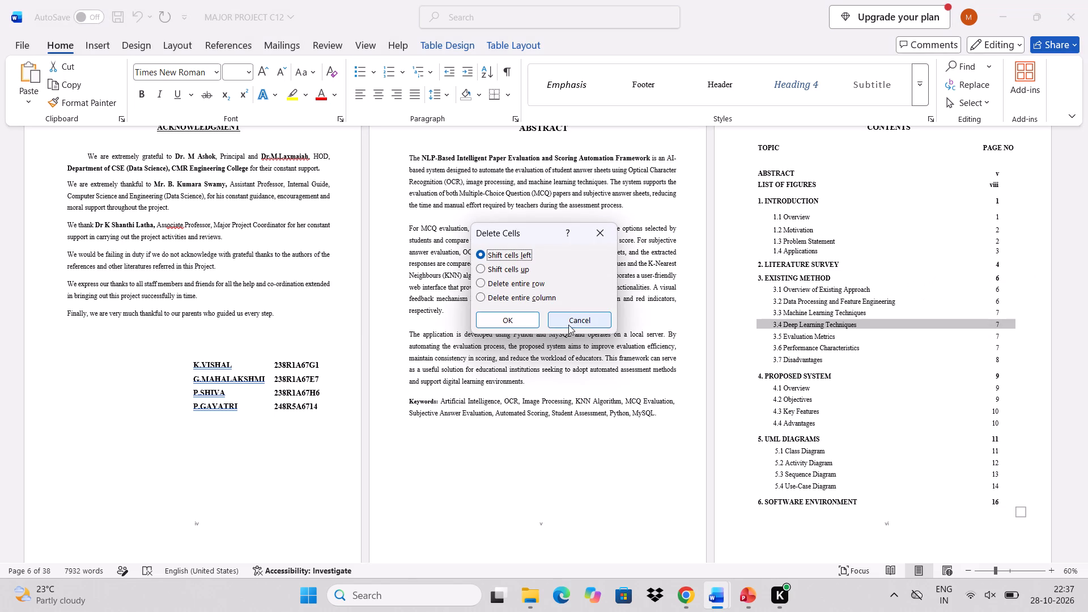
left_click(534, 321)
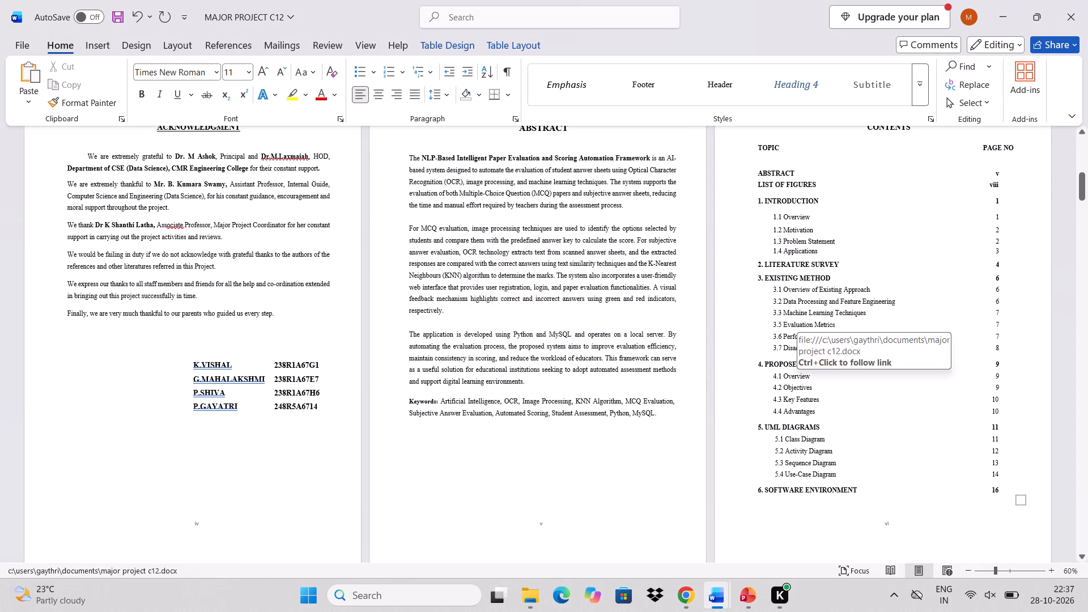
Add the entry "5.5 Collaboration Diagram" below 5.4 Use-Case Diagram in the contents list, with a matching new line in the page column.
scroll(800, 363, "down", 1)
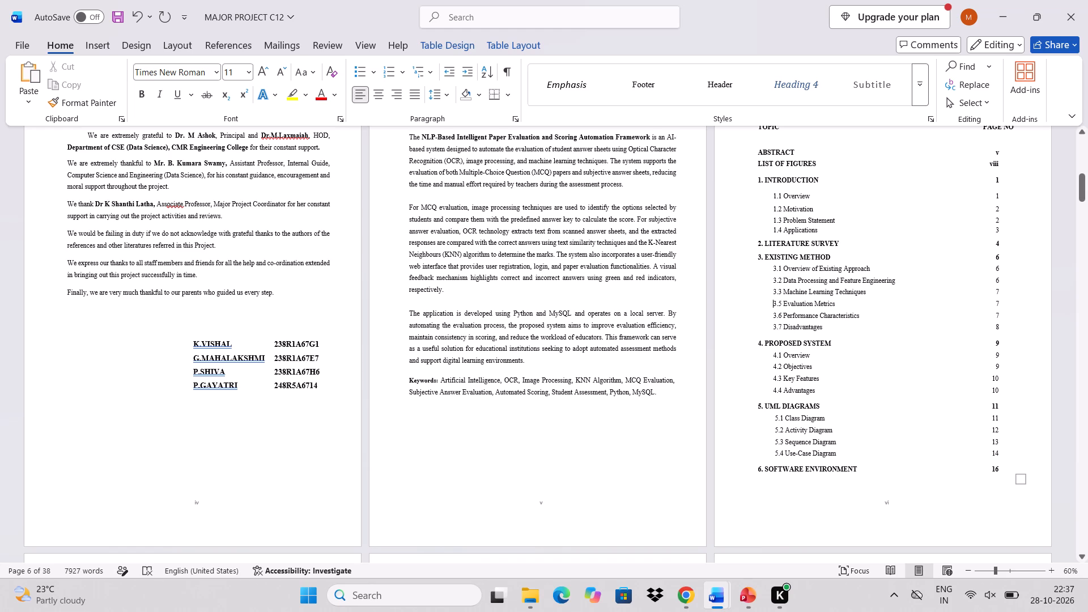
left_click(1011, 452)
key("Return")
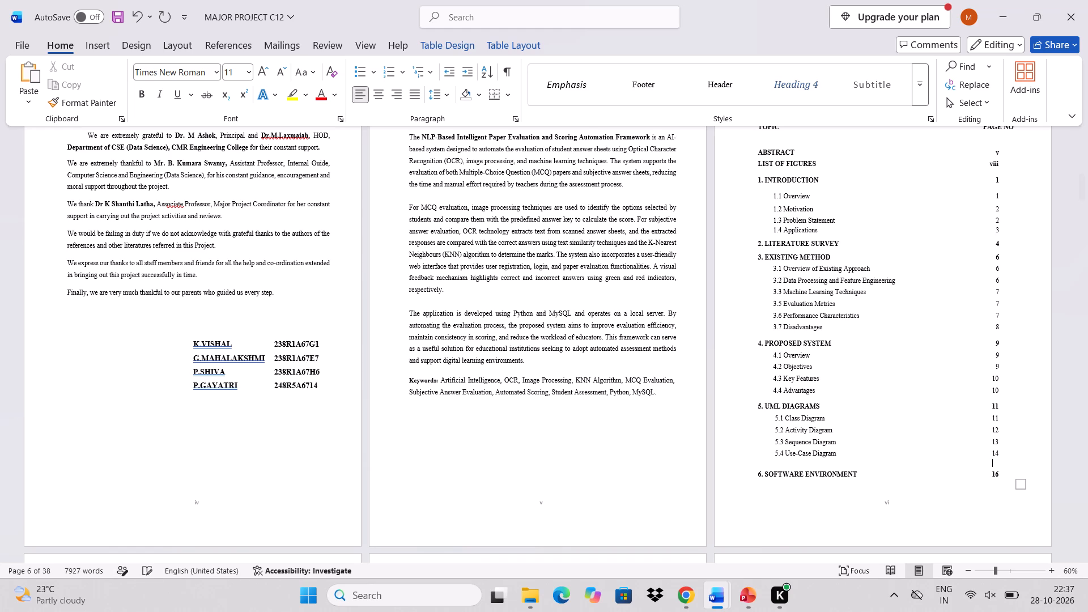
left_click(774, 466)
left_click(779, 457)
key("Down")
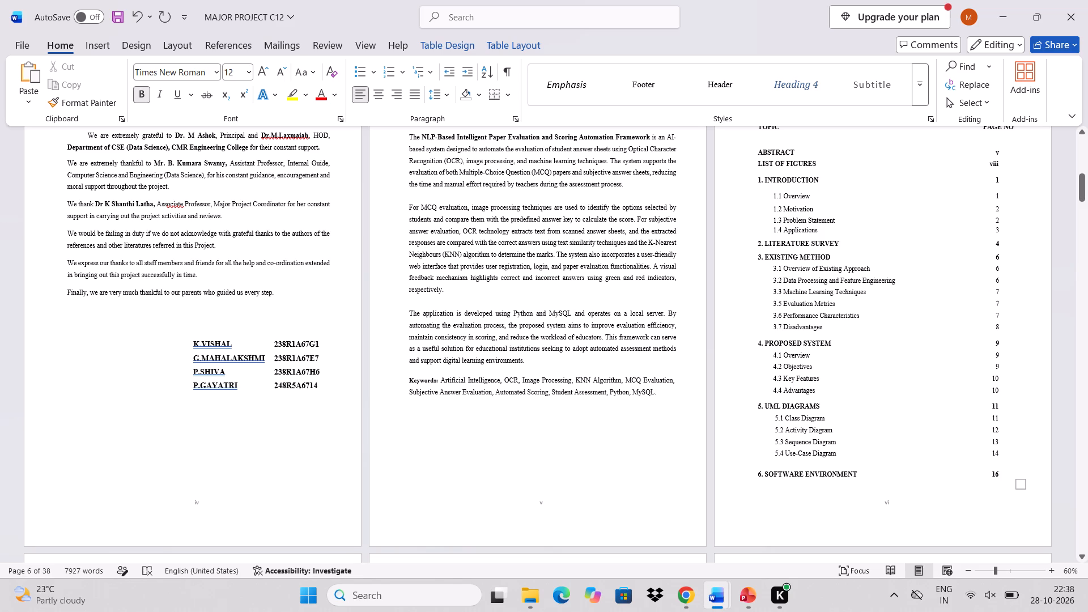
key("Up")
left_click(1011, 453)
left_click(840, 453)
key("Return")
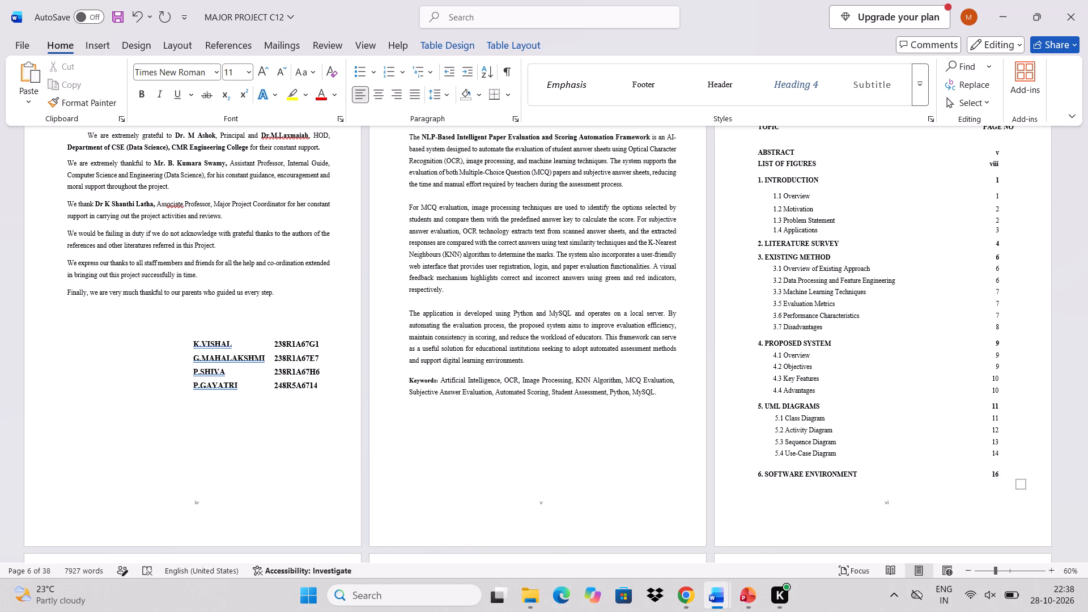
type("5.5")
key("space")
key("shift+c")
type("oll")
key("a")
type("boration")
key("space")
type("Diagram")
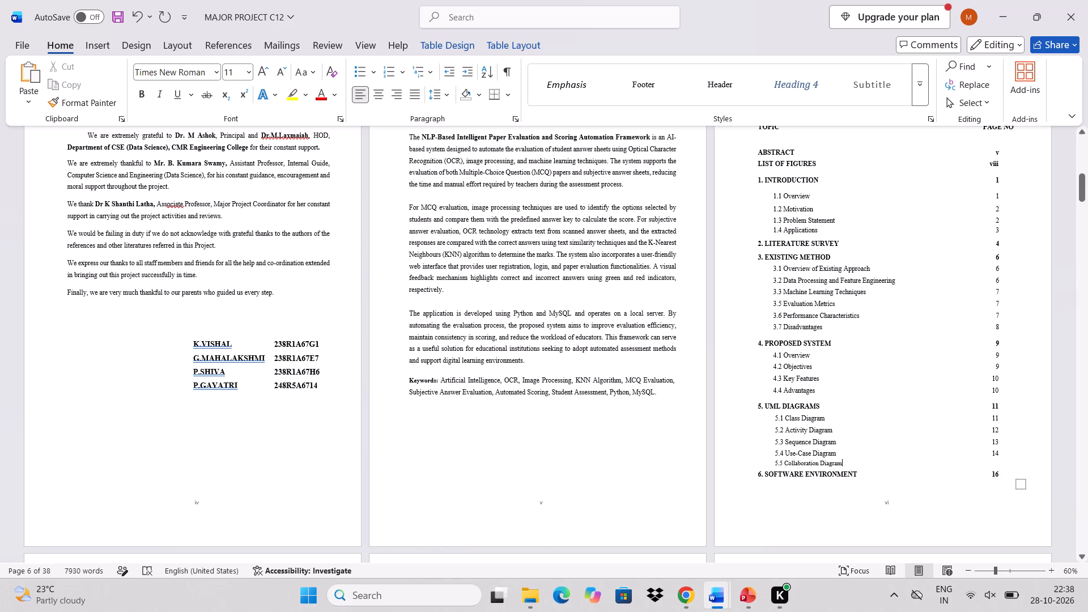
Enter page number 15 for the 5.5 Collaboration Diagram entry in the contents list.
left_click(1008, 458)
type("15")
Examine the remaining contents entries and the List of Figures table, including the UML diagram rows.
scroll(1008, 458, "down", 4)
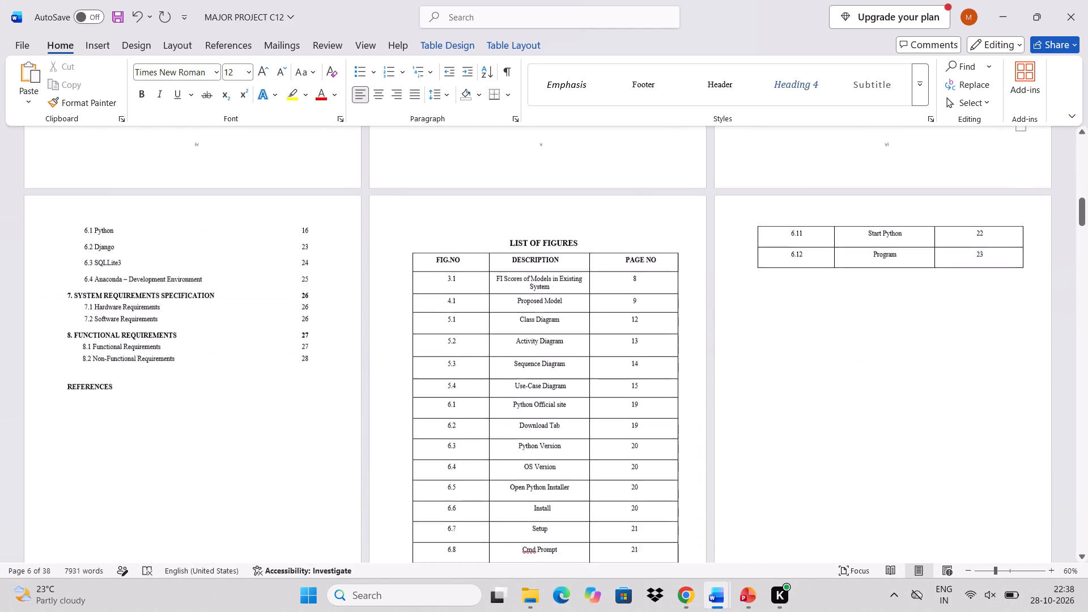
scroll(1008, 458, "down", 2)
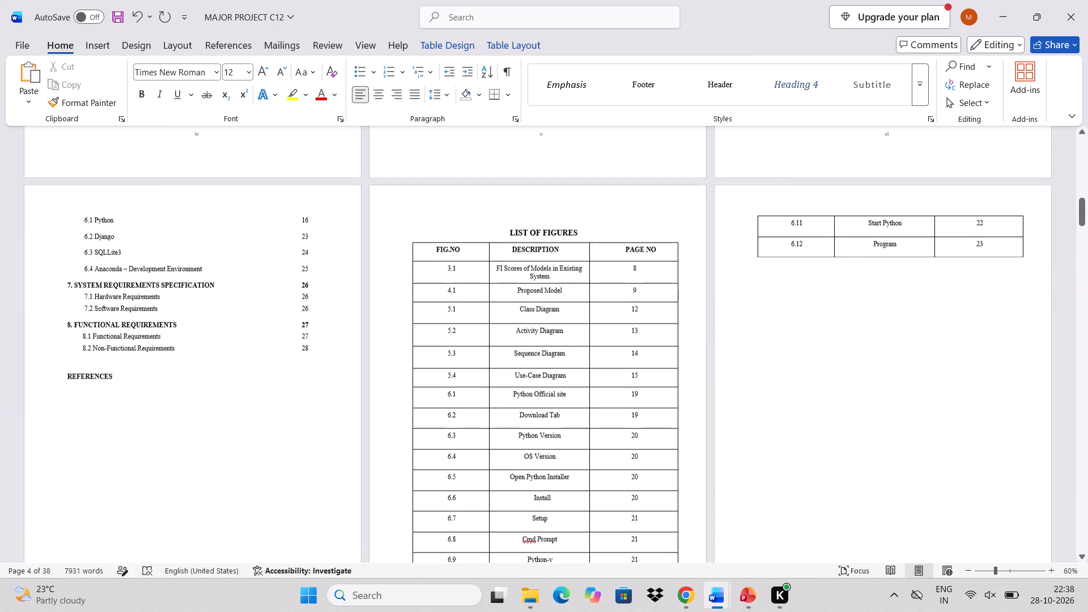
scroll(1008, 456, "down", 1)
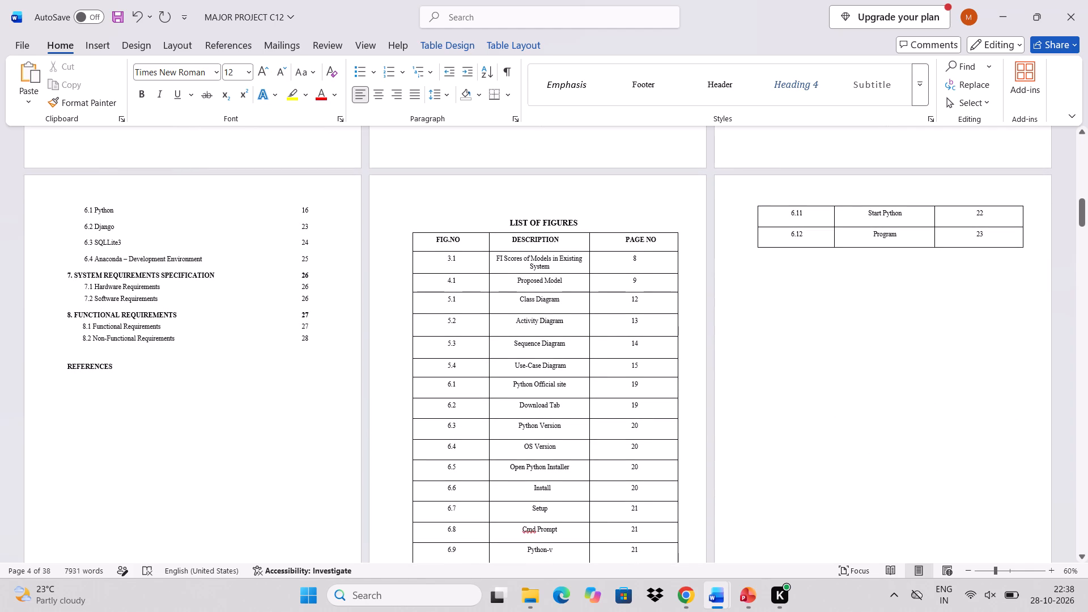
left_click(580, 358)
left_click_drag(580, 358, 585, 353)
scroll(585, 353, "down", 2)
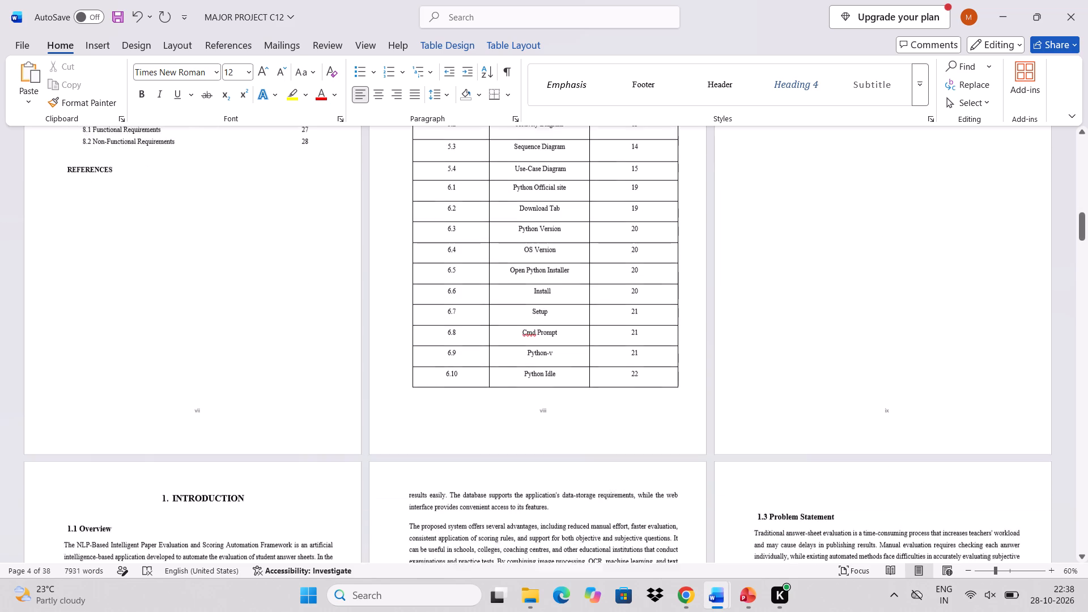
Save the MAJOR PROJECT C12 document.
scroll(585, 353, "down", 1)
key("ctrl+s")
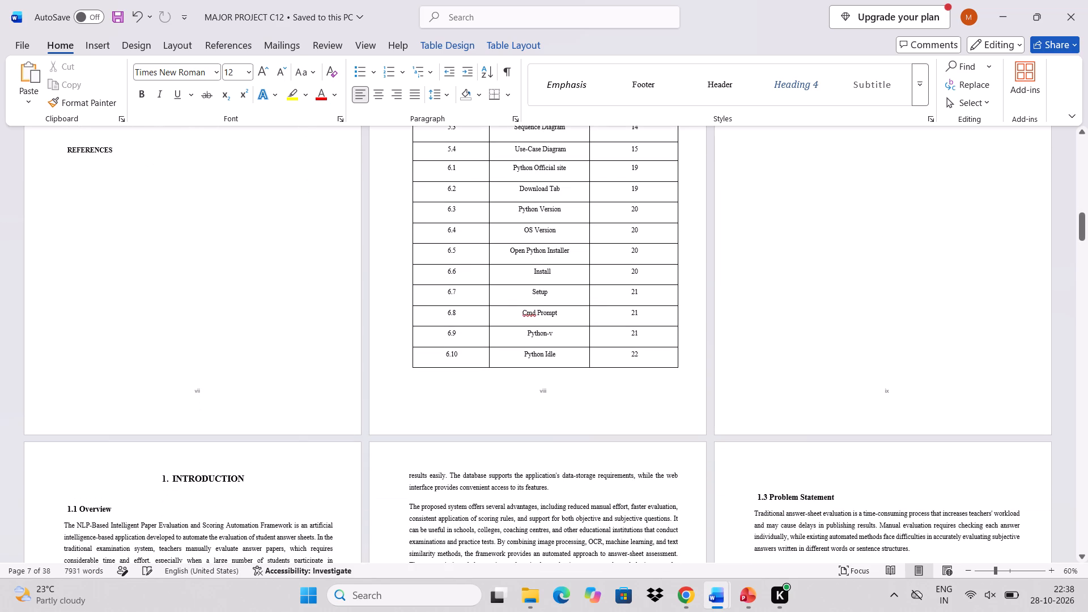
Review MAJOR PROJECT C12 from the Introduction chapter through the 5.5 Collaboration Diagram section, checking headings and figure captions.
scroll(585, 353, "up", 1)
scroll(585, 353, "down", 2)
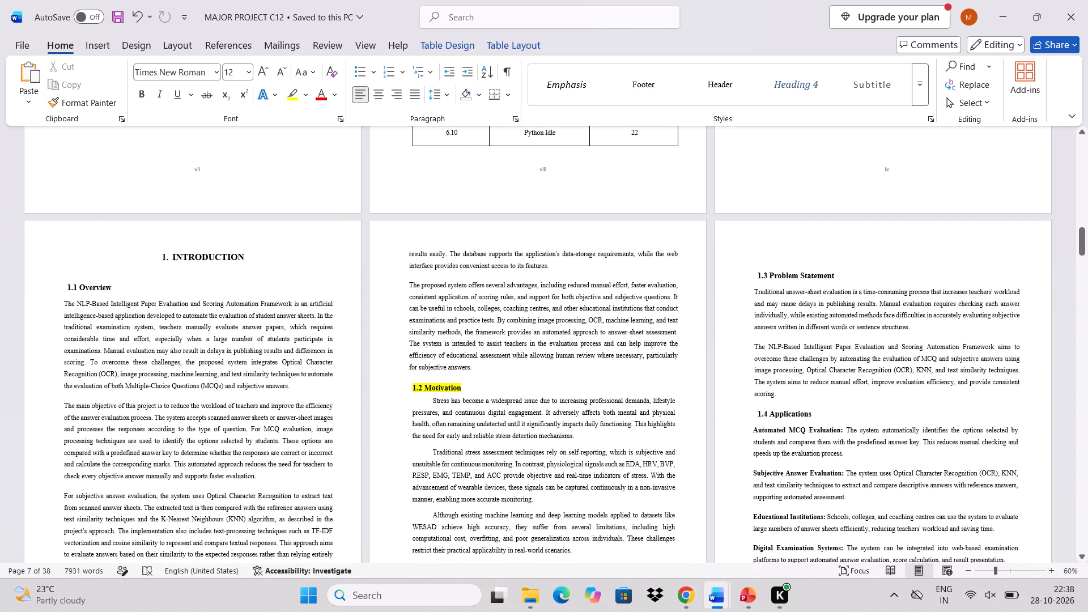
scroll(585, 353, "down", 3)
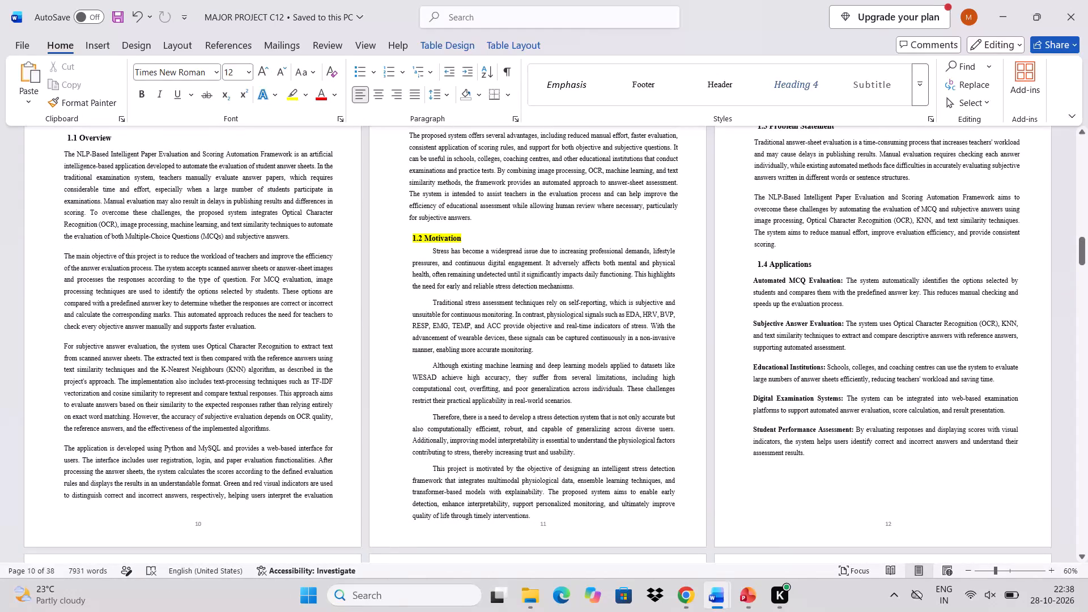
scroll(585, 353, "up", 2)
scroll(585, 353, "down", 1)
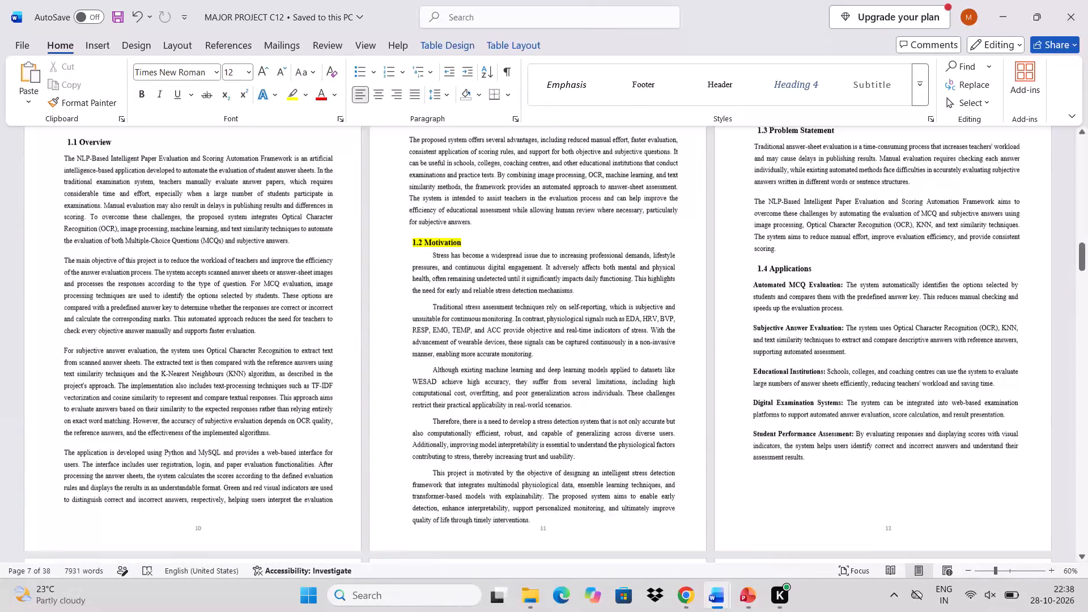
scroll(585, 353, "down", 3)
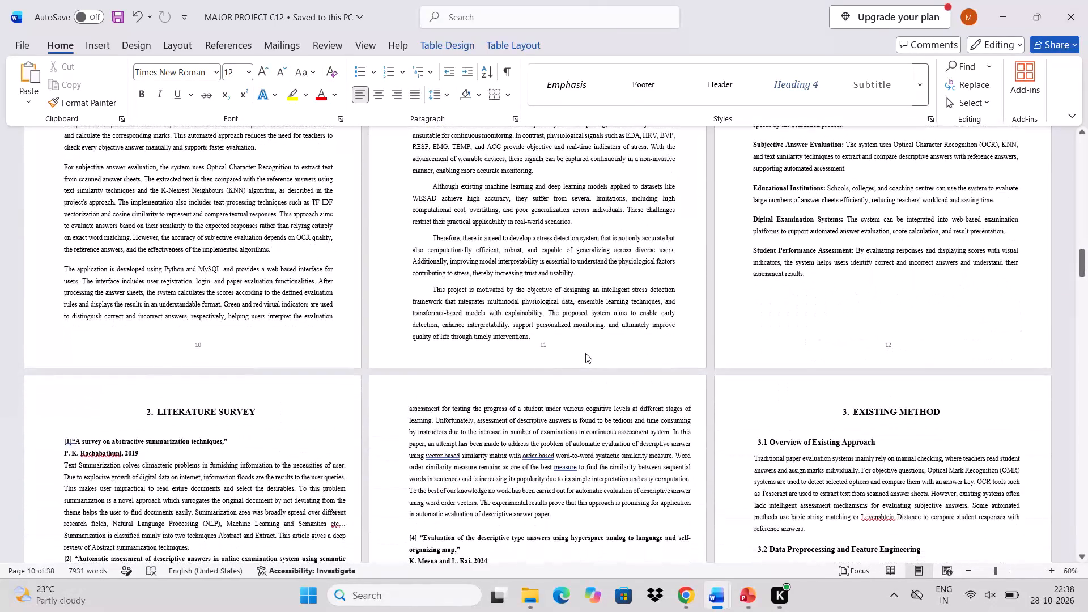
scroll(585, 353, "down", 4)
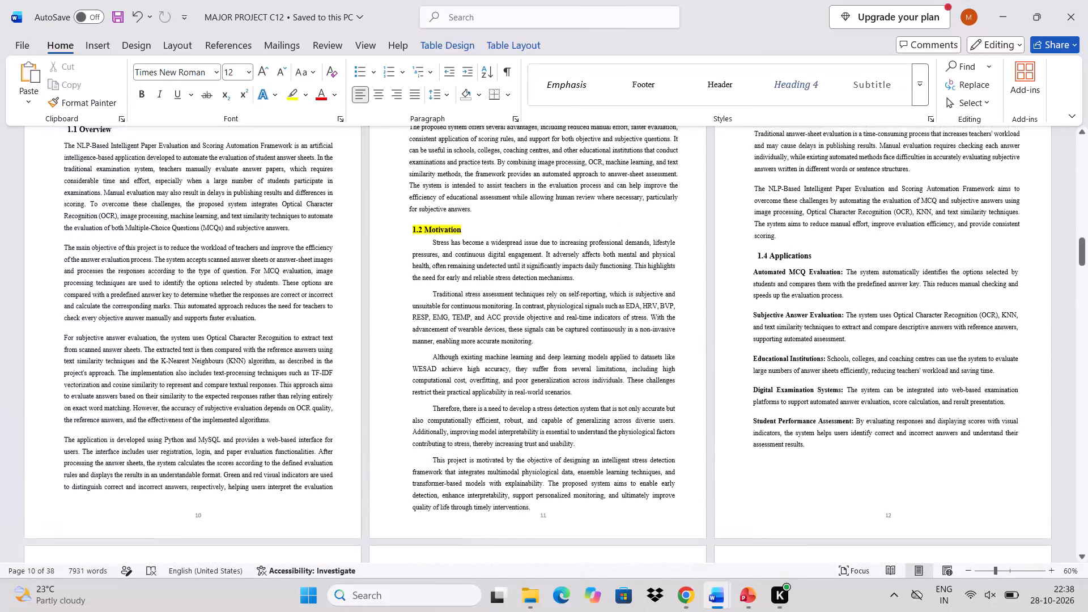
scroll(585, 353, "down", 6)
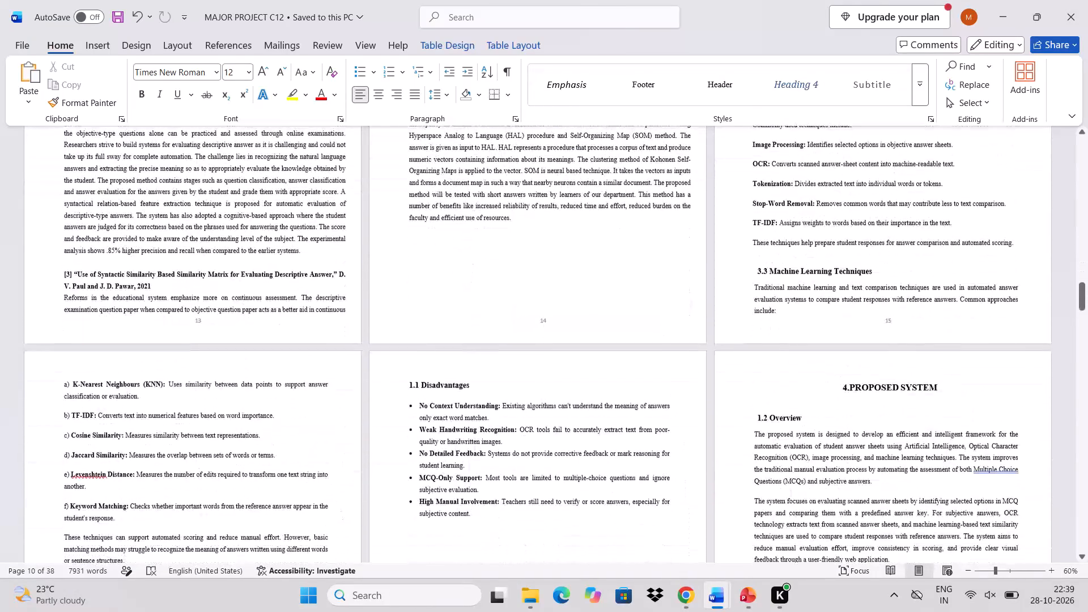
scroll(585, 353, "down", 9)
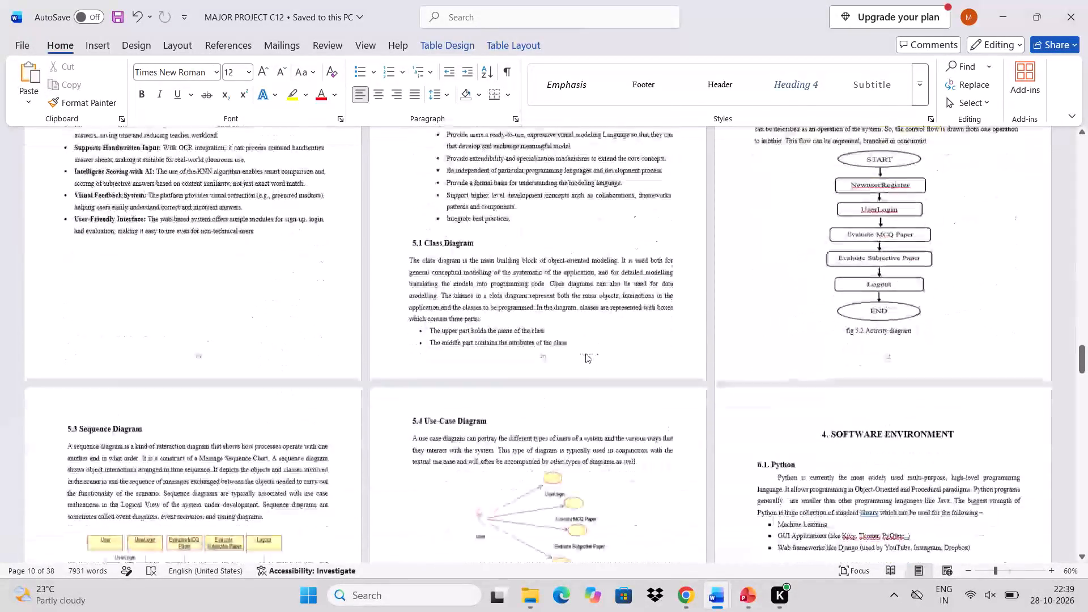
scroll(585, 353, "down", 5)
scroll(585, 353, "up", 1)
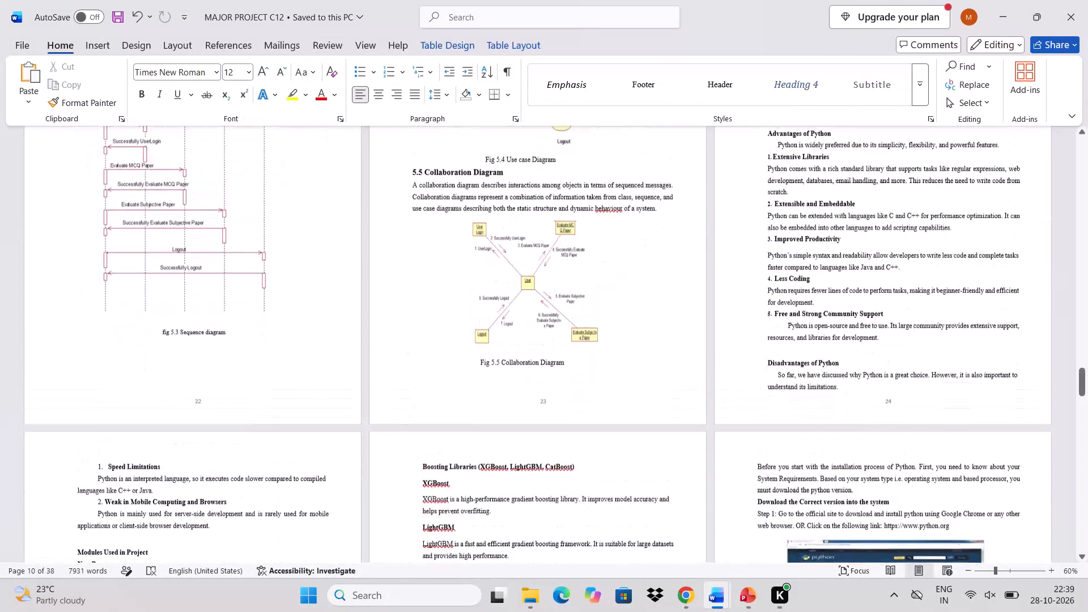
scroll(585, 353, "up", 1)
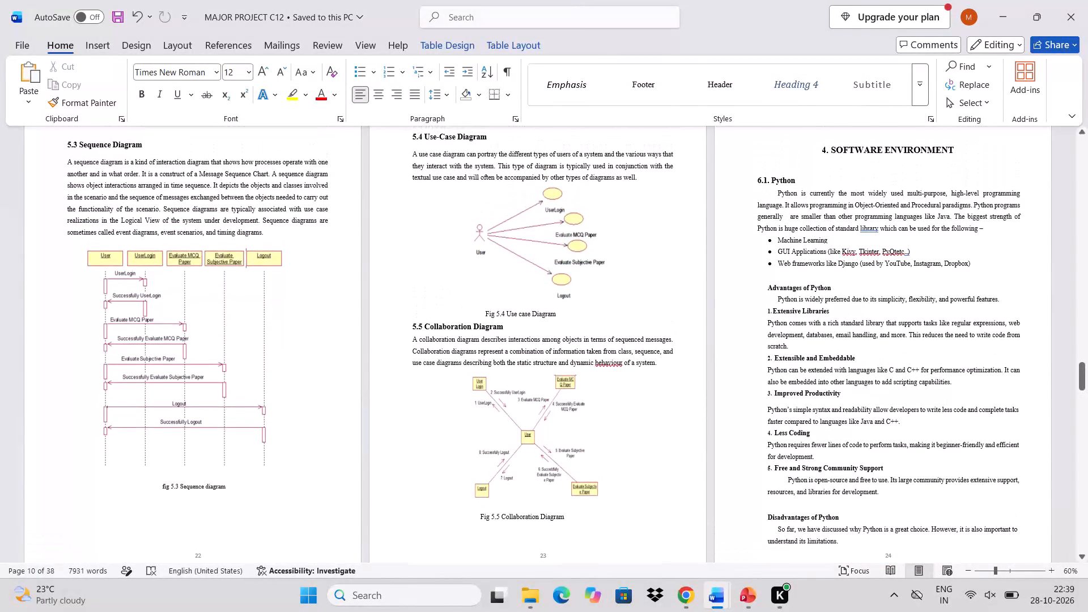
scroll(585, 353, "down", 1)
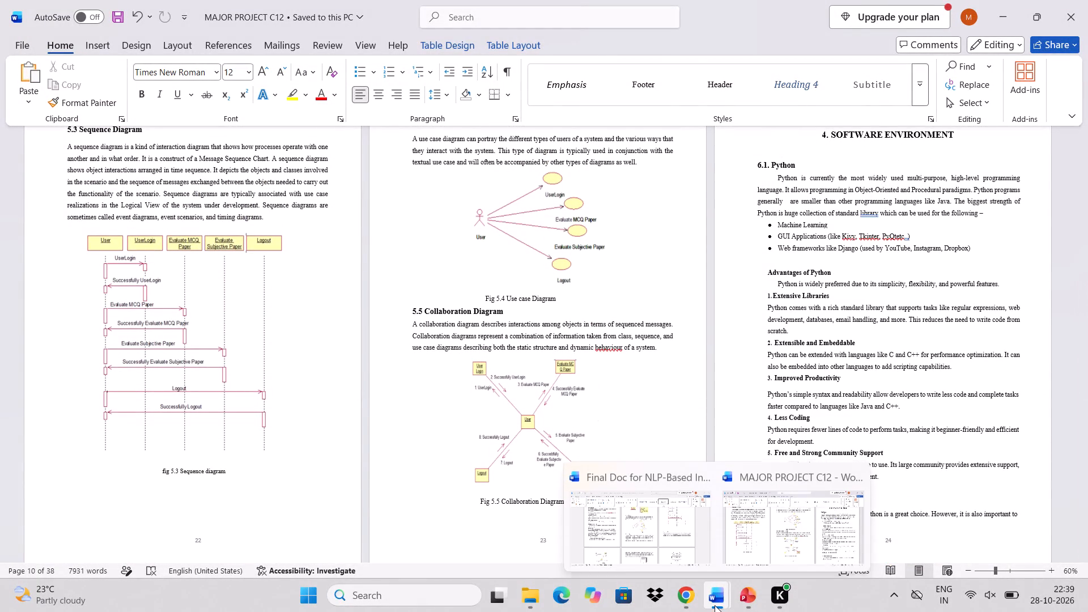
Switch to the Final Doc for the NLP-Based framework and examine its remaining UML diagrams and Python implementation chapter.
left_click(649, 528)
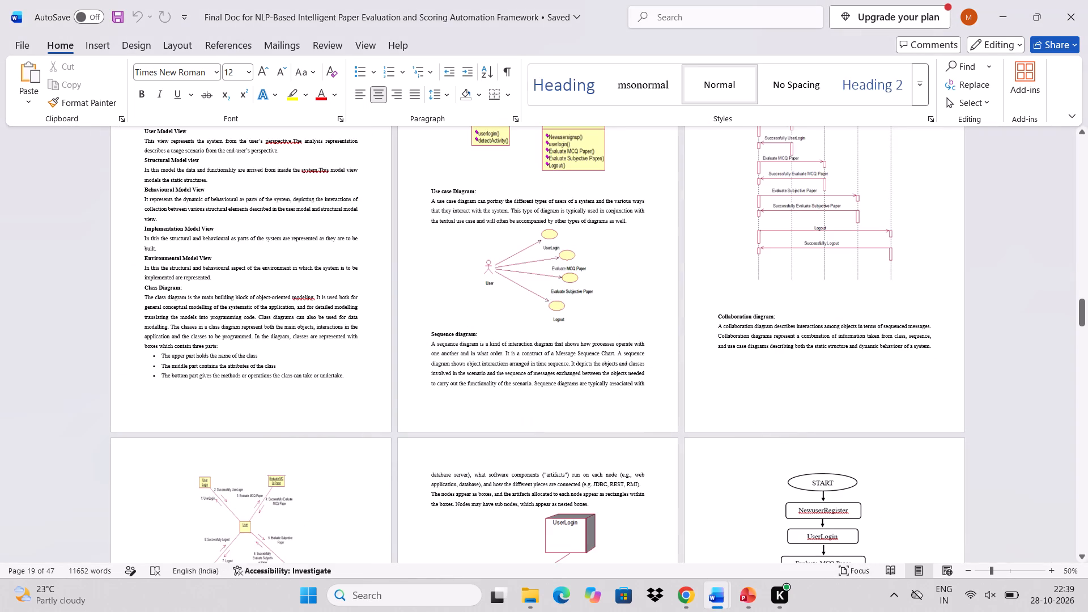
scroll(611, 376, "down", 7)
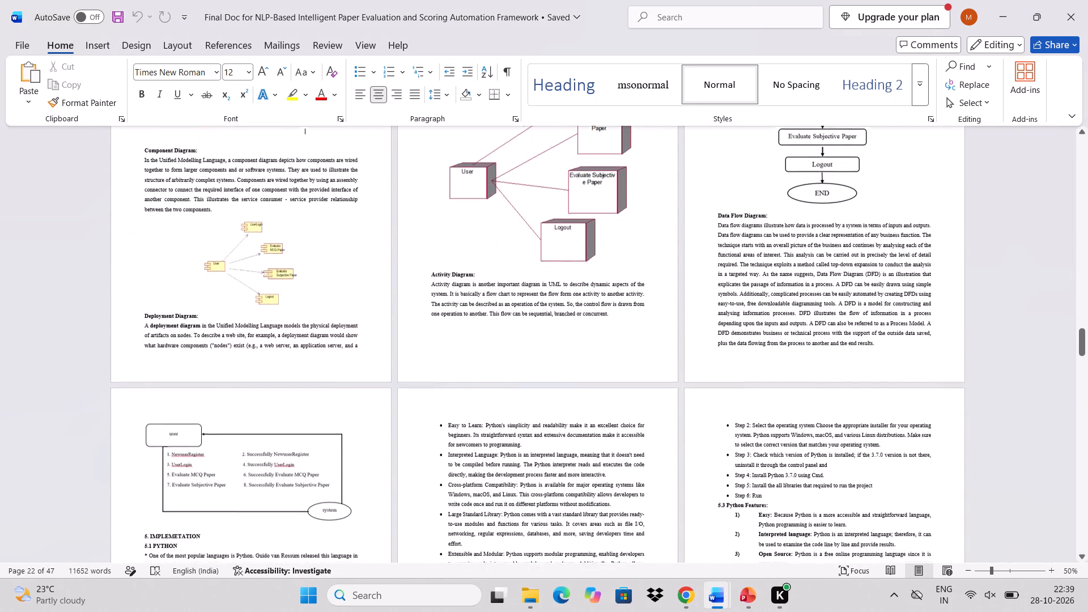
scroll(611, 376, "down", 3)
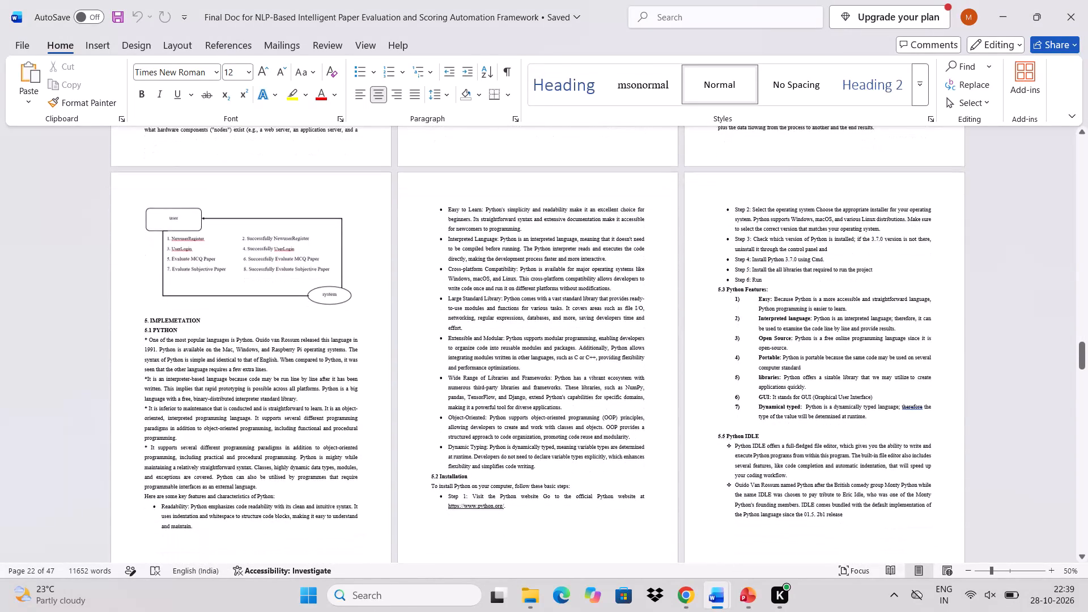
scroll(605, 419, "down", 2)
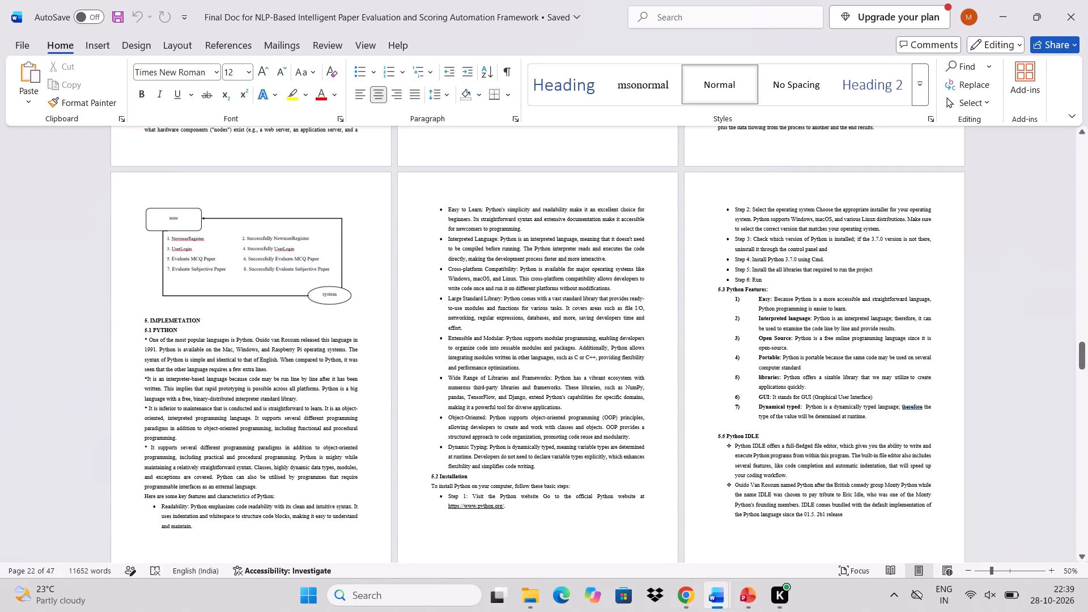
scroll(556, 392, "down", 2)
scroll(556, 392, "up", 1)
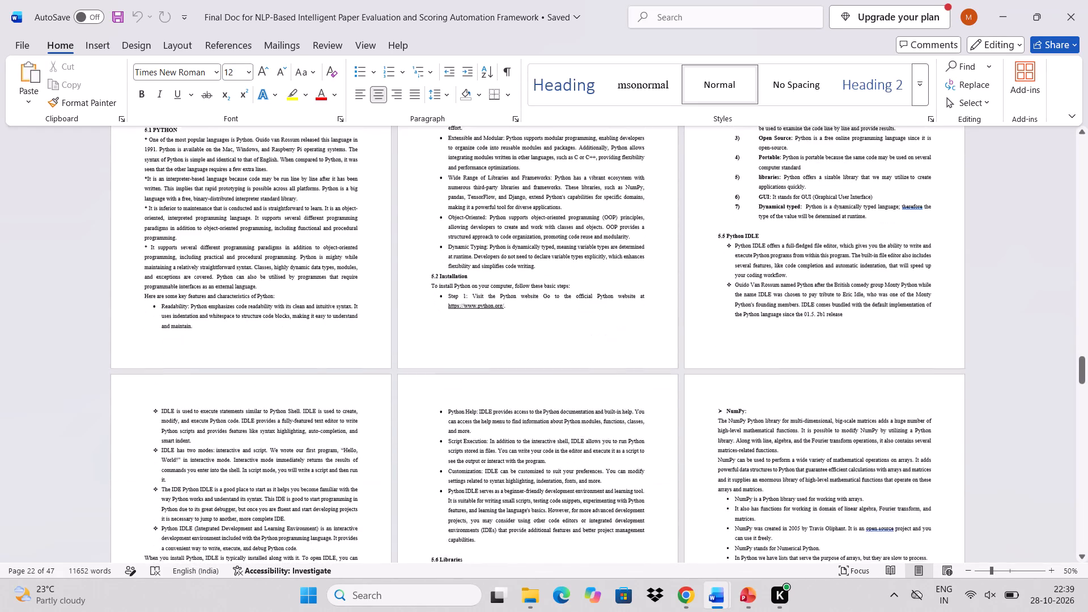
scroll(556, 392, "up", 1)
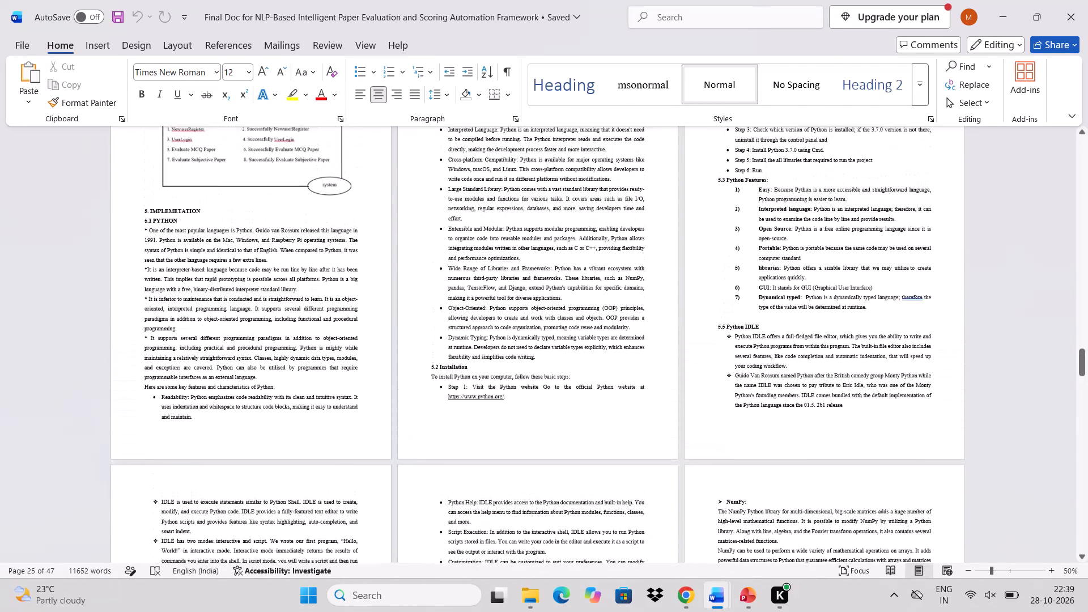
scroll(556, 392, "up", 1)
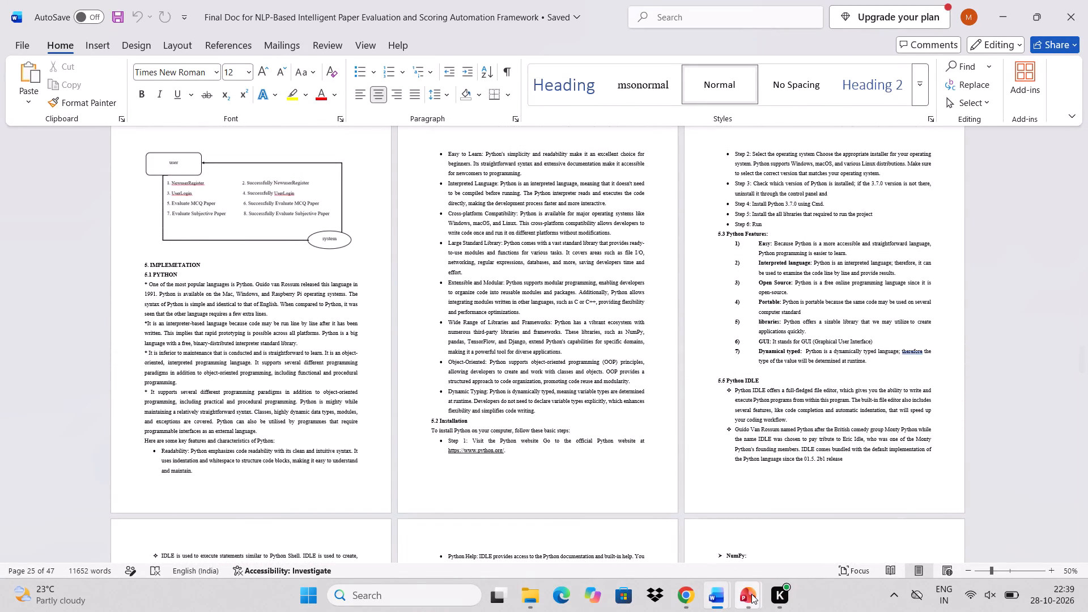
Return to MAJOR PROJECT C12 and examine the Software Environment chapter's Python, project modules and Python download sections.
left_click(781, 534)
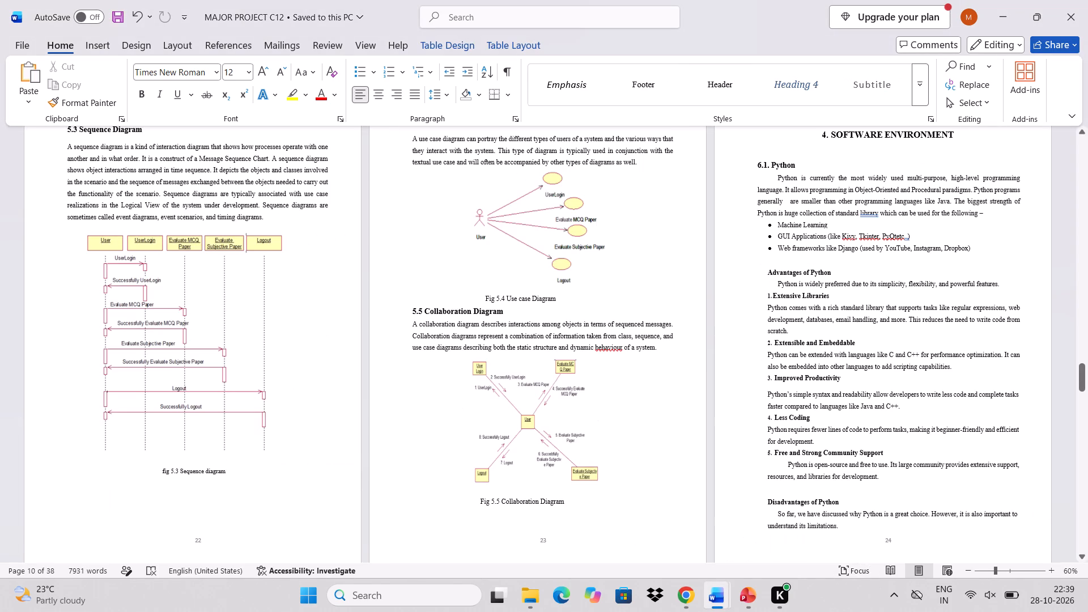
scroll(754, 355, "down", 3)
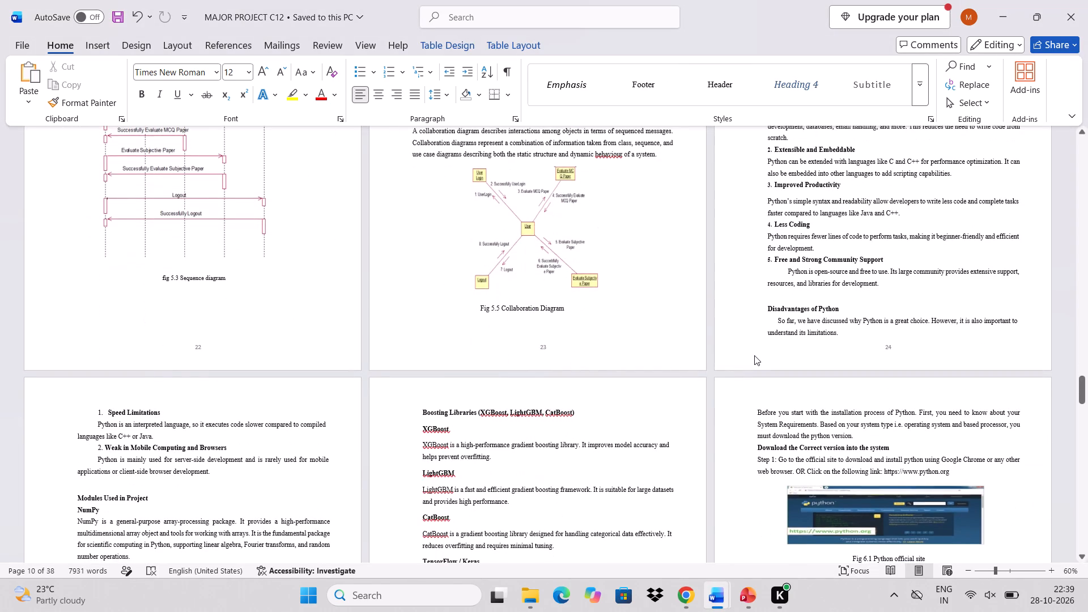
scroll(754, 355, "down", 2)
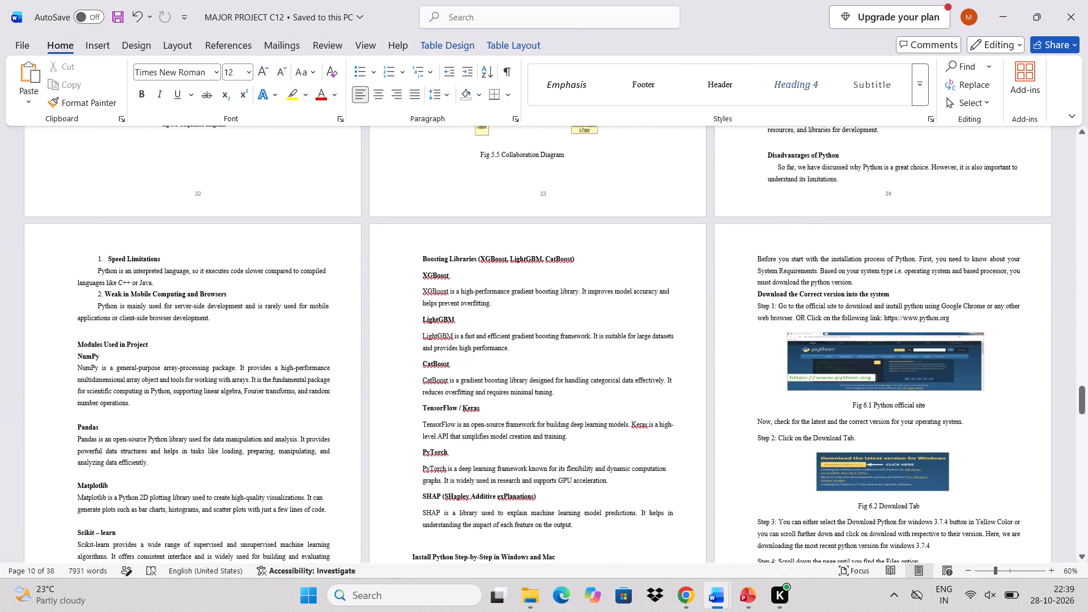
scroll(754, 355, "down", 2)
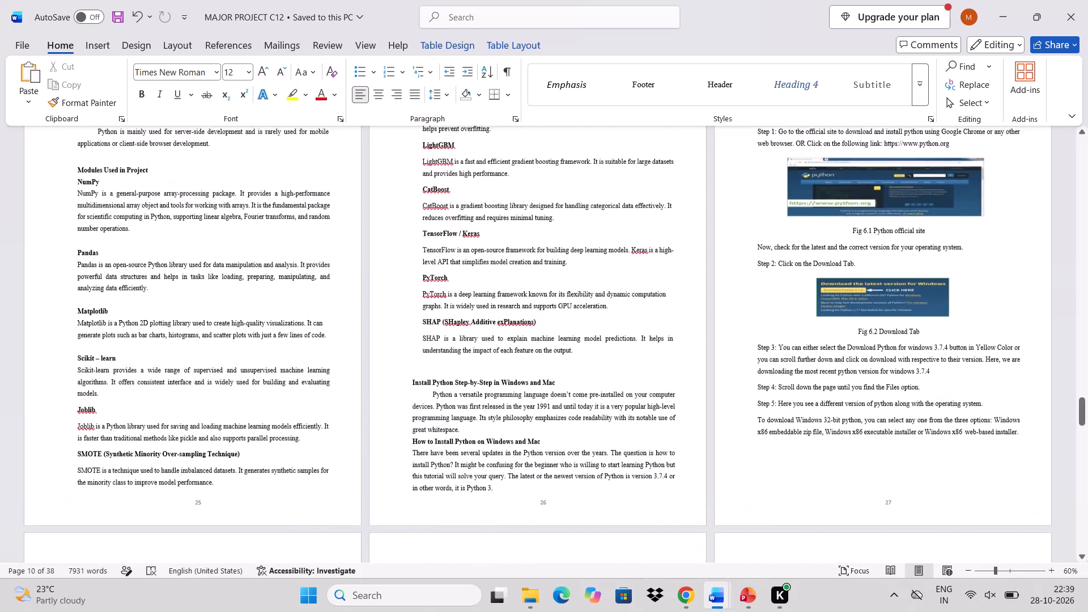
scroll(754, 355, "down", 2)
scroll(754, 355, "up", 1)
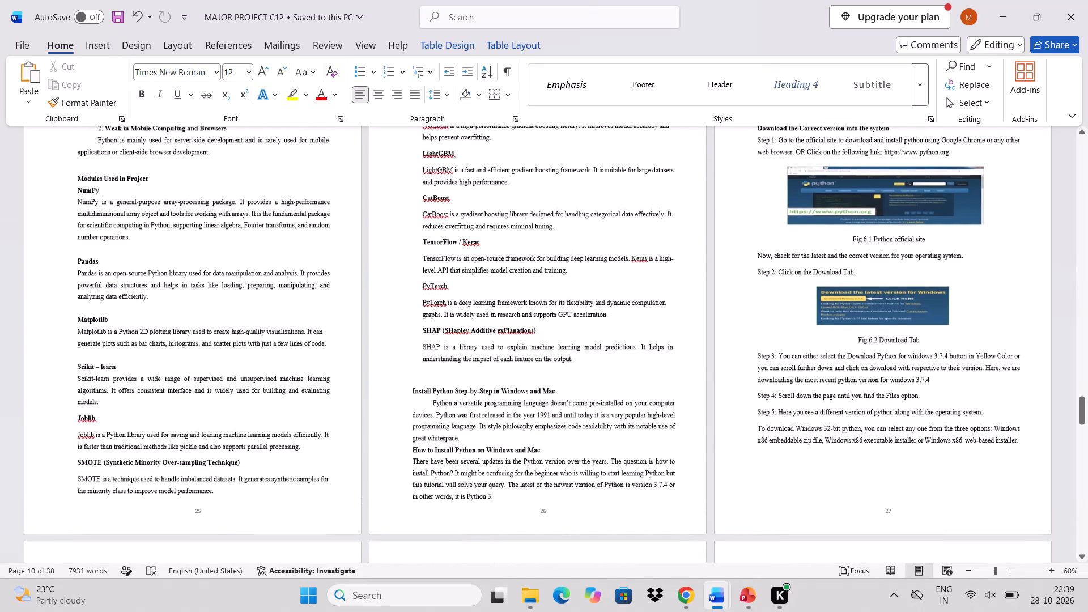
scroll(754, 355, "up", 3)
scroll(754, 355, "down", 1)
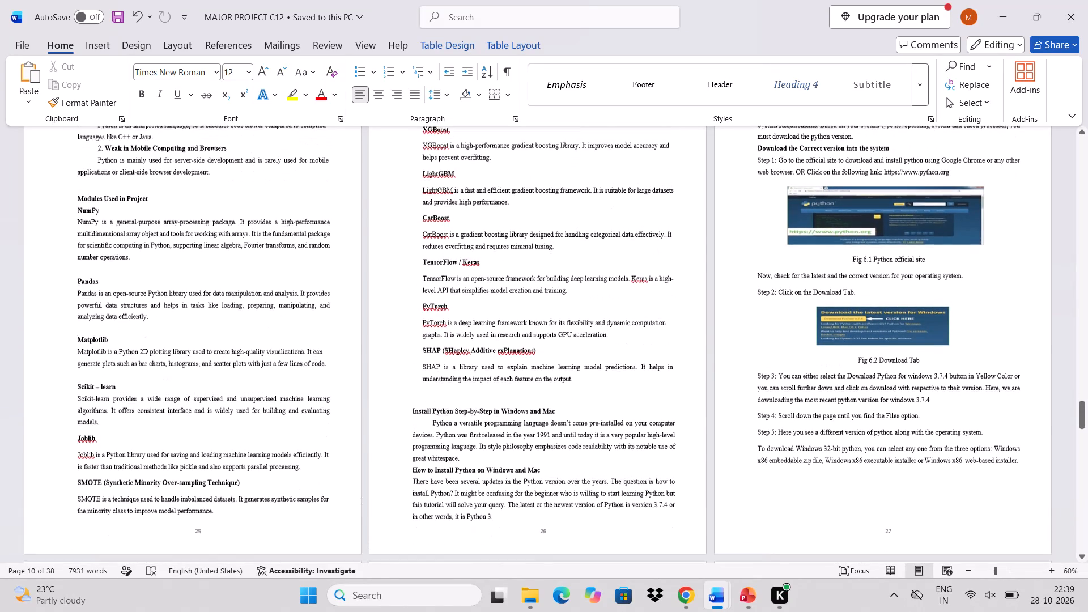
Examine the Python installation figures and the Django, SQLite3 and Anaconda sections, returning to the UML diagrams and Software Environment heading.
scroll(754, 355, "down", 3)
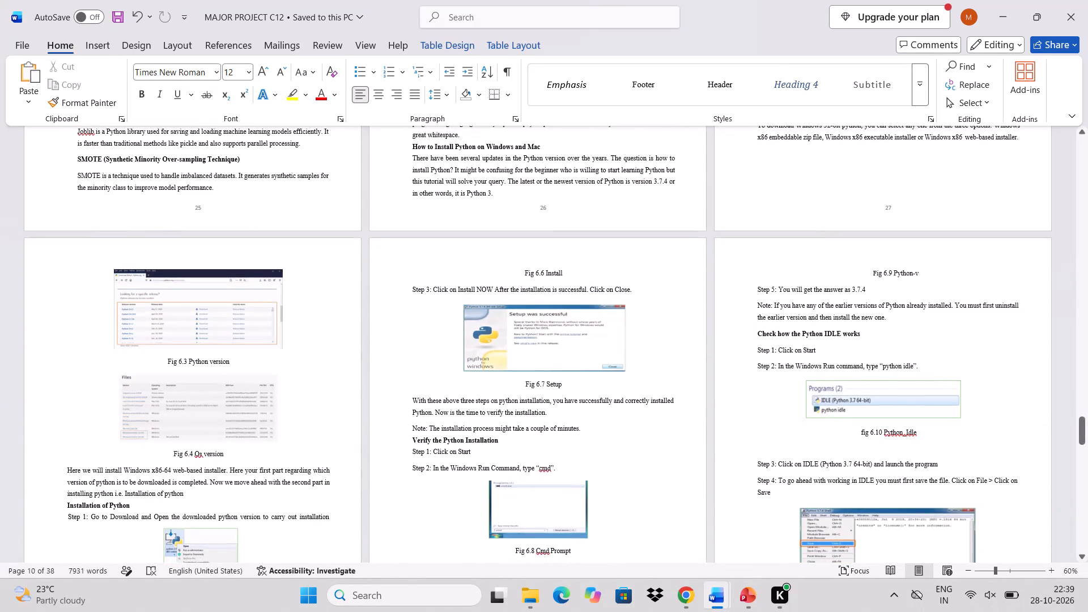
scroll(654, 479, "down", 2)
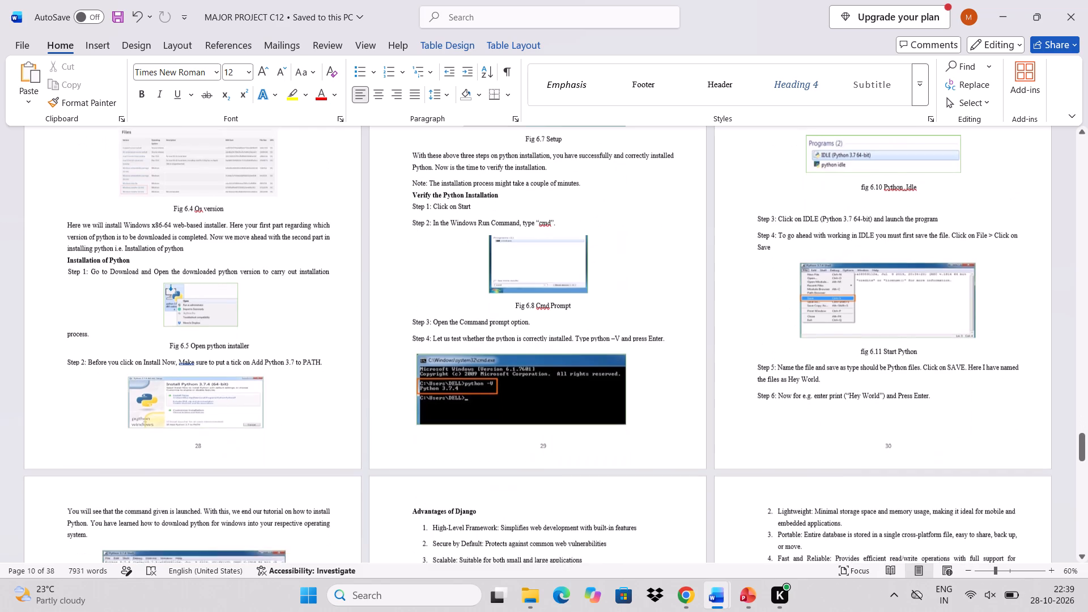
scroll(654, 479, "down", 1)
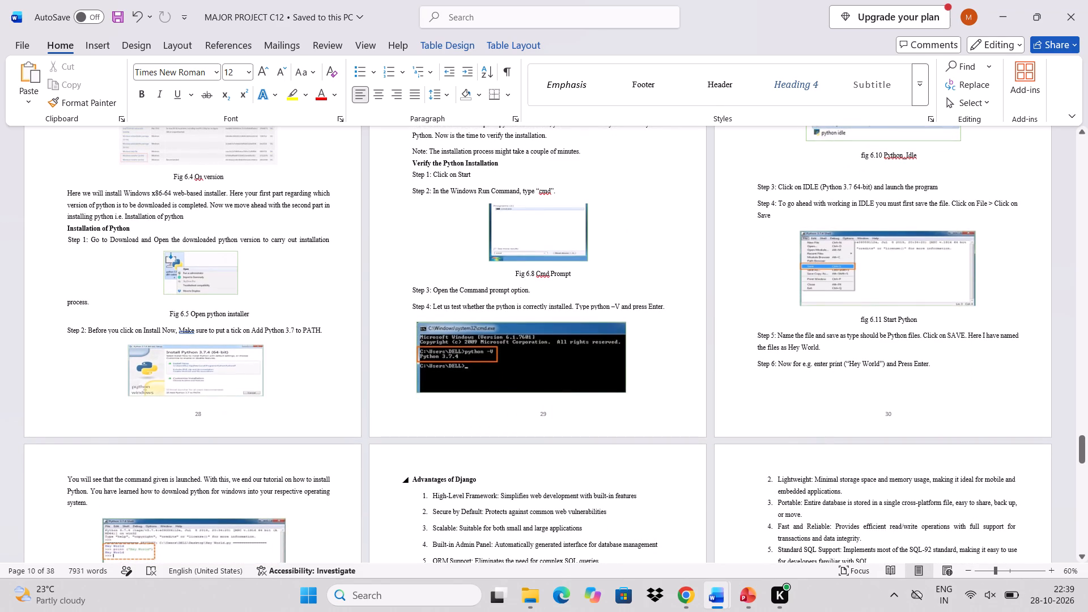
scroll(654, 479, "down", 2)
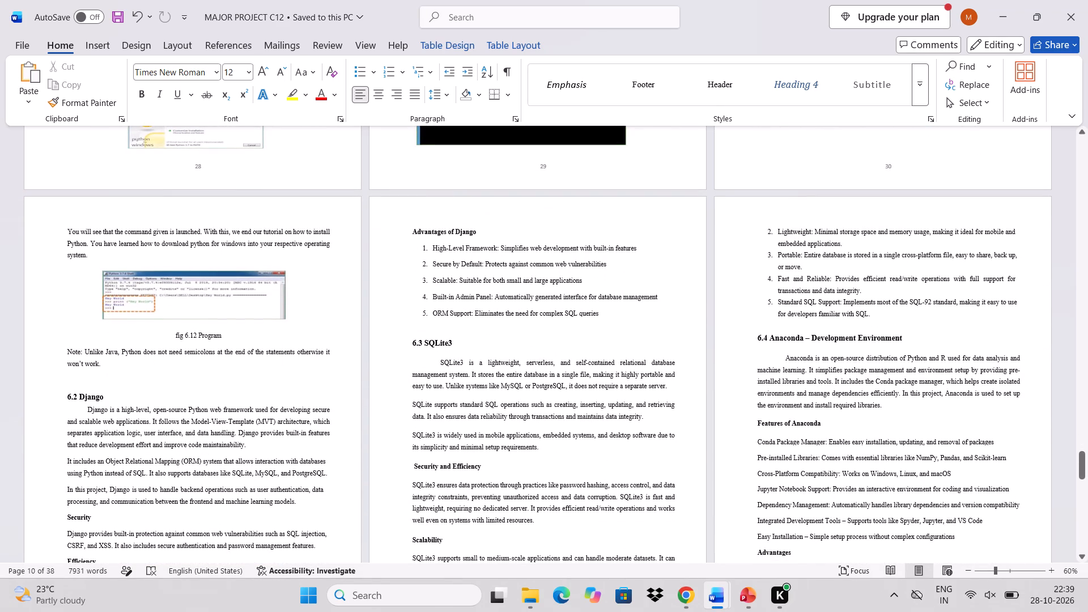
scroll(654, 479, "up", 1)
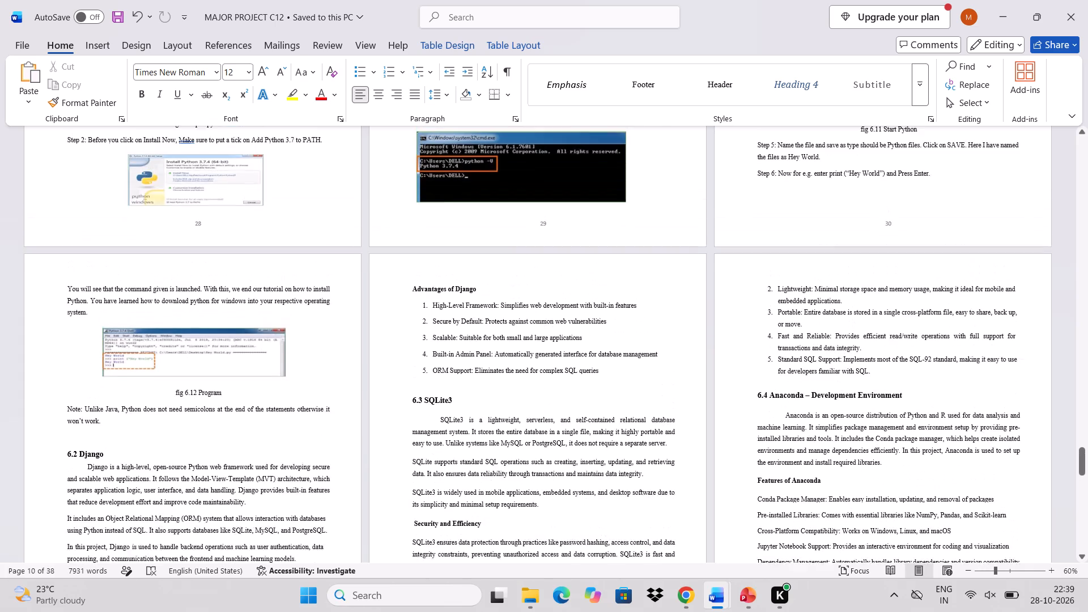
scroll(654, 479, "up", 2)
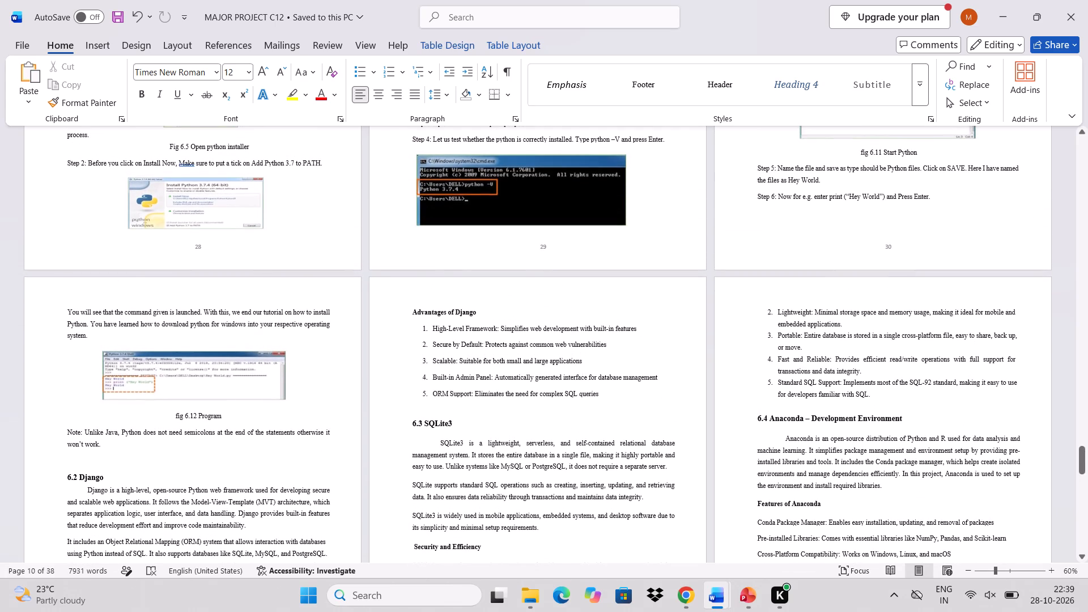
scroll(654, 479, "up", 2)
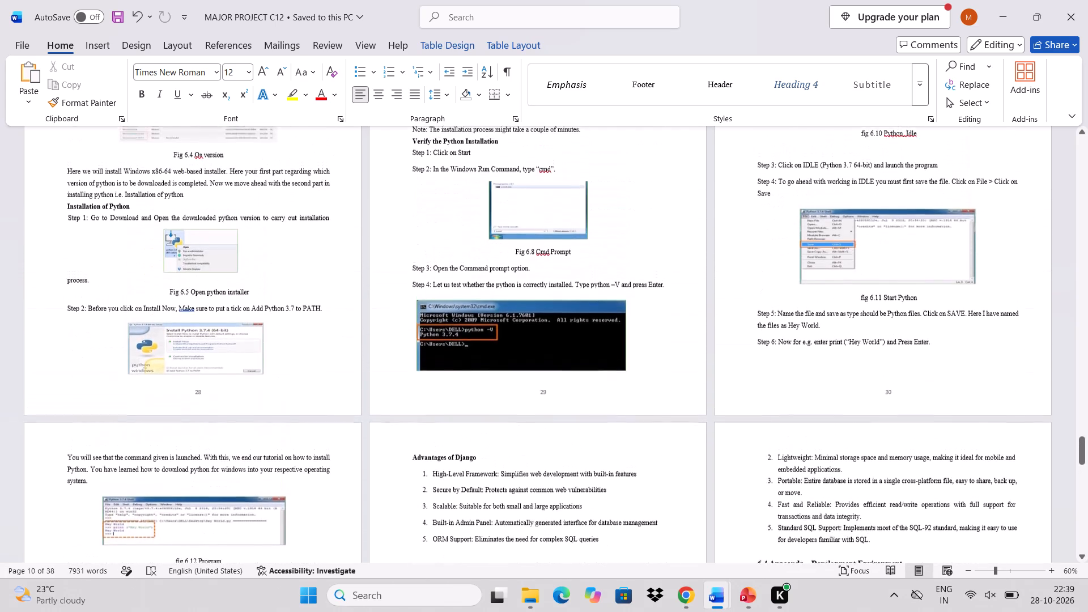
scroll(654, 479, "up", 6)
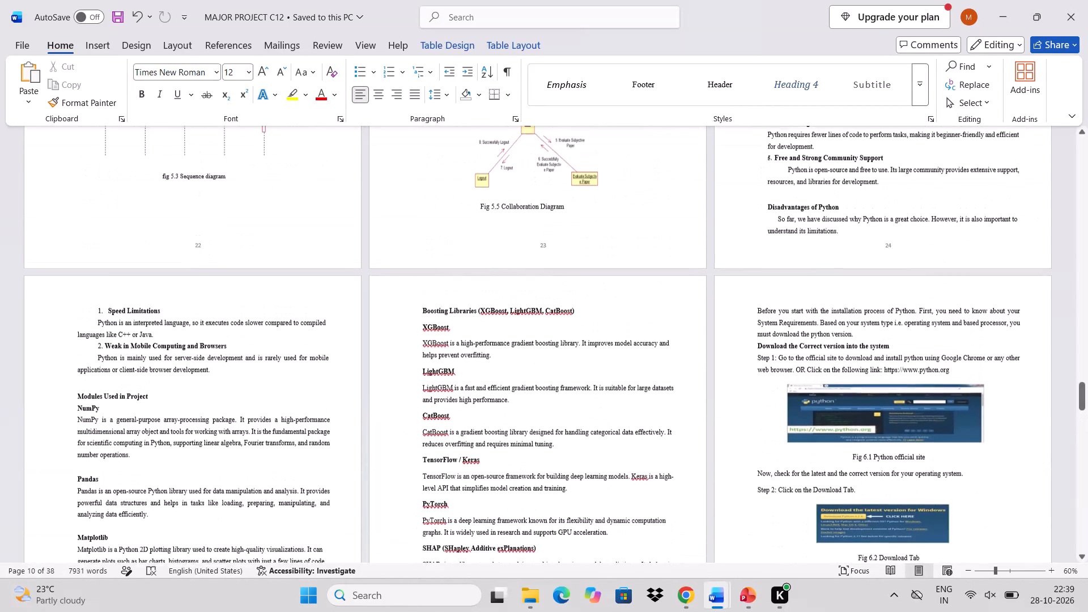
scroll(654, 479, "up", 5)
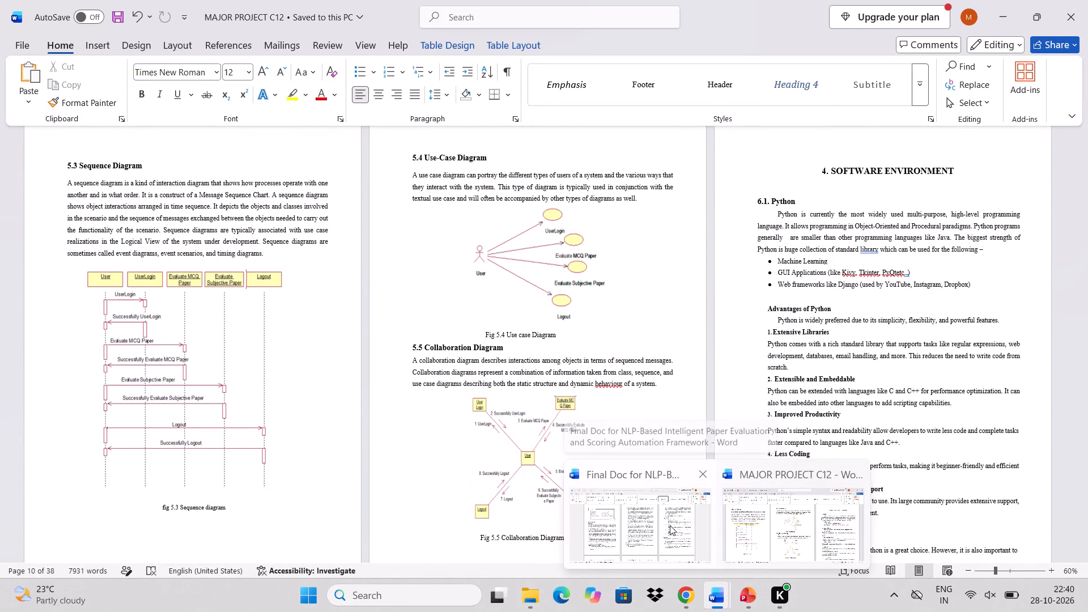
Switch to the Final Doc and examine its Implementation chapter's Python, Installation, Python Features and Python IDLE sections.
left_click(670, 525)
scroll(597, 387, "up", 1)
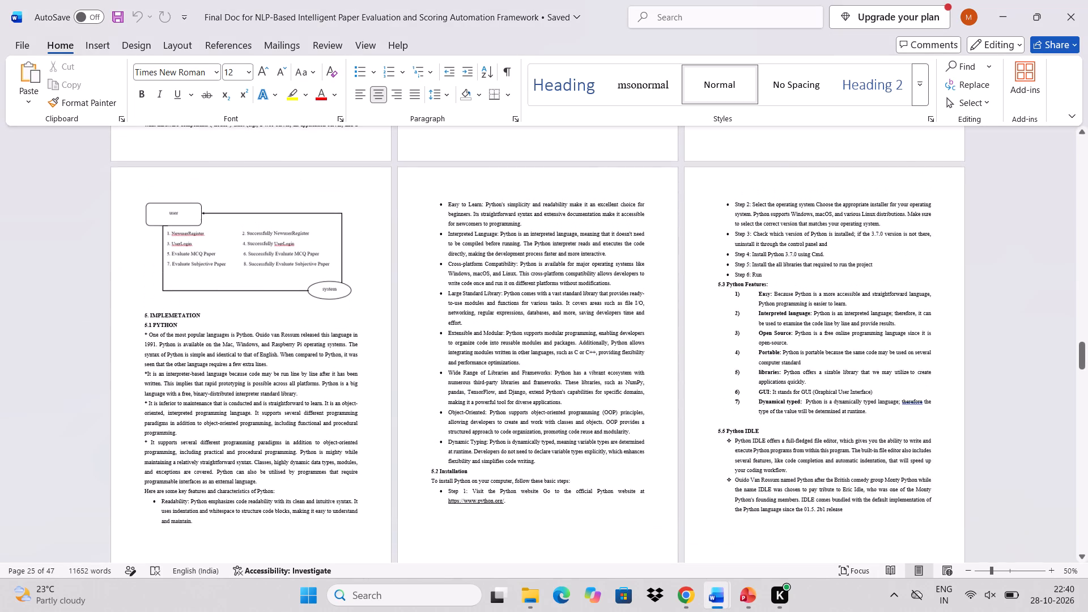
scroll(597, 387, "up", 2, "ctrl")
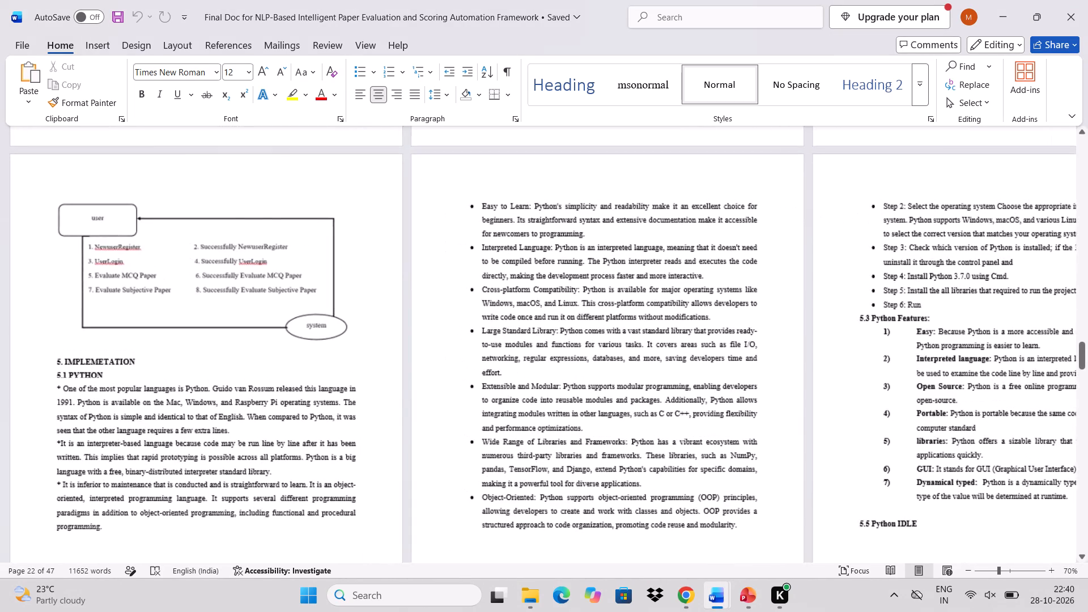
scroll(597, 387, "down", 2)
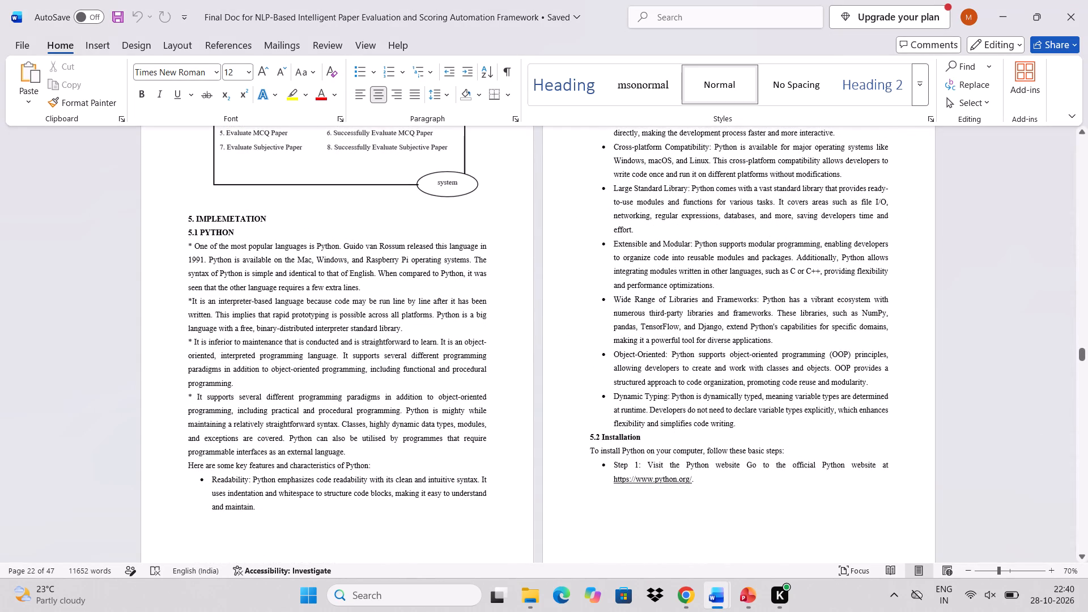
scroll(597, 387, "down", 3)
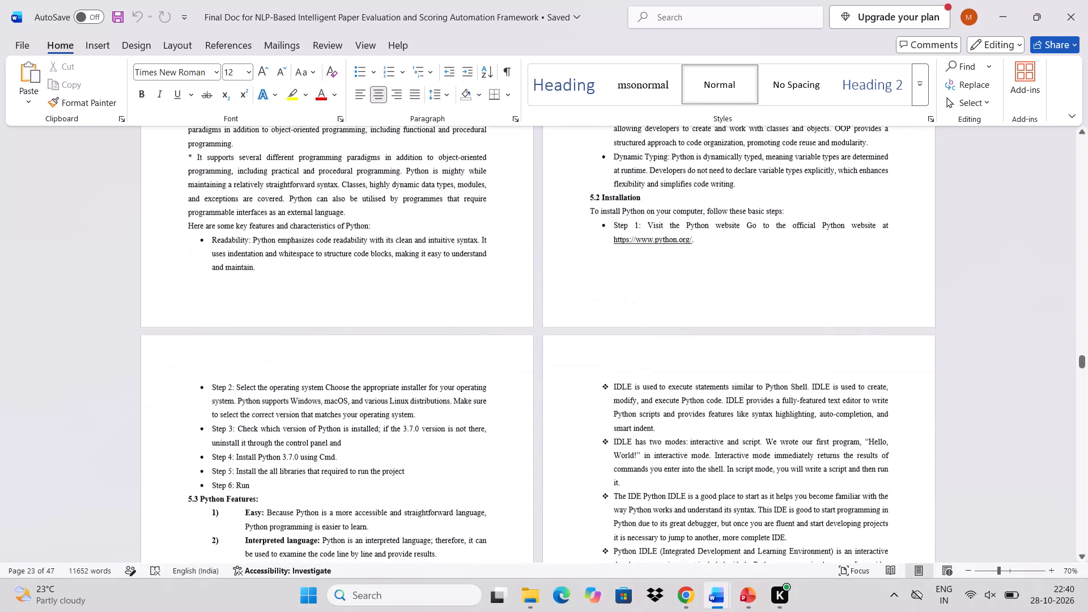
scroll(597, 387, "down", 1)
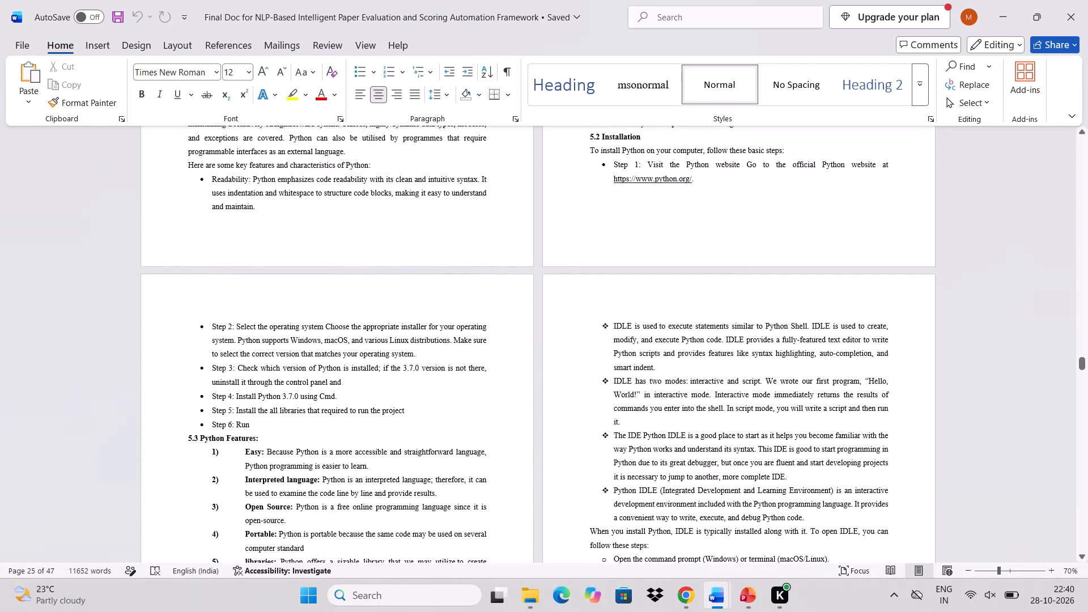
scroll(597, 387, "down", 4)
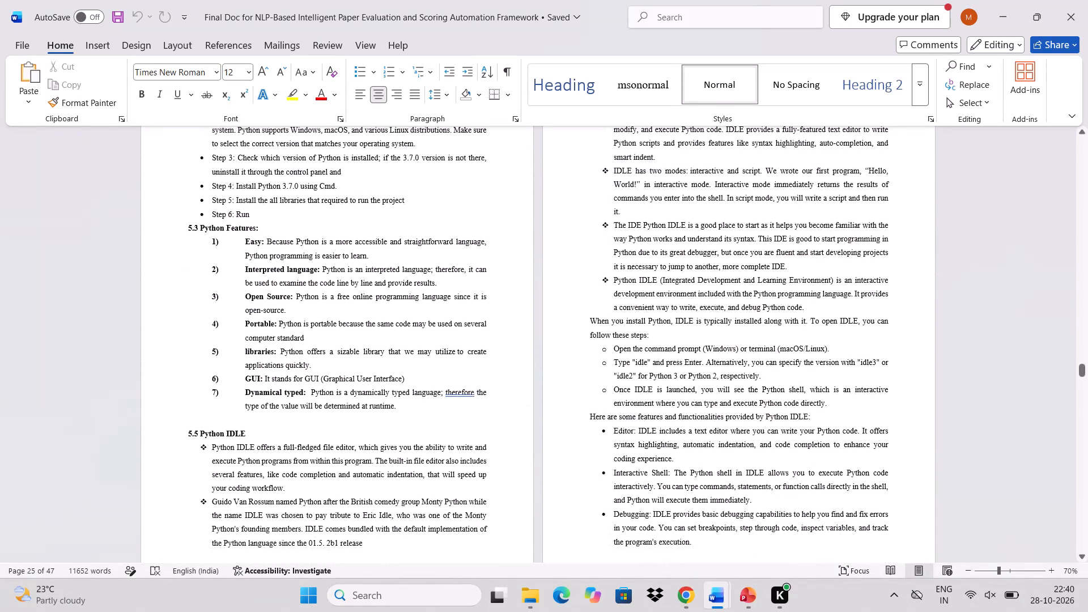
Examine the Final Doc's 5.6 Libraries section, covering the NumPy, Pandas, Matplotlib and Pickle descriptions.
scroll(597, 387, "down", 4)
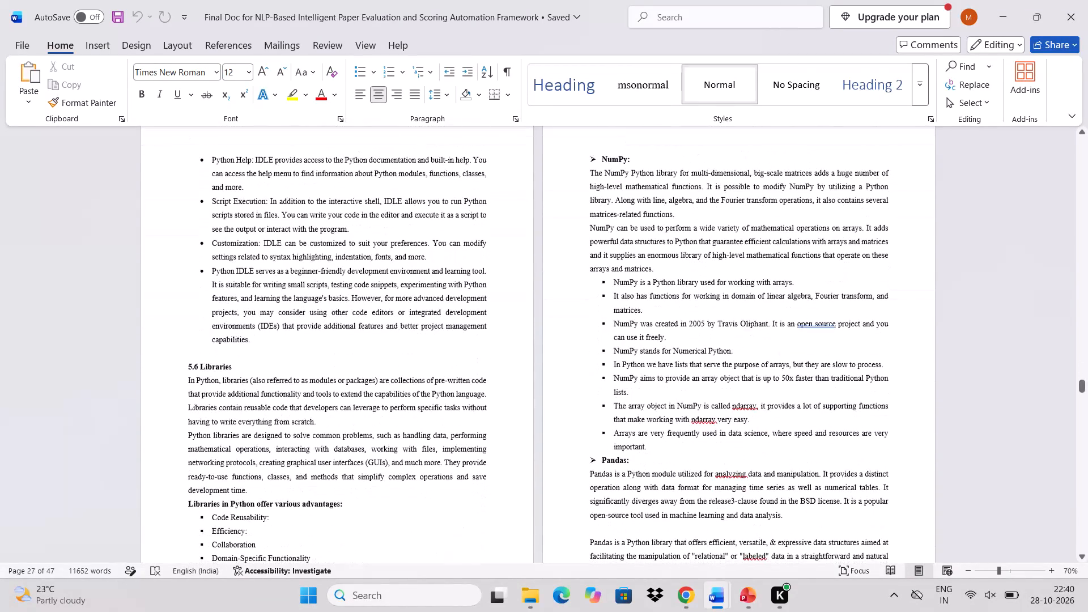
scroll(597, 387, "down", 3)
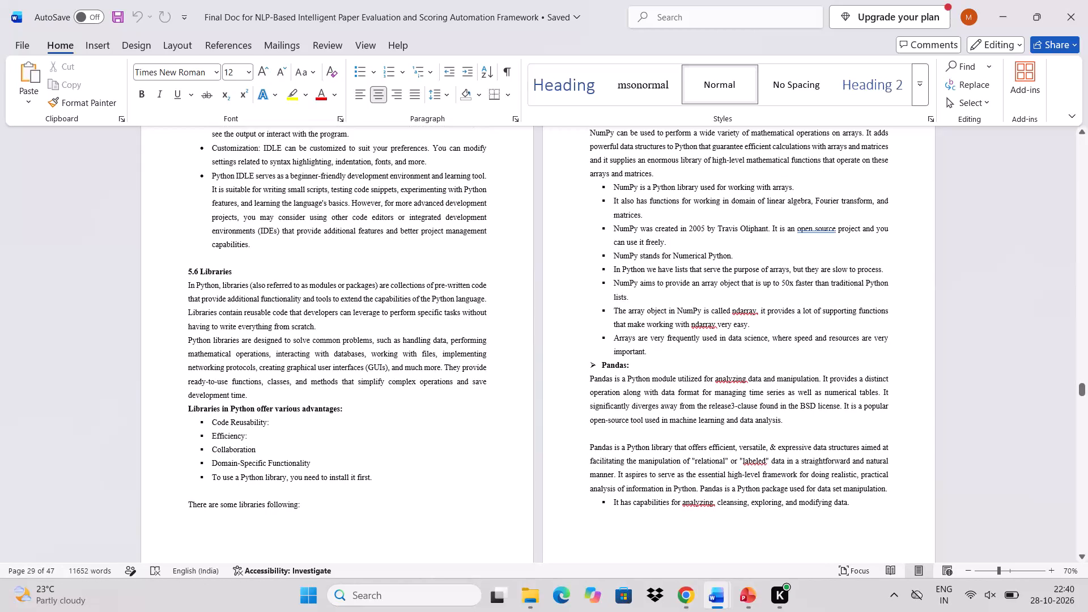
scroll(597, 387, "down", 3)
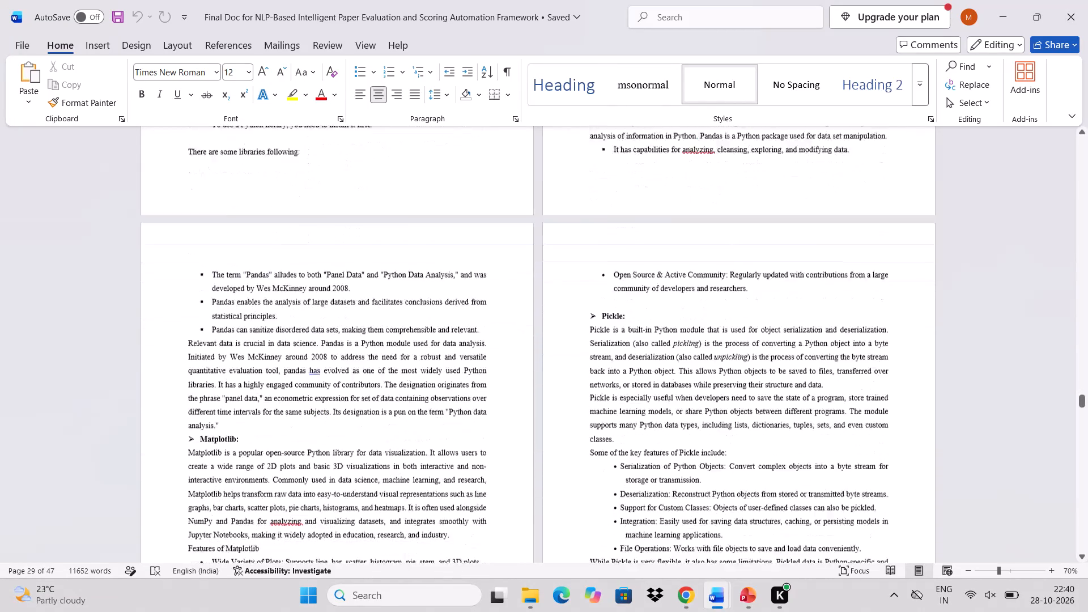
scroll(597, 387, "down", 4)
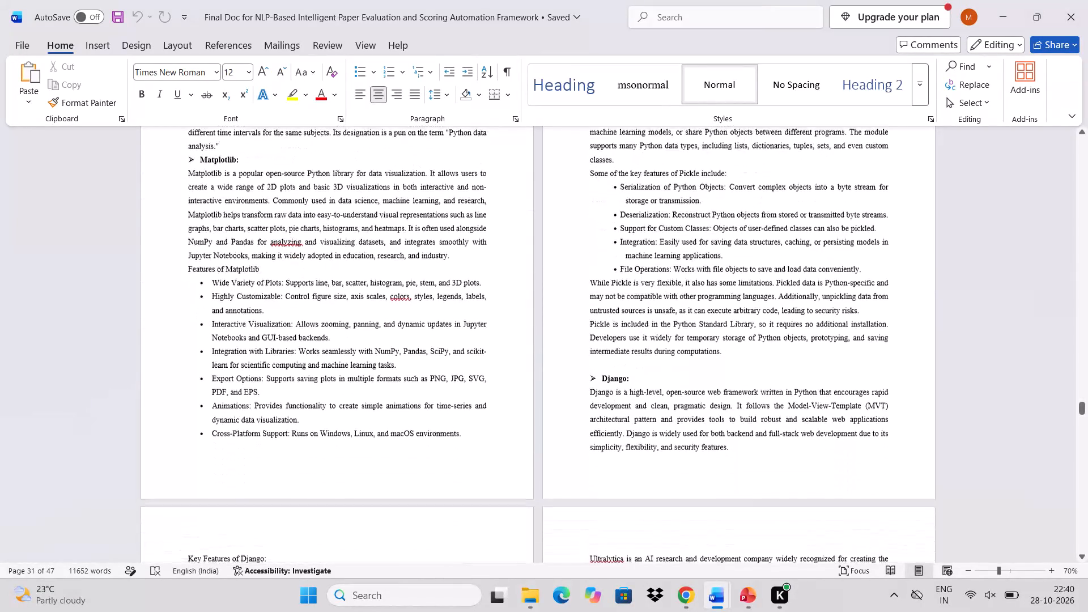
Examine the Final Doc's Django and Ultralytics descriptions and the start of the Views.py sample code.
scroll(597, 387, "down", 3)
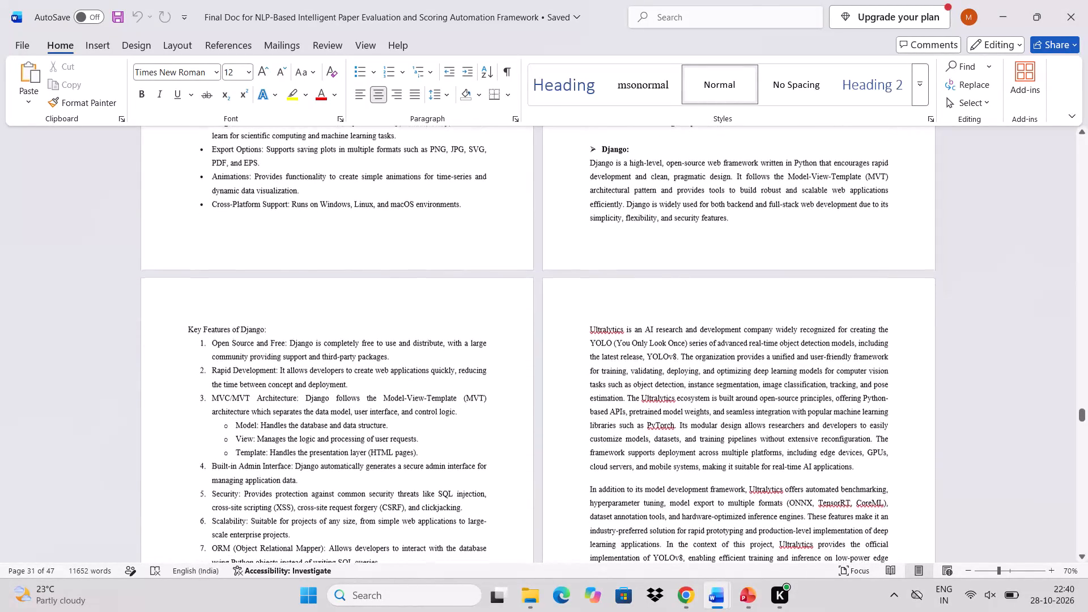
scroll(597, 387, "down", 5)
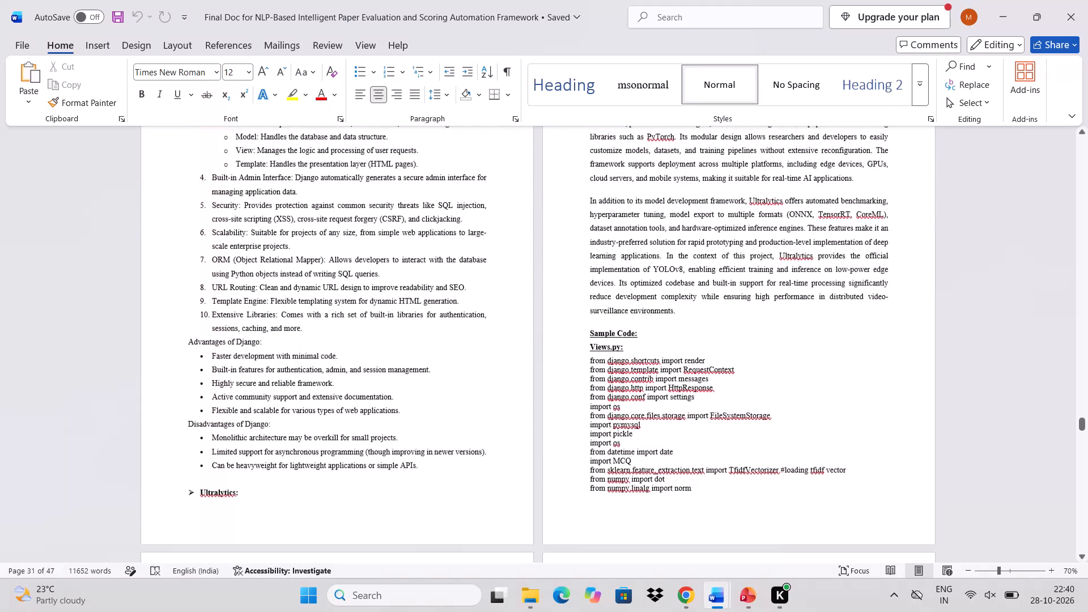
scroll(597, 387, "down", 3)
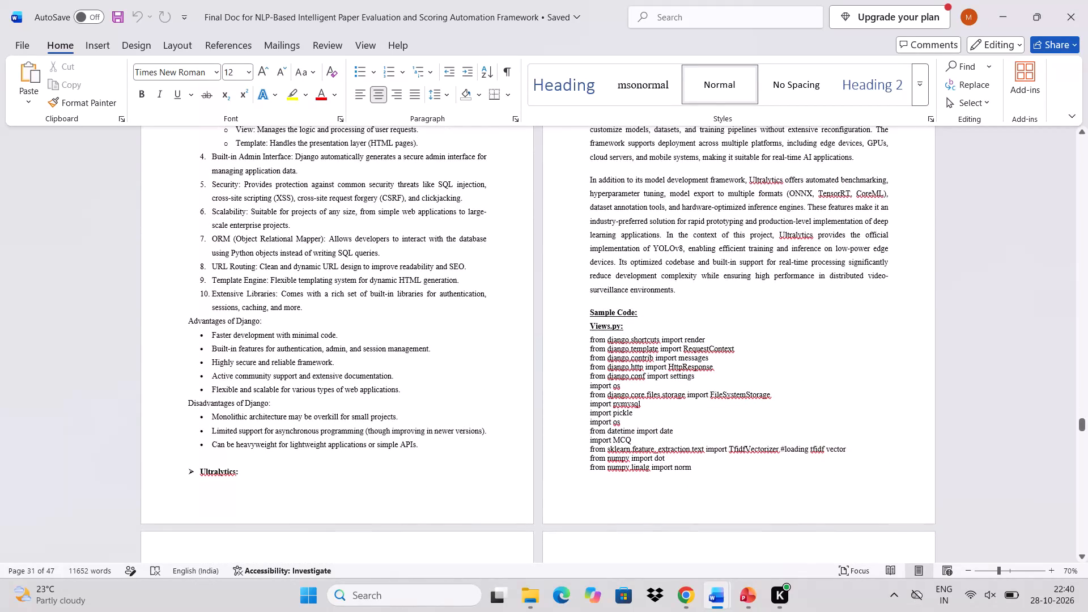
scroll(597, 387, "down", 1)
scroll(597, 387, "up", 3)
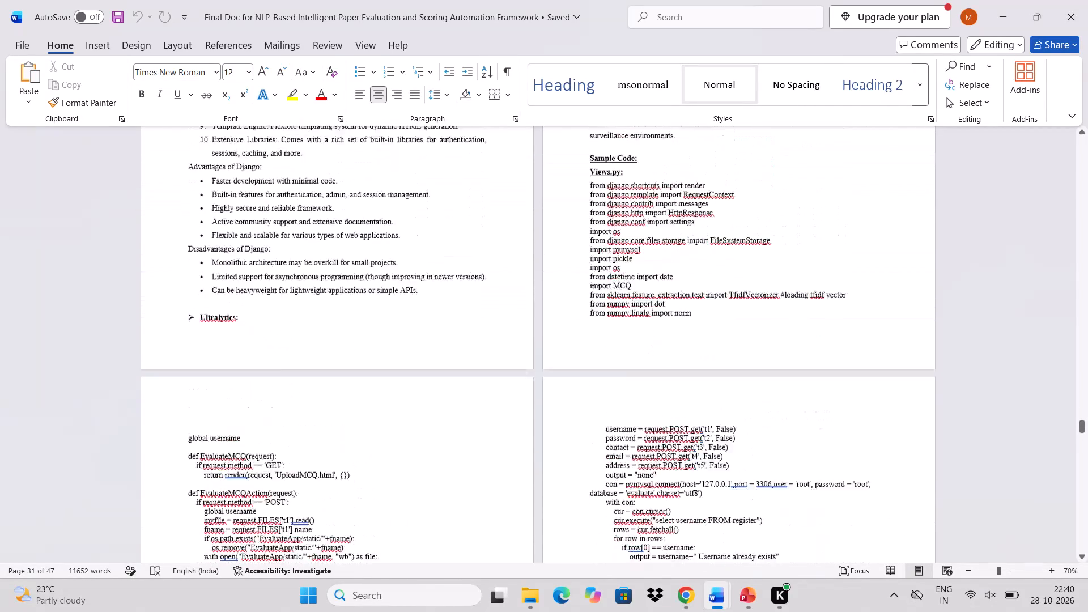
scroll(597, 387, "up", 1)
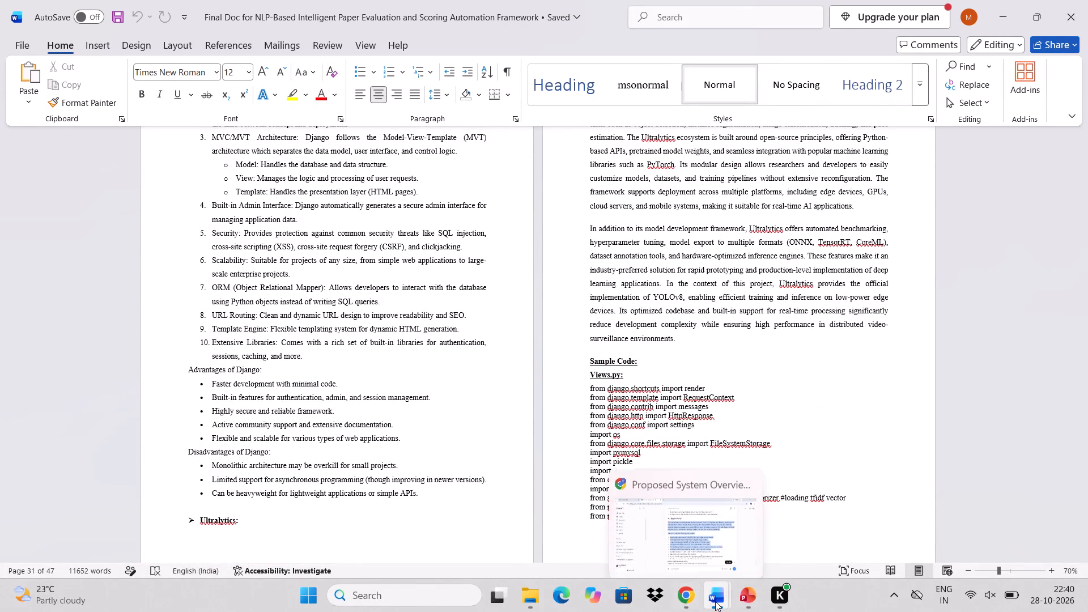
Return to MAJOR PROJECT C12 and review the Python installation figures and the Django, SQLite3 and Anaconda sections.
left_click(762, 545)
scroll(642, 429, "down", 10)
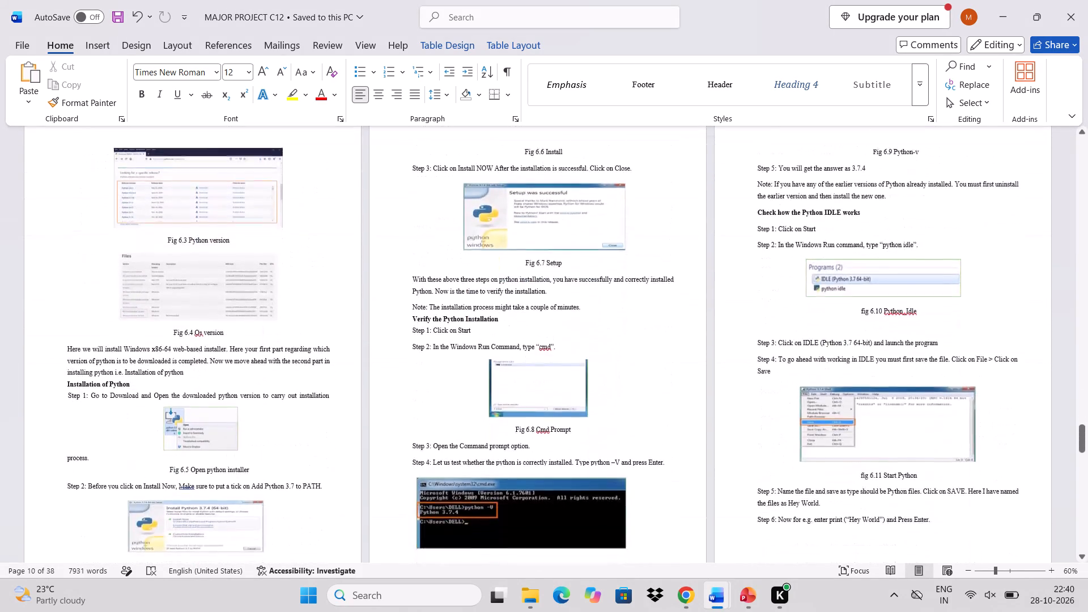
scroll(642, 429, "down", 6)
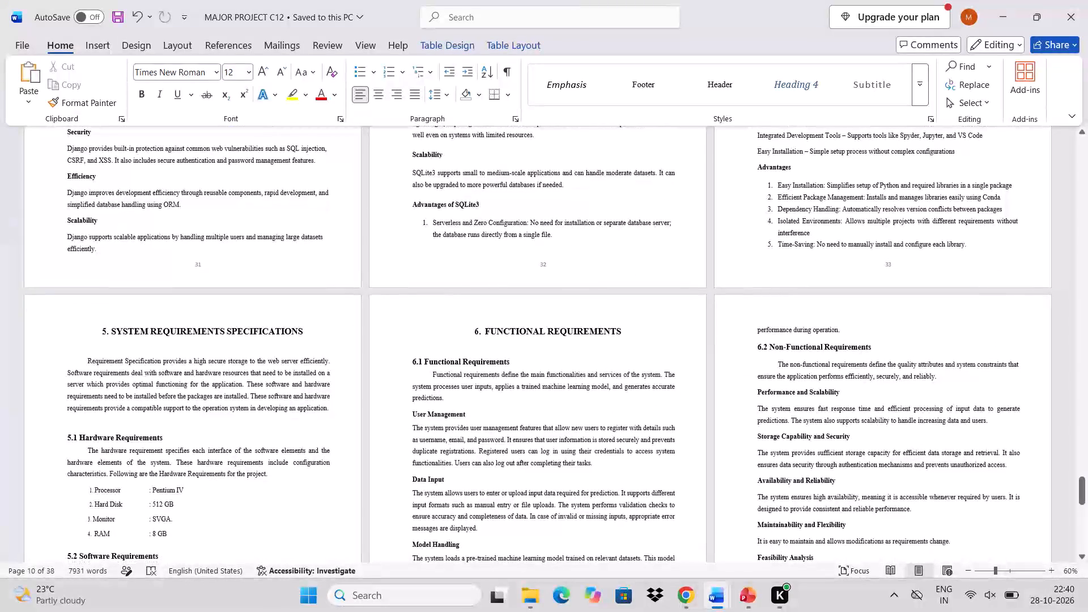
scroll(642, 429, "up", 4)
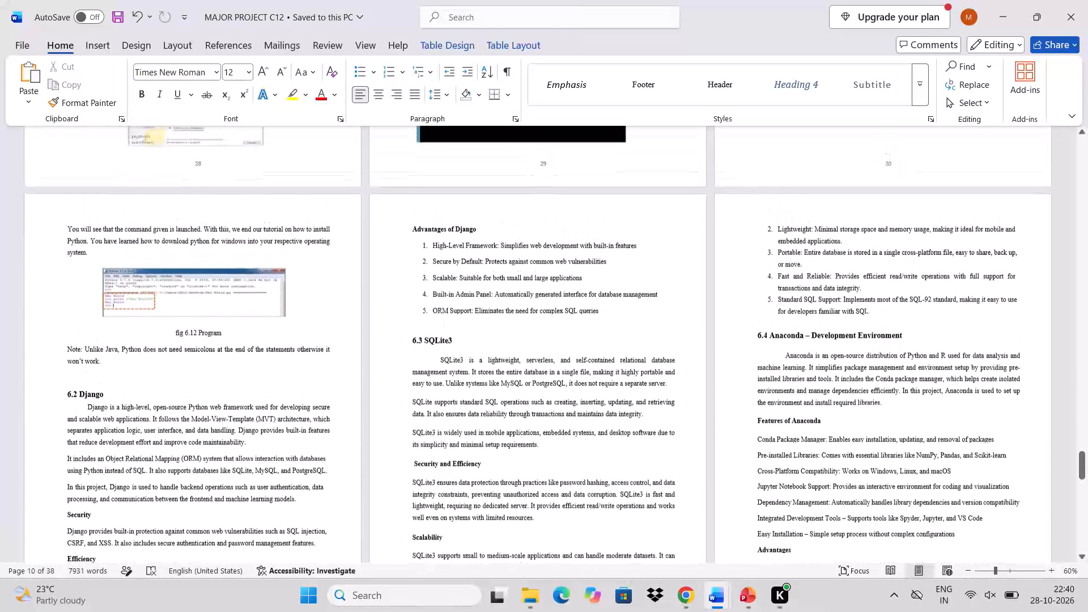
scroll(642, 429, "up", 1)
scroll(642, 429, "down", 1)
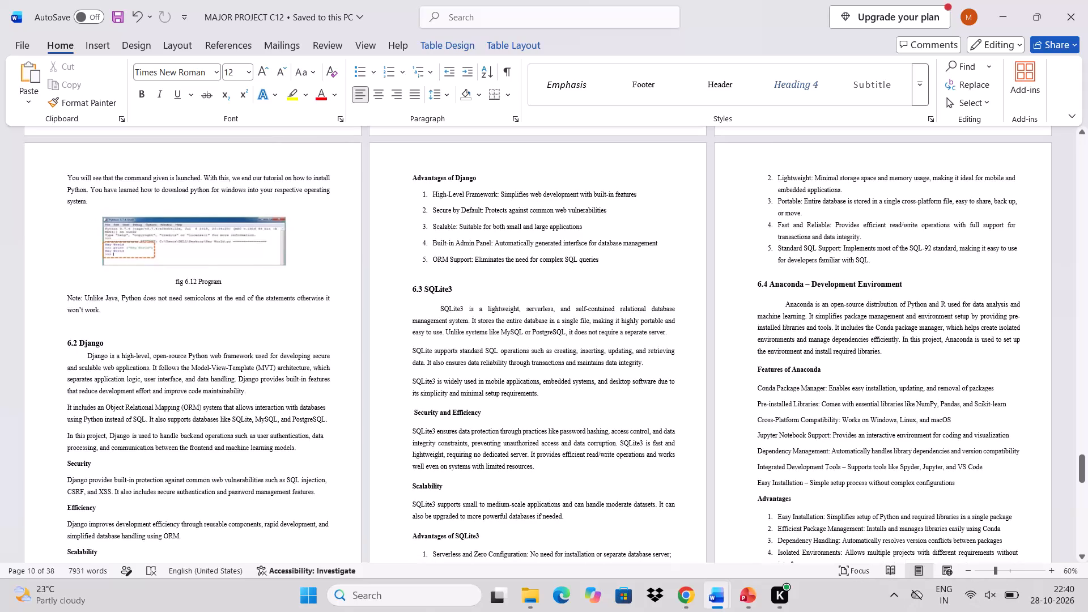
scroll(642, 429, "down", 5)
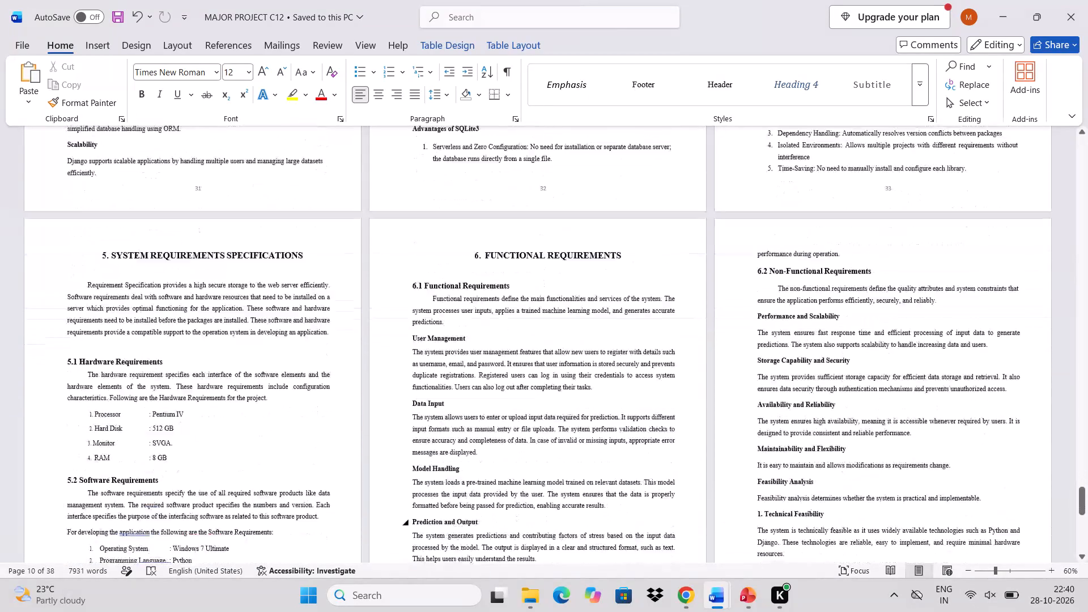
Examine the System Requirements Specifications and Functional Requirements chapters, including hardware, software, non-functional requirements and feasibility headings.
scroll(642, 429, "down", 1)
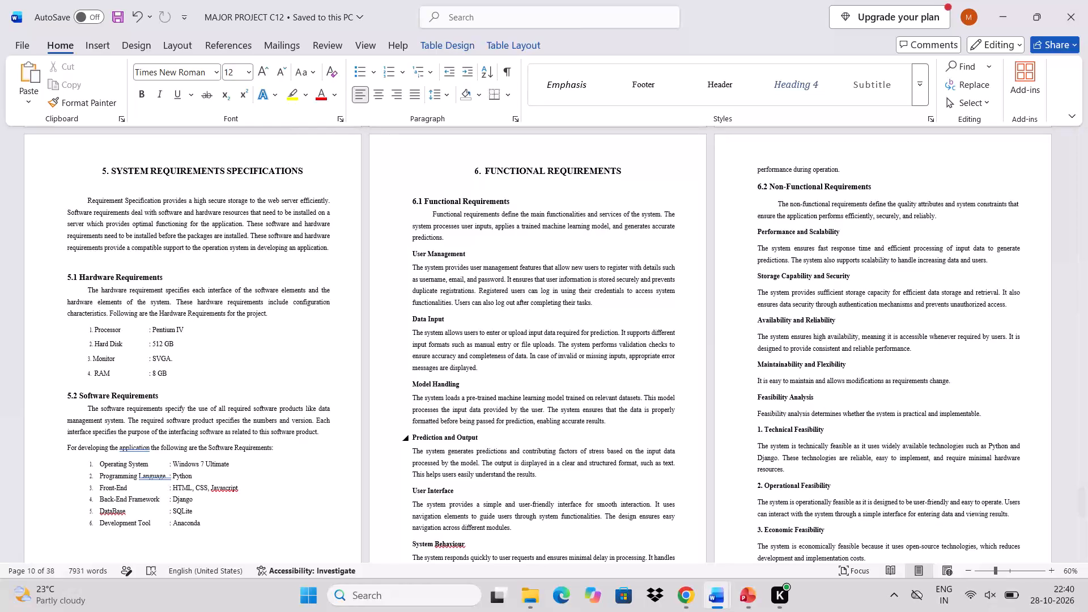
scroll(642, 429, "down", 3)
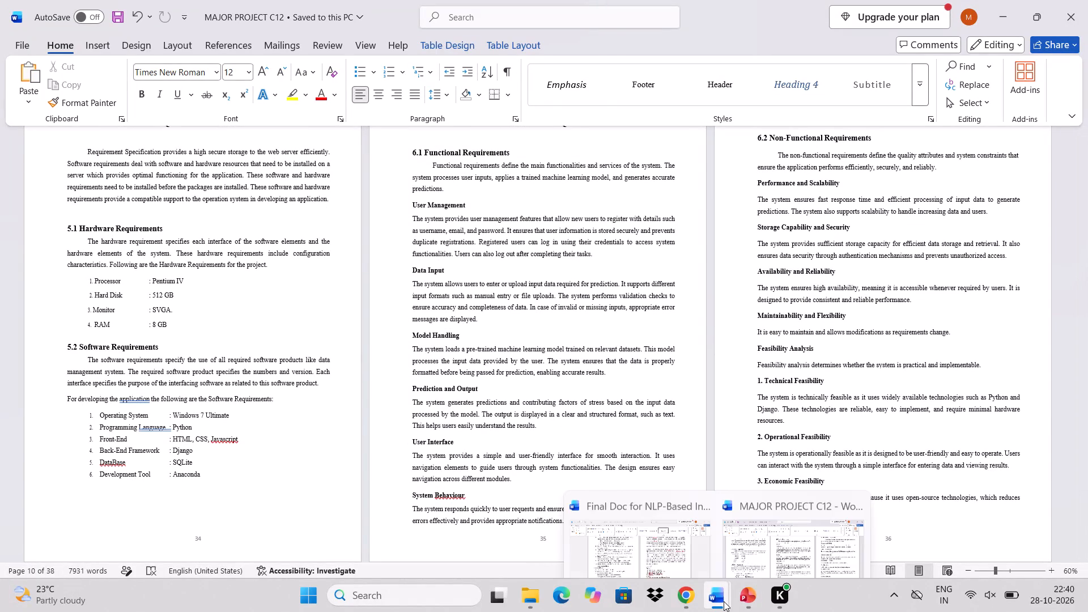
scroll(675, 380, "up", 1)
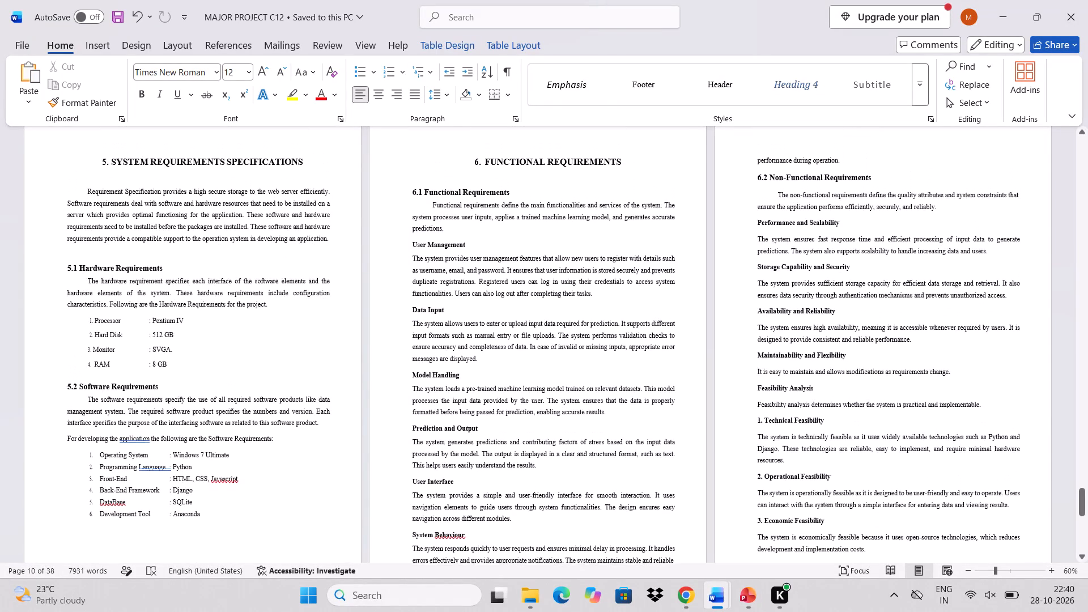
scroll(675, 380, "down", 2)
scroll(675, 380, "up", 1)
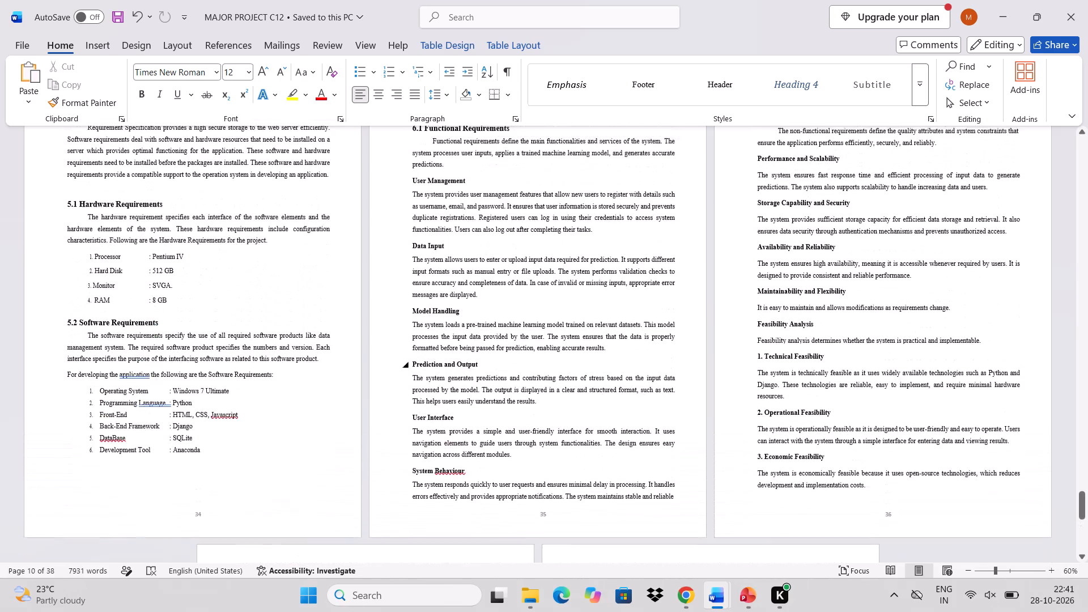
scroll(675, 380, "up", 1)
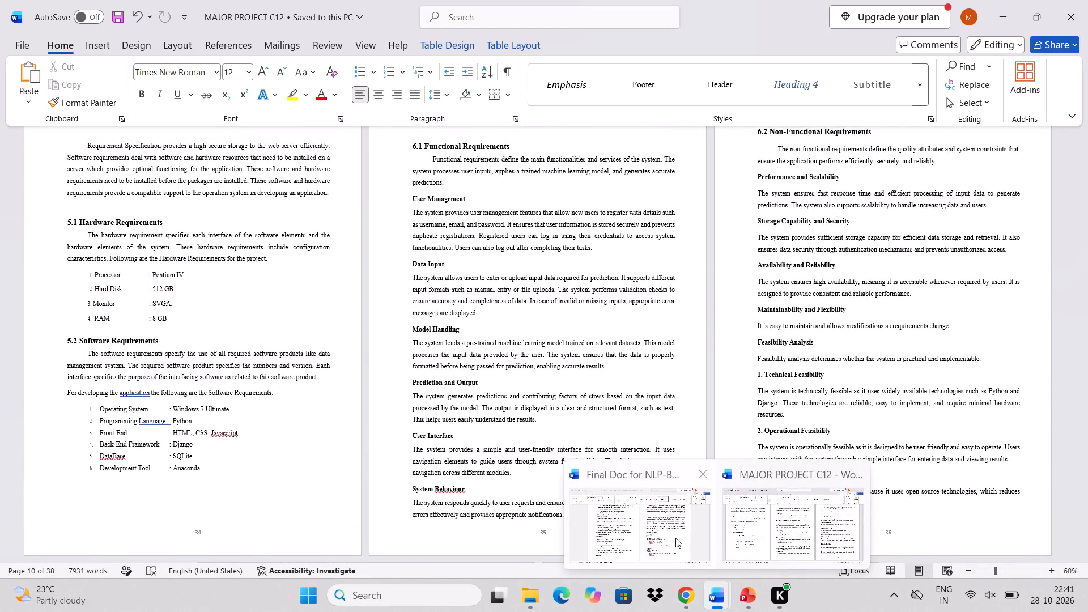
Switch back to the Final Doc at its Django, Ultralytics and sample code pages.
left_click(657, 533)
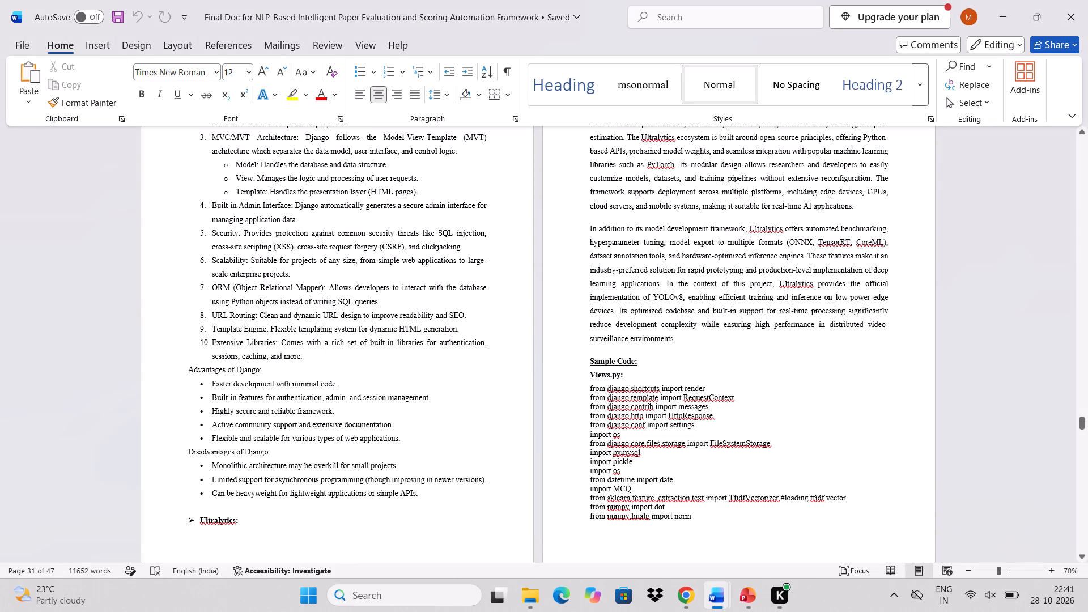
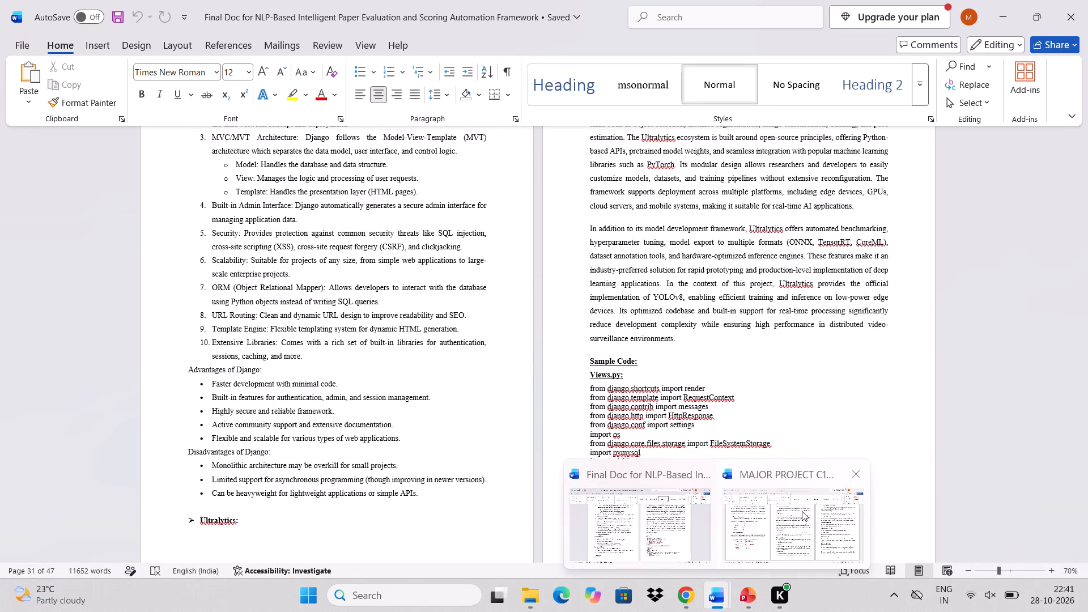
Switch back to MAJOR PROJECT C12, save the document and close it.
left_click(804, 510)
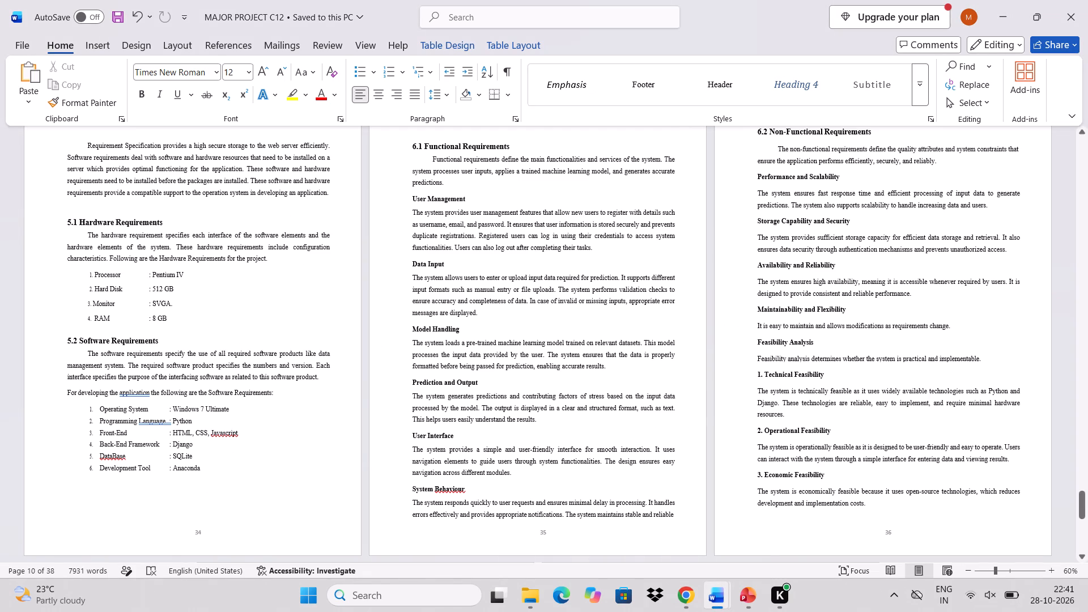
key("ctrl+s")
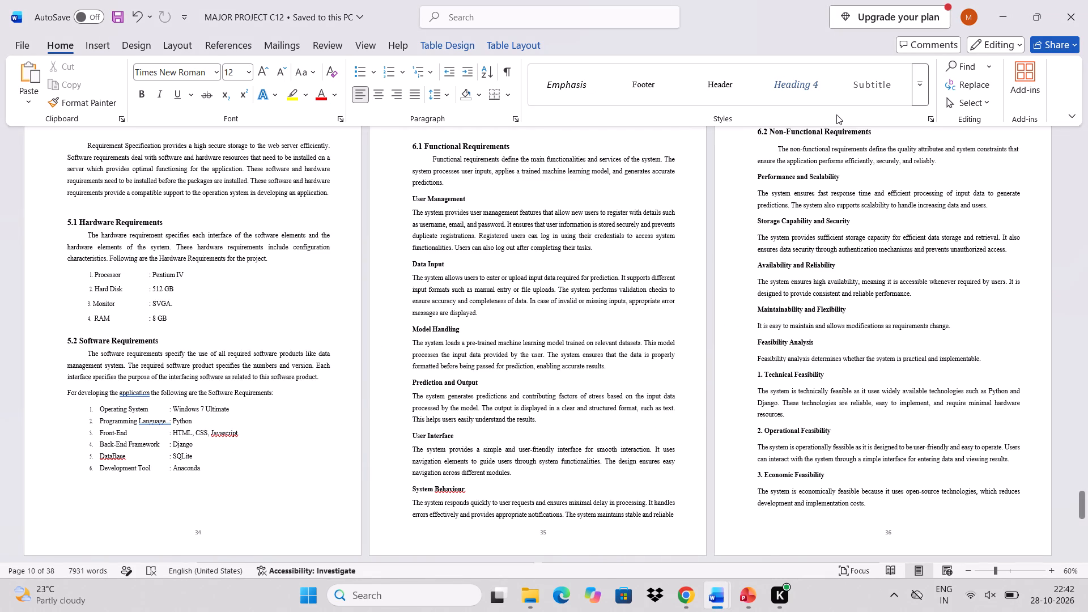
left_click(1068, 9)
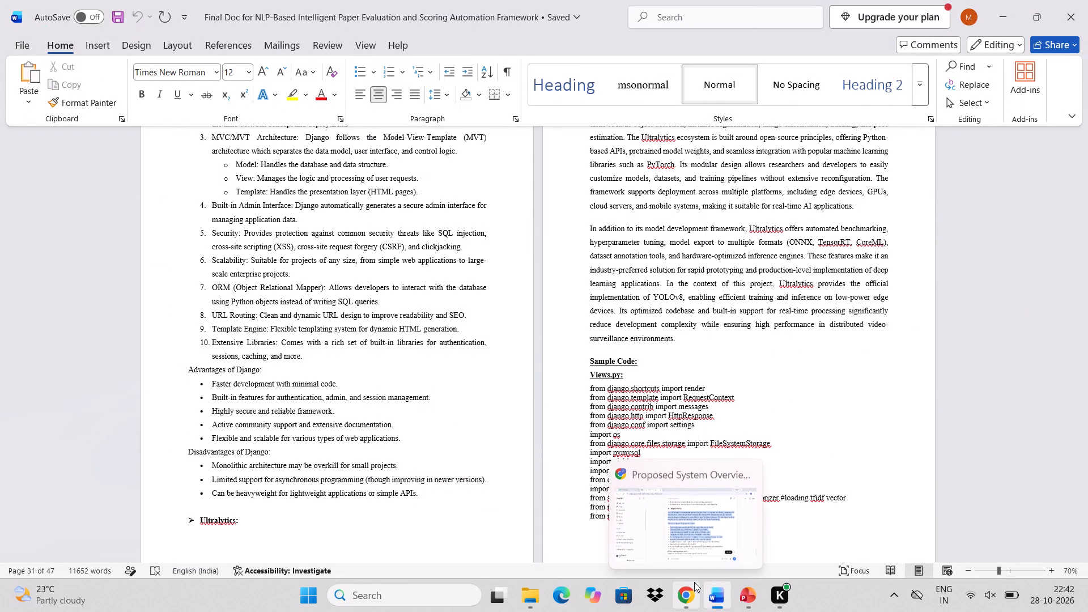
Switch to File Explorer and open the certificates folder on the Desktop to view its files.
left_click(527, 593)
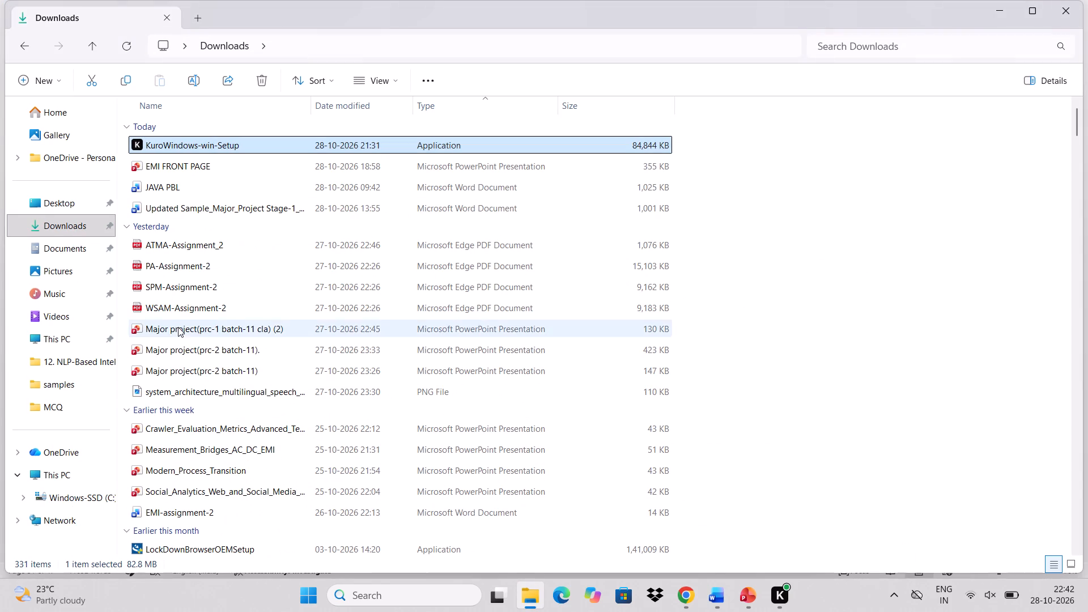
left_click(52, 203)
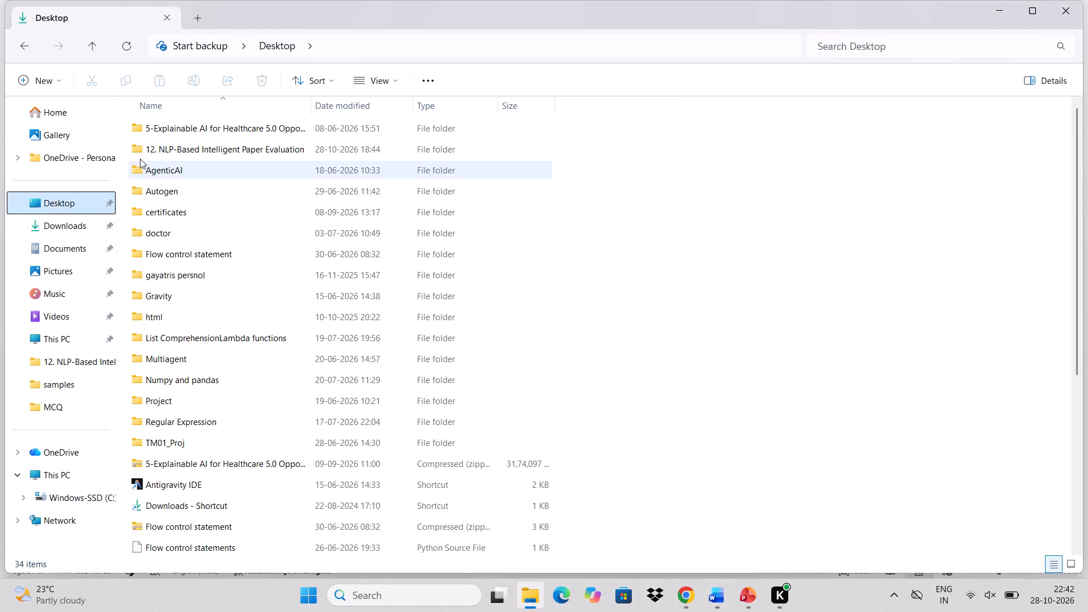
double_click(188, 212)
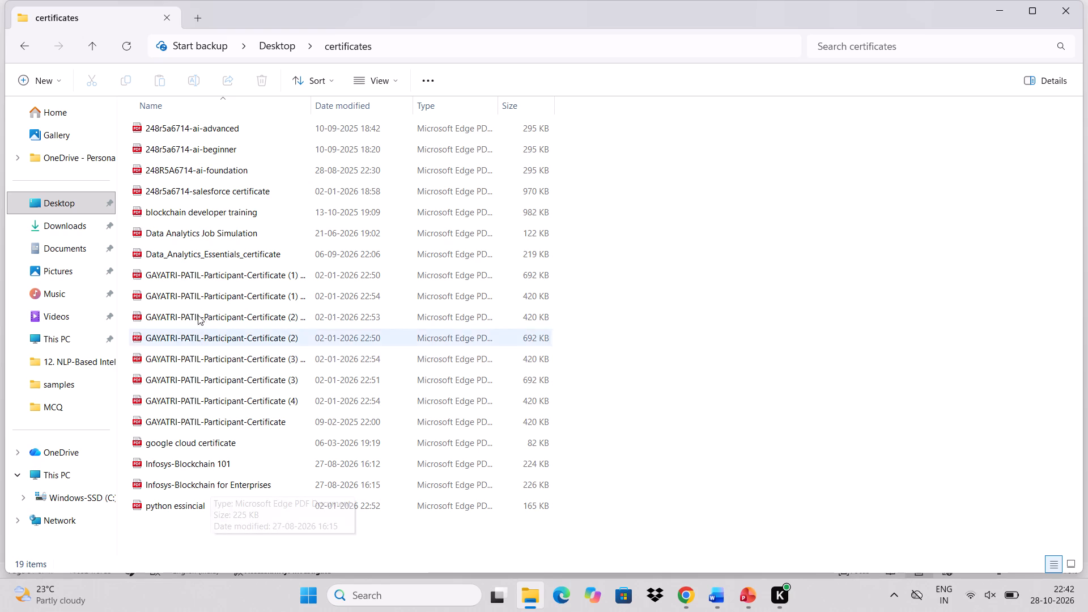
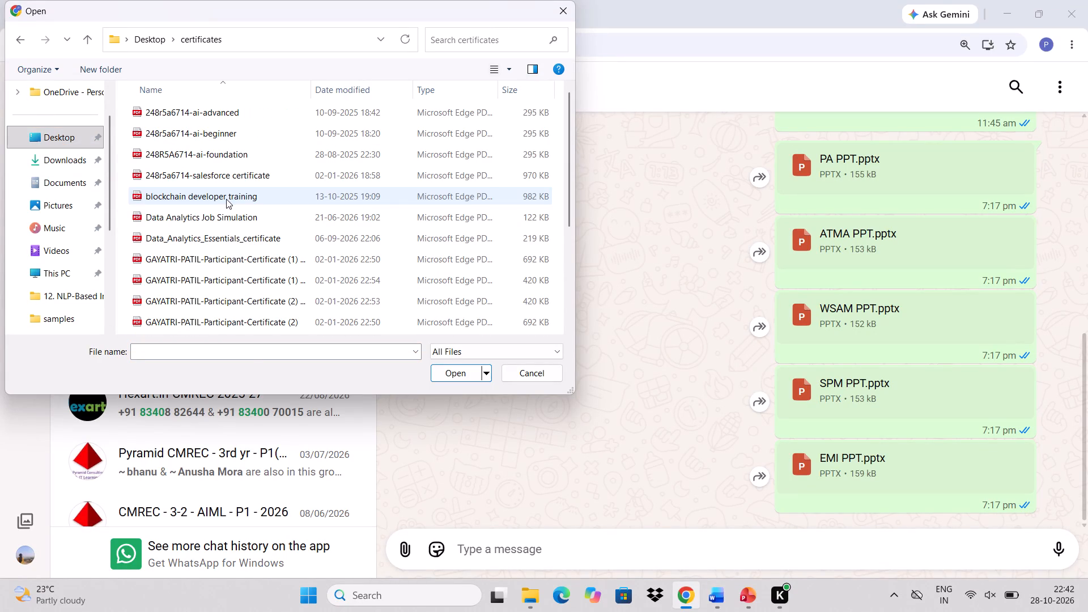
Select the Data Analytics Job Simulation PDF in the certificates folder as the file to open for the WhatsApp chat.
left_click(236, 172)
left_click(237, 189)
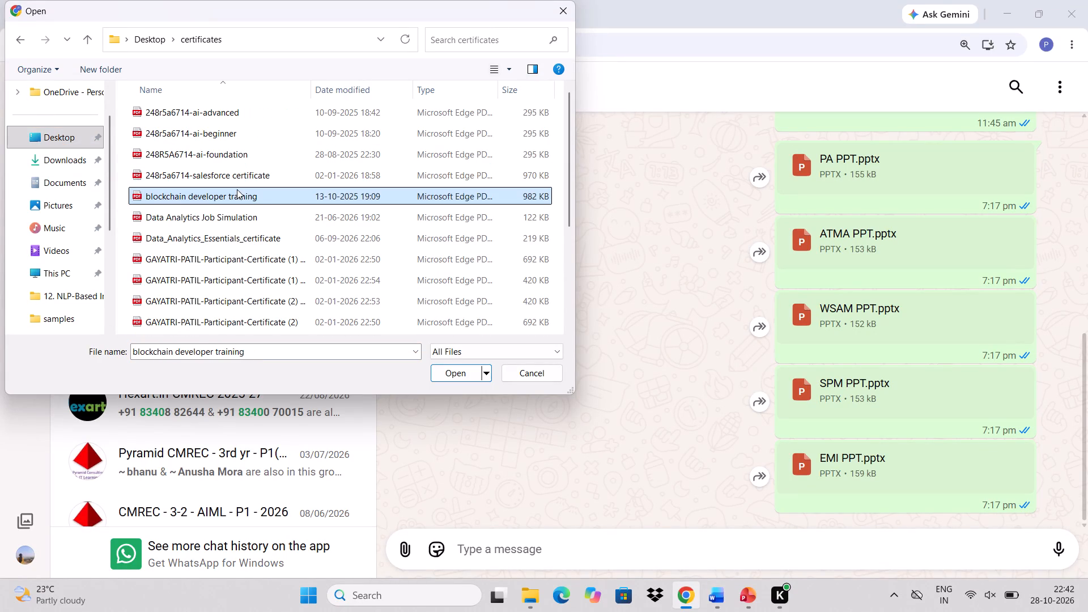
left_click(241, 219)
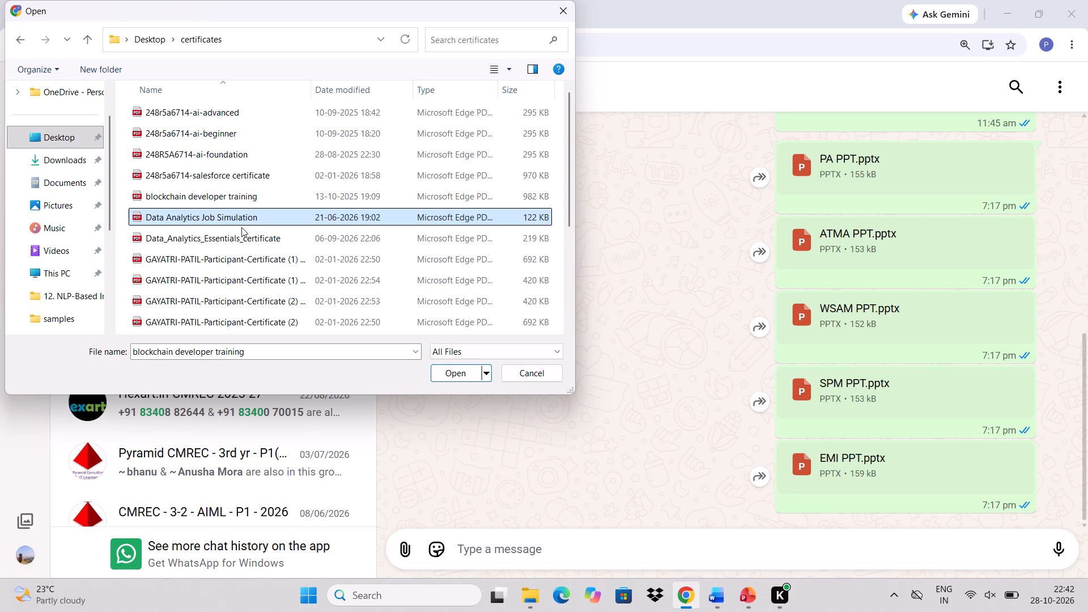